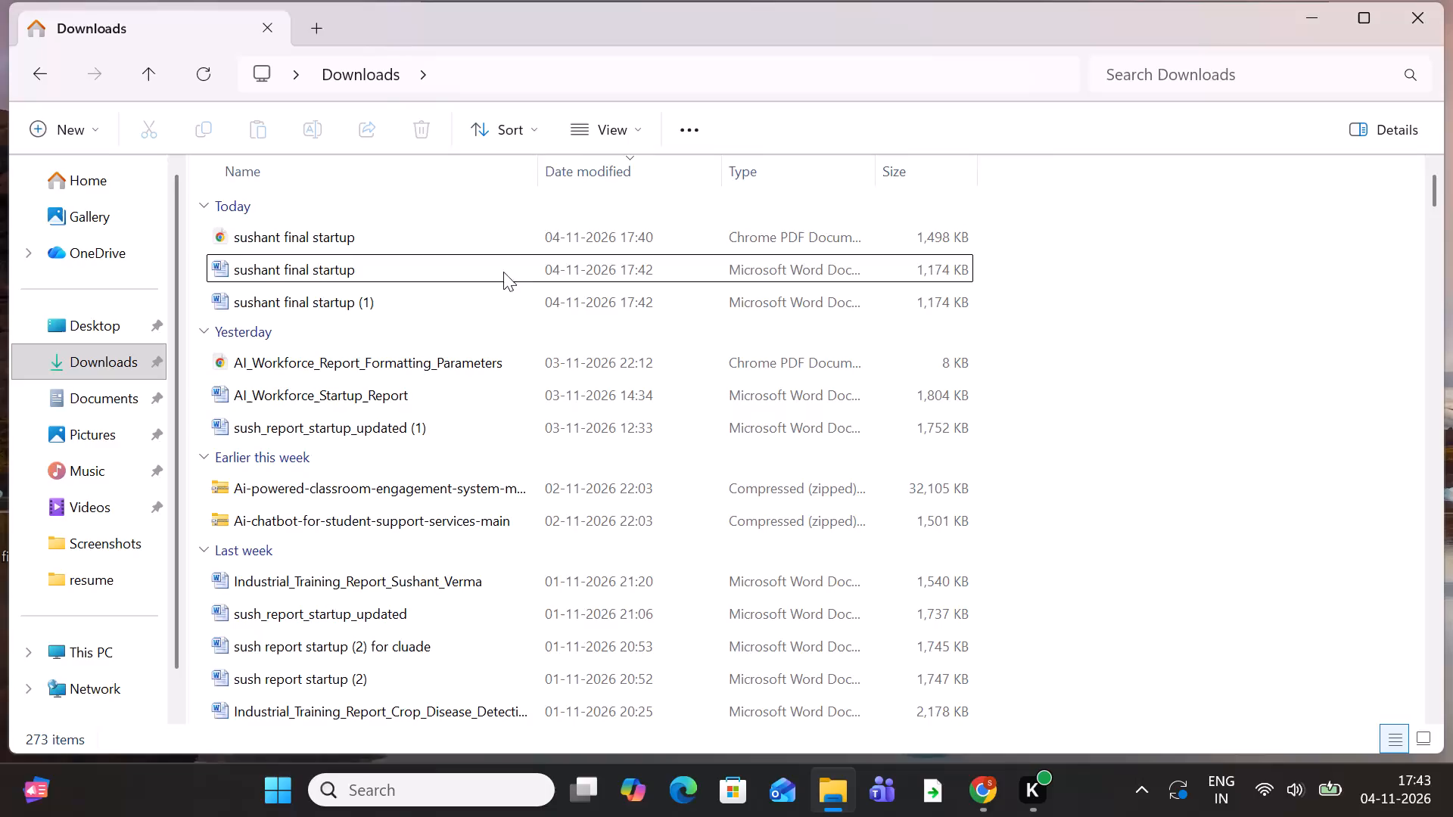
Open the Word document "sushant final startup (1)" from the Downloads folder.
double_click(736, 306)
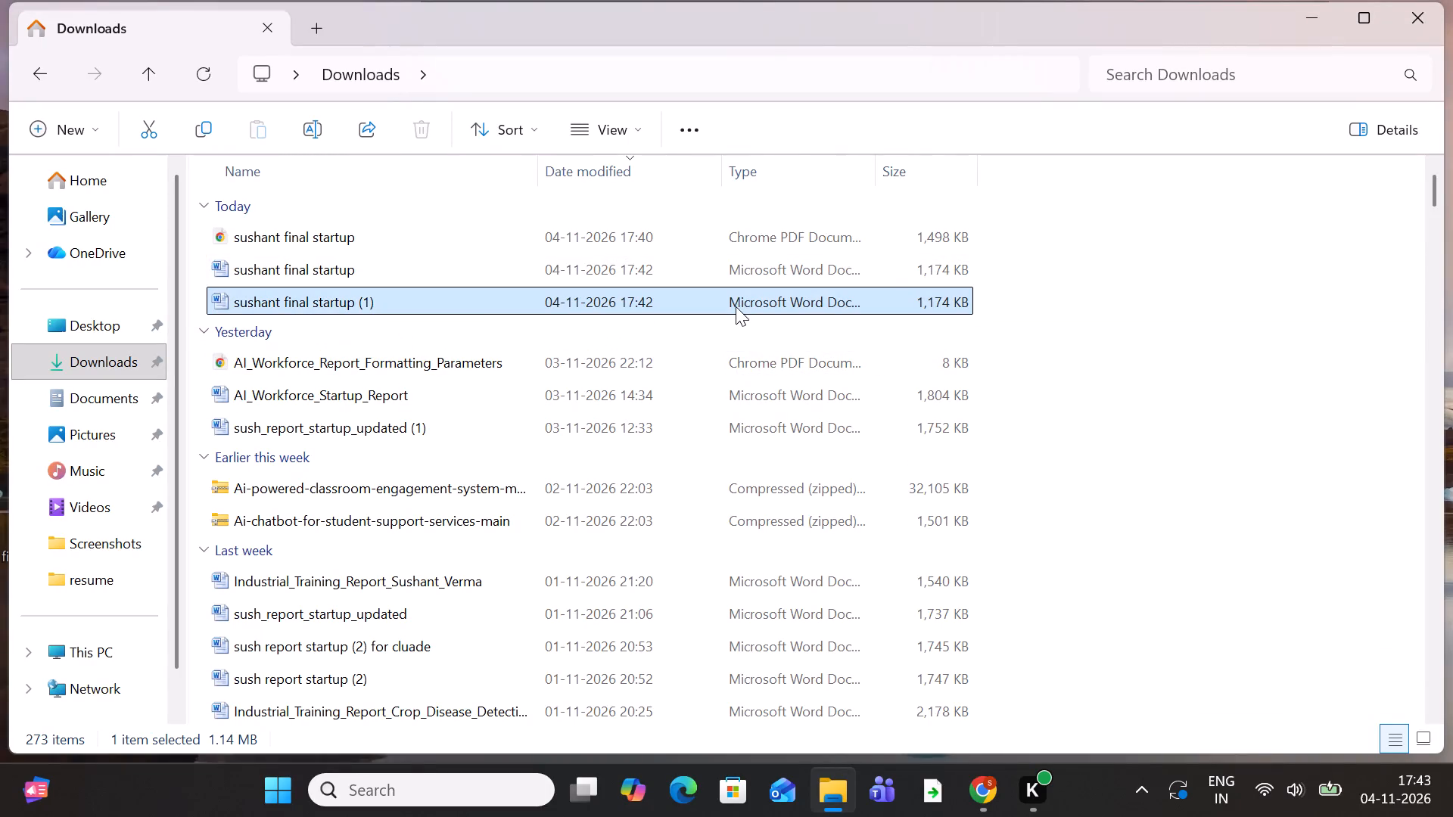
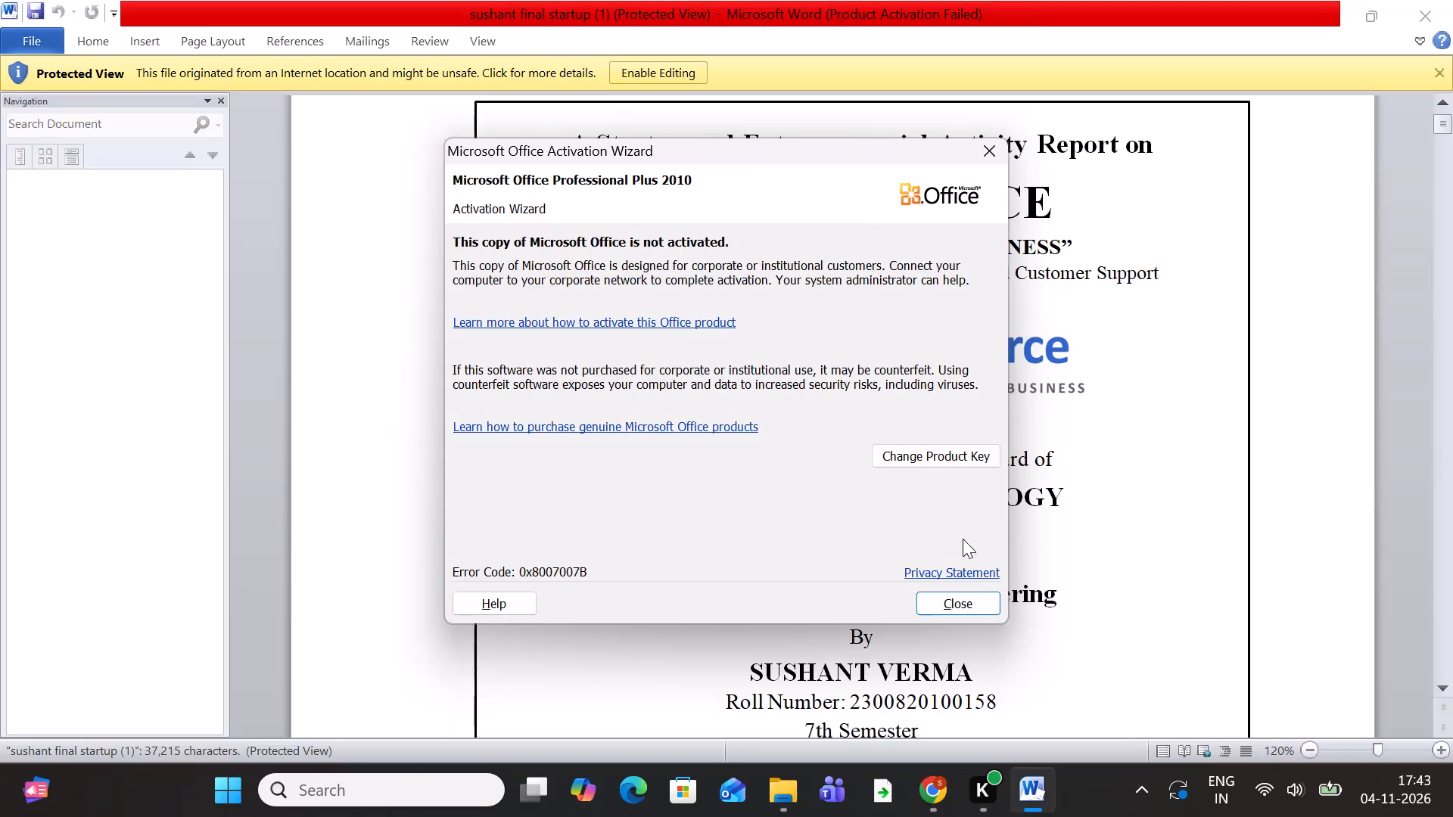
Dismiss the Office activation notice and enable editing of the protected report.
click(972, 599)
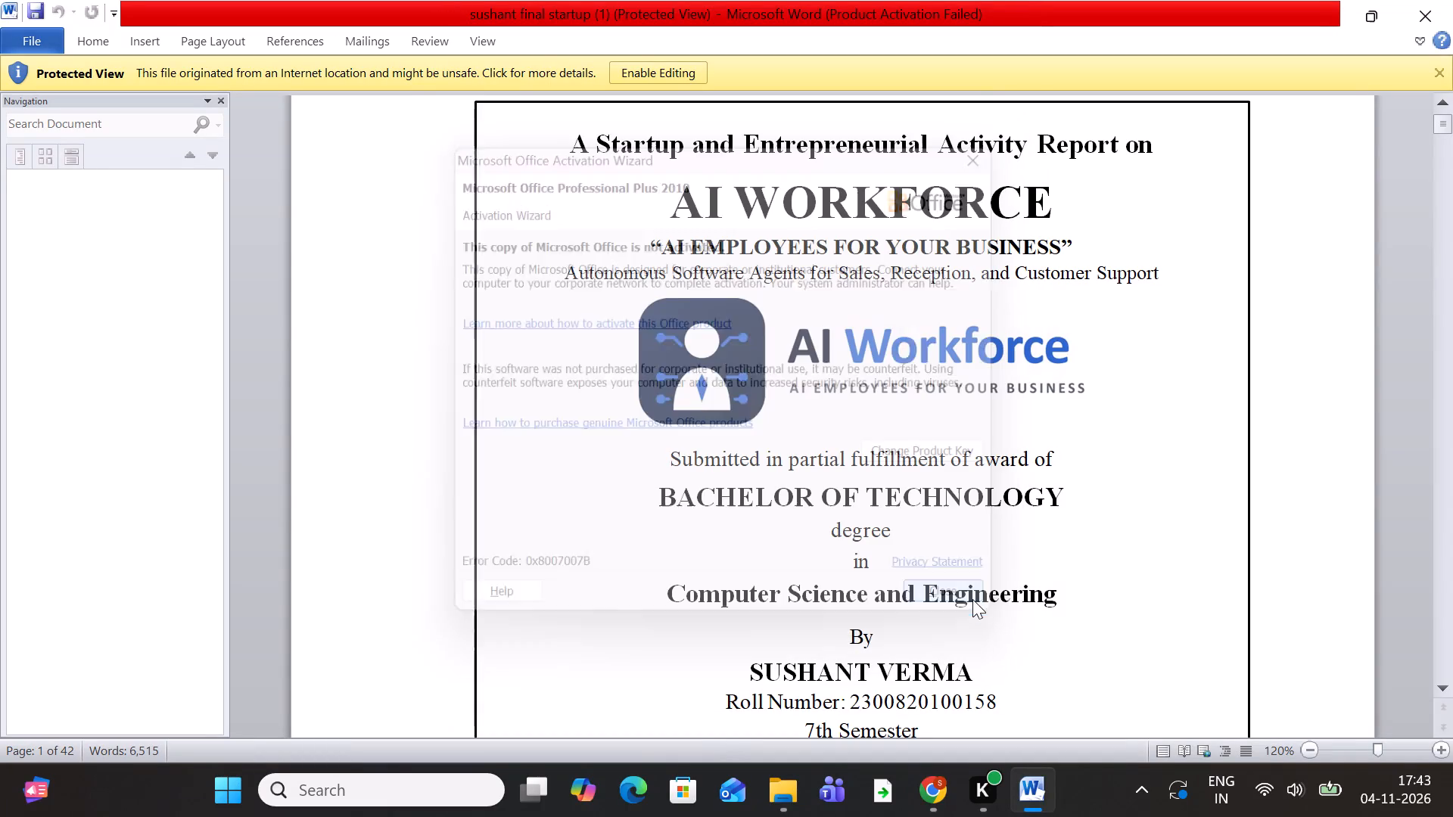
click(645, 79)
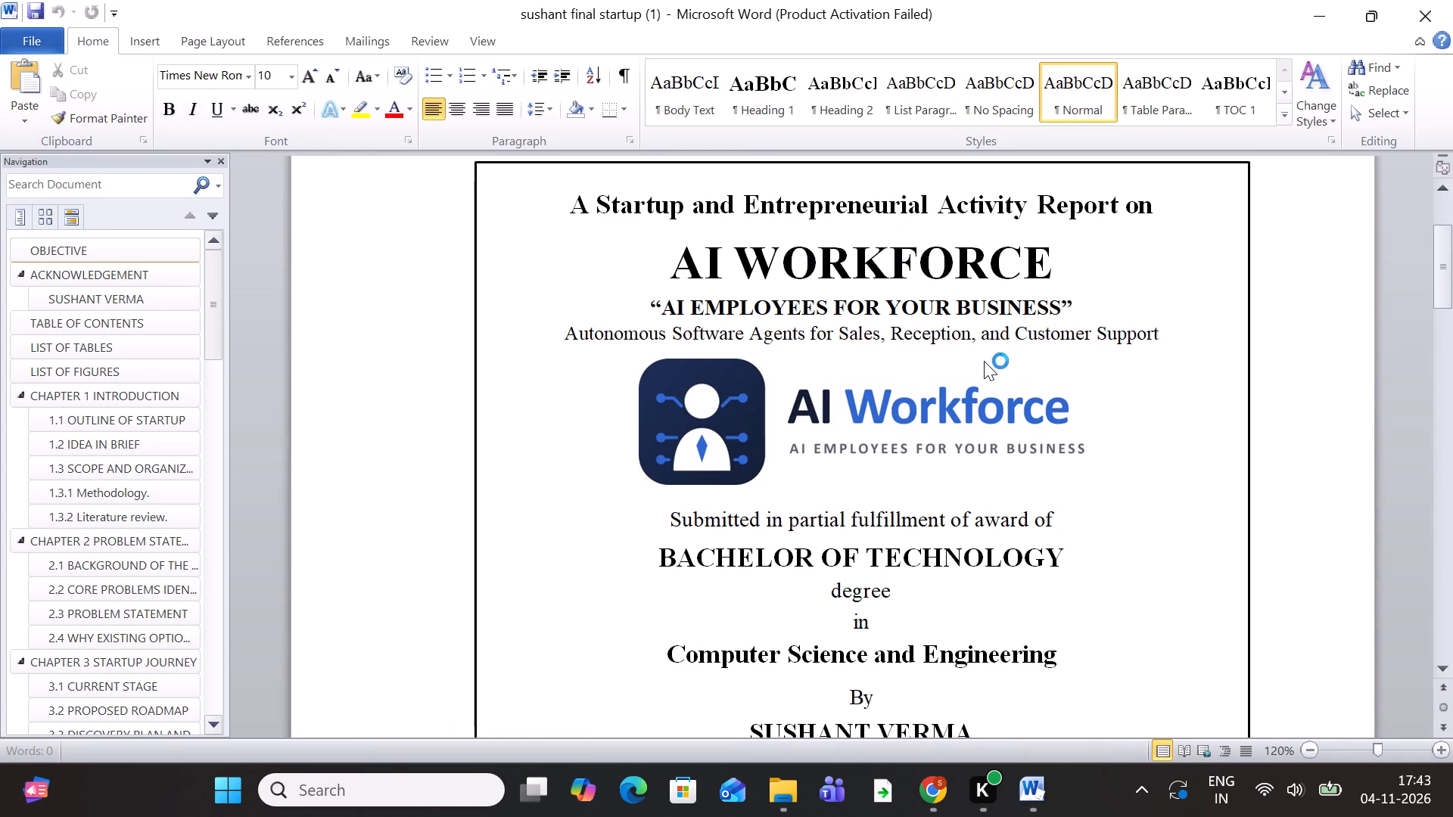
Look through the report's cover page, objective and acknowledgement pages to check their formatting.
scroll(832, 337, down, 4)
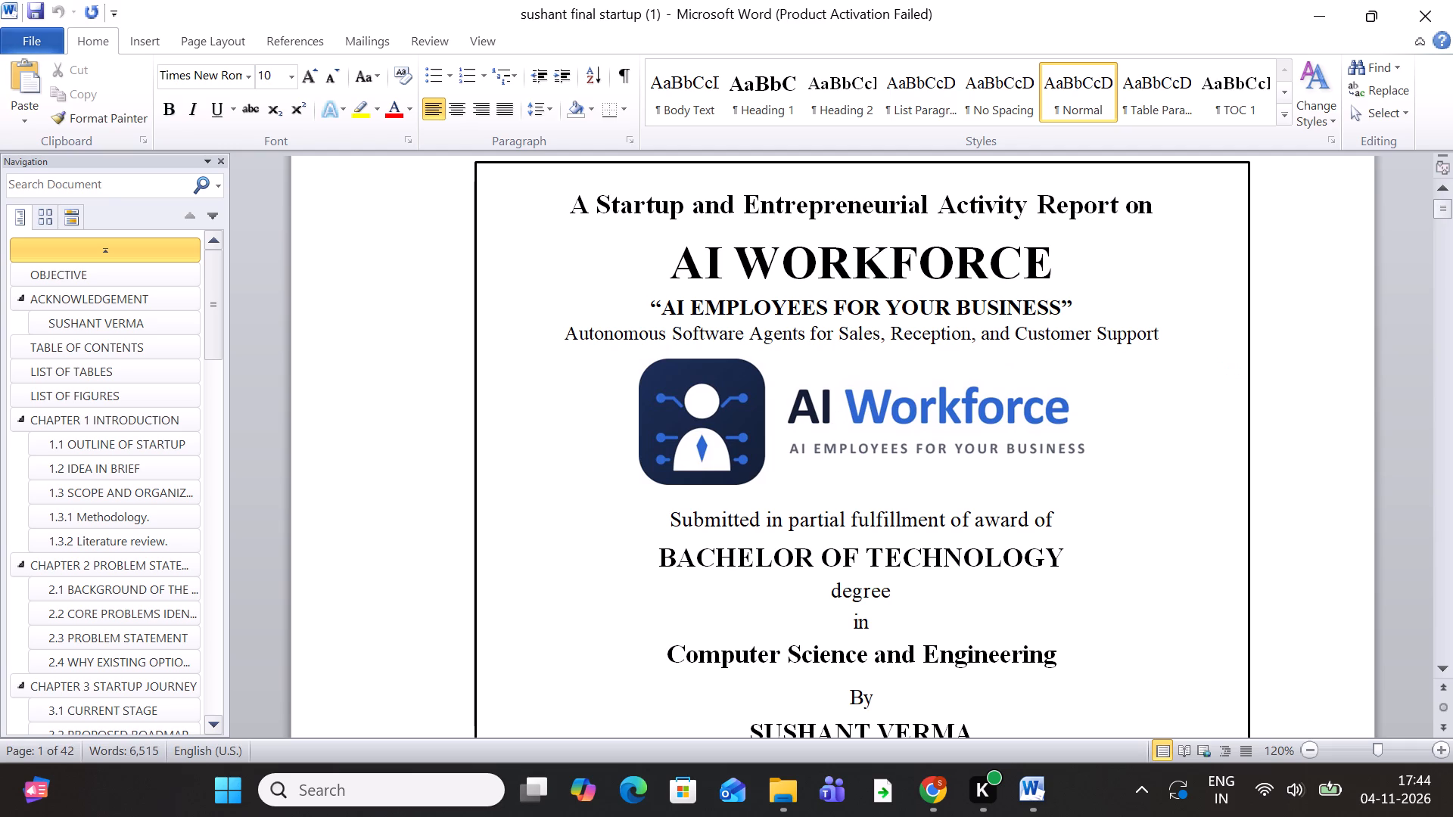
scroll(706, 447, up, 5)
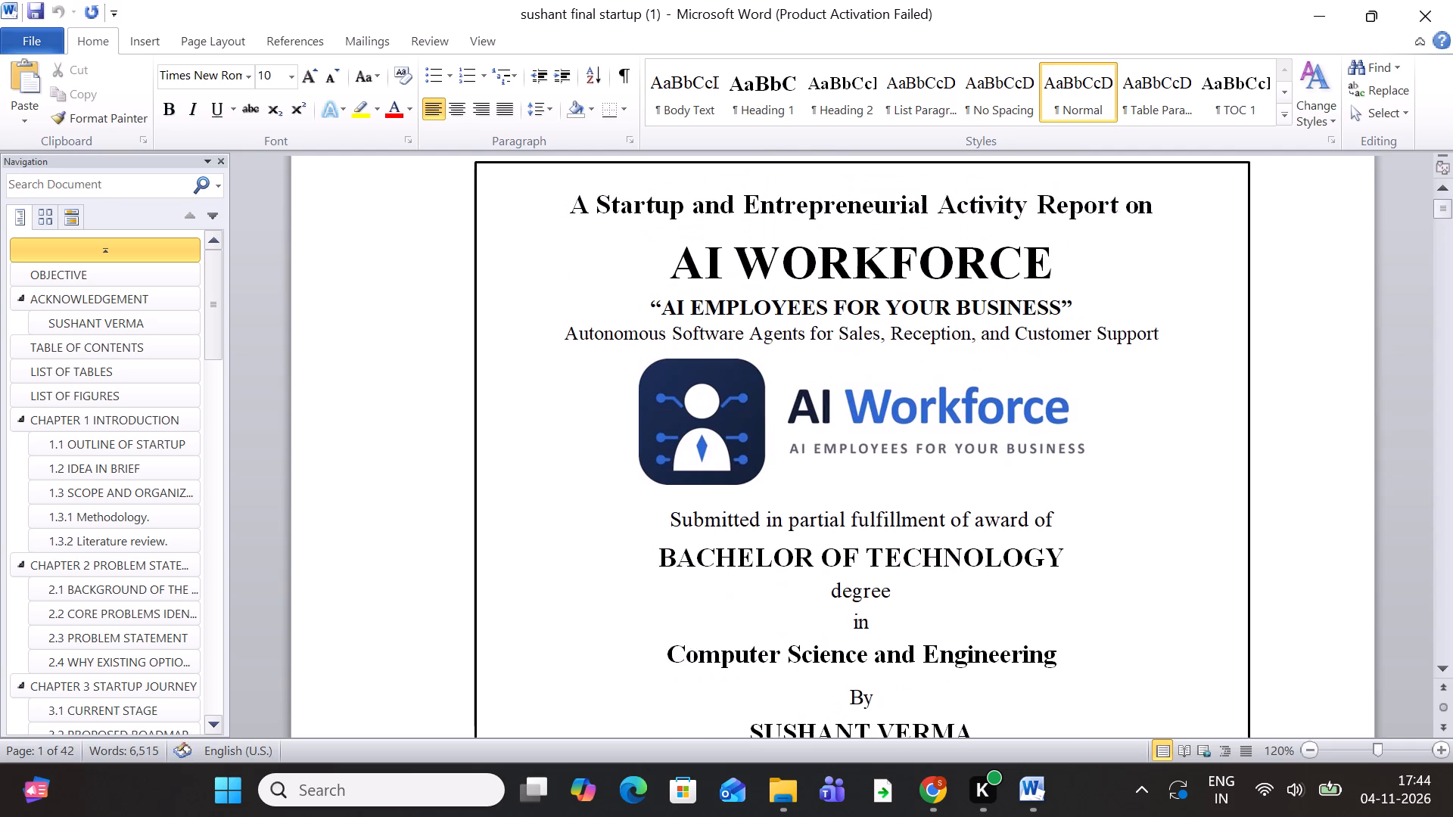
scroll(730, 407, down, 20)
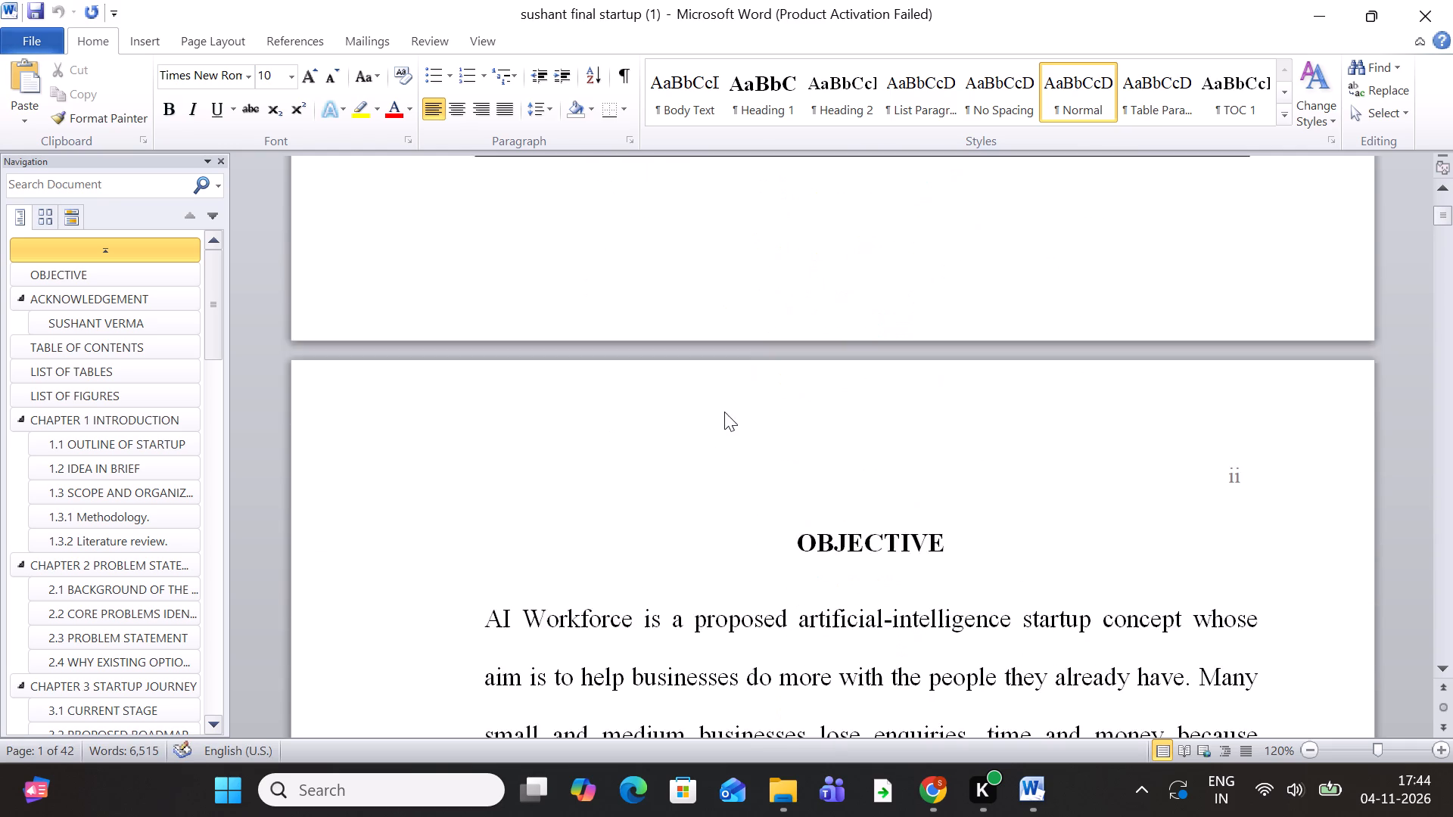
scroll(724, 412, down, 19)
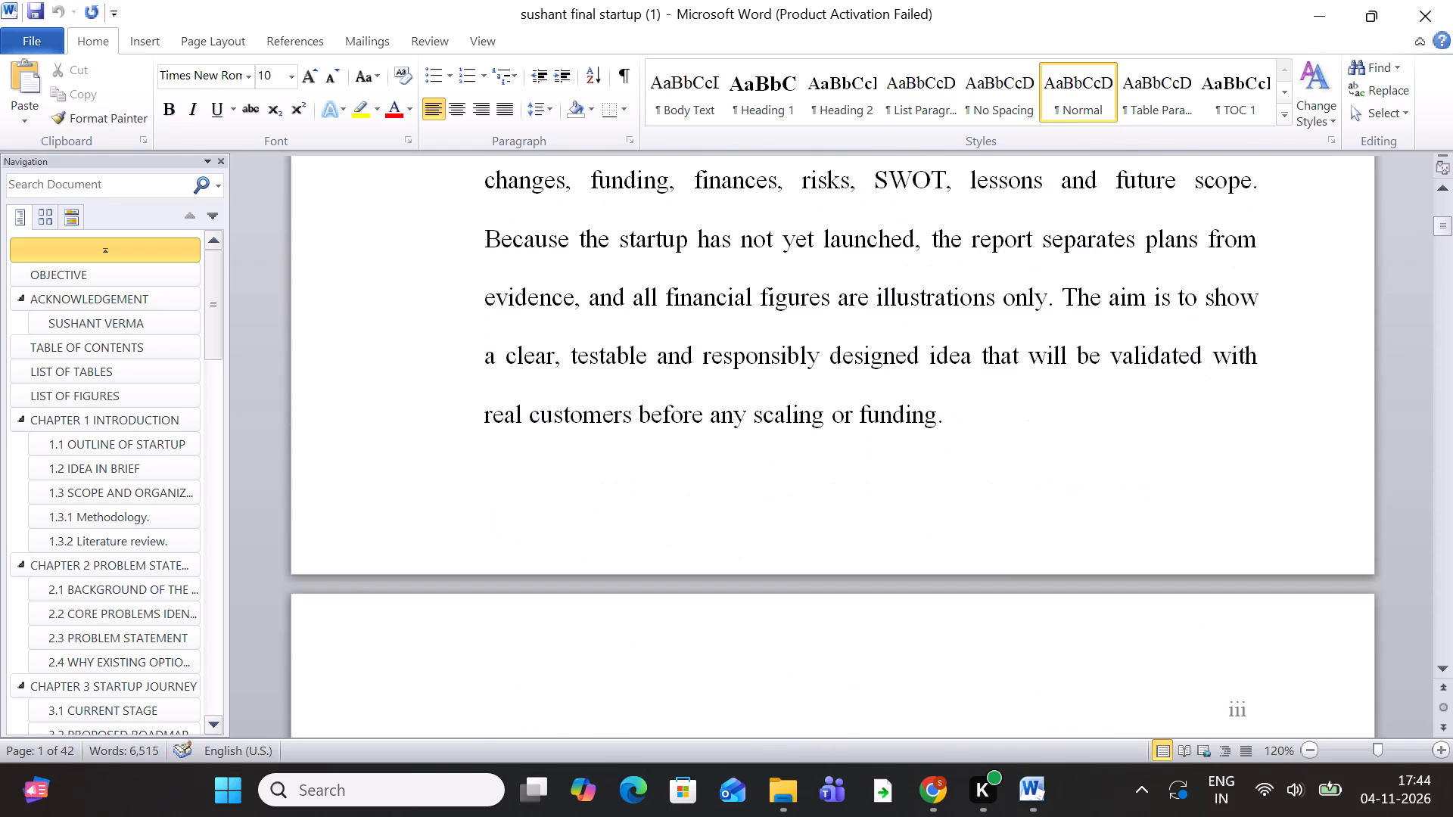
scroll(724, 412, down, 8)
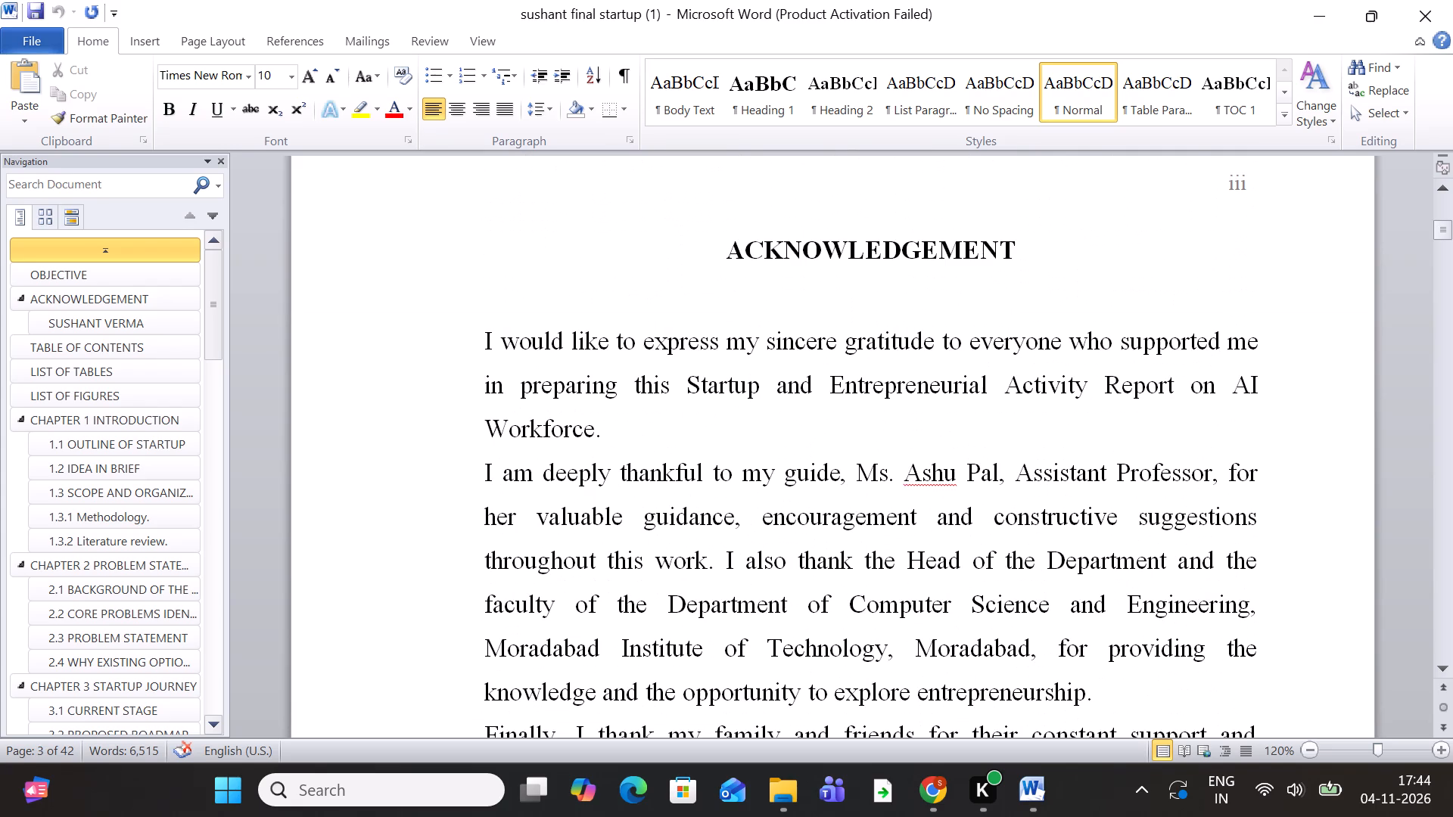
scroll(768, 415, down, 3)
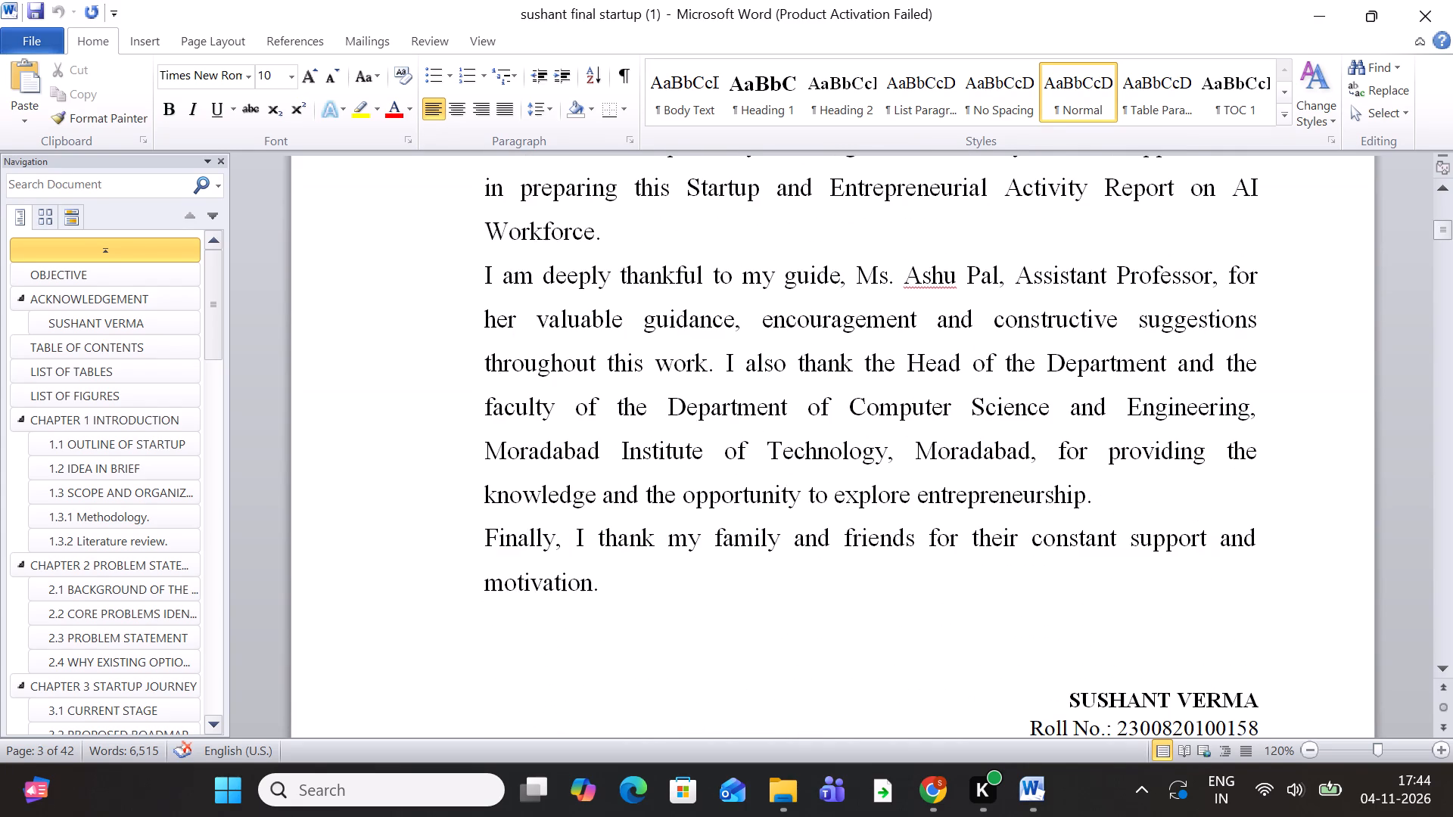
Set the line spacing of all the acknowledgement's body paragraphs to 1.5, leaving out the heading.
scroll(647, 485, up, 1)
scroll(609, 356, up, 2)
drag(470, 331, 504, 387)
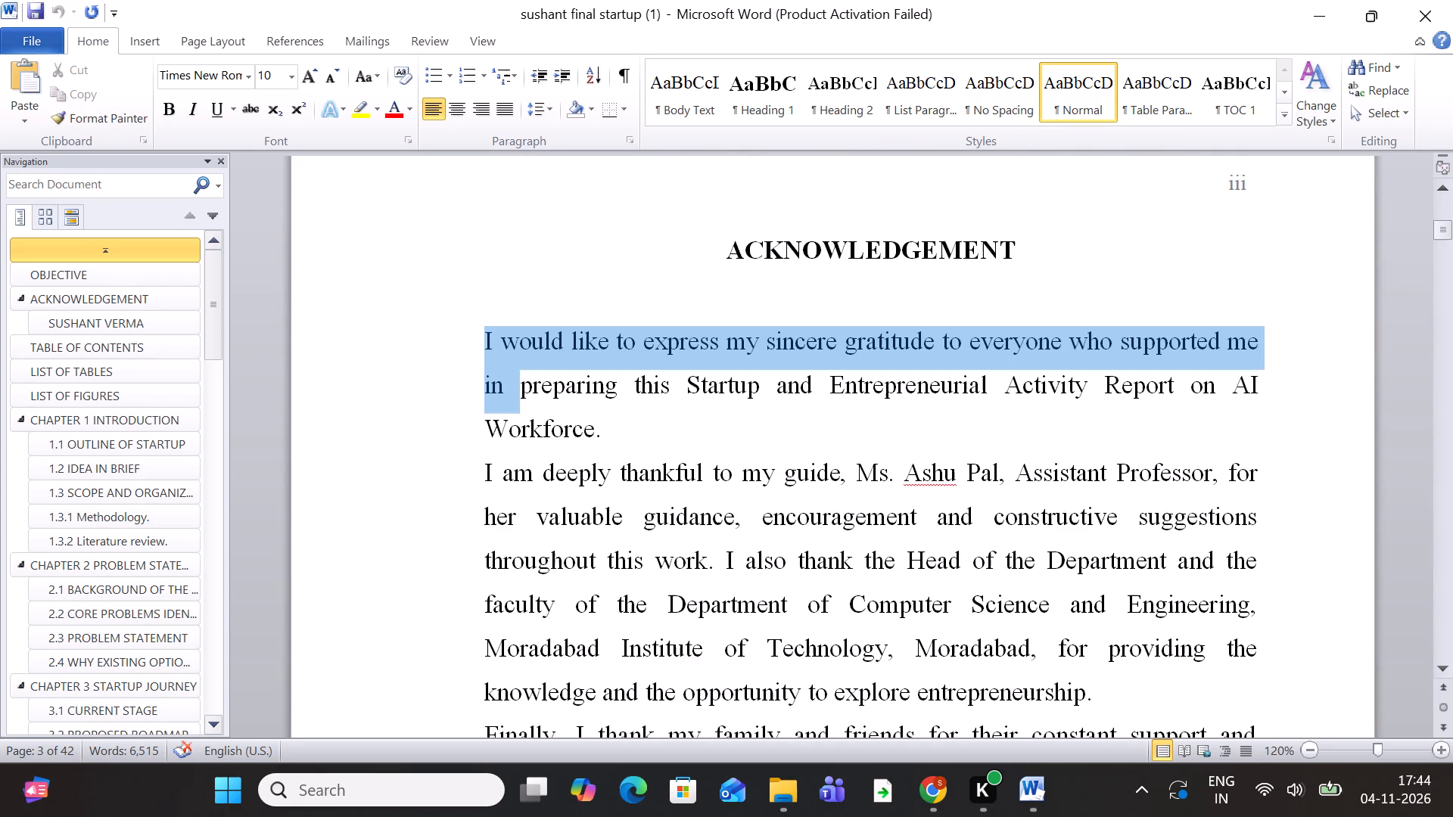
drag(504, 387, 698, 735)
click(698, 725)
drag(642, 614, 580, 440)
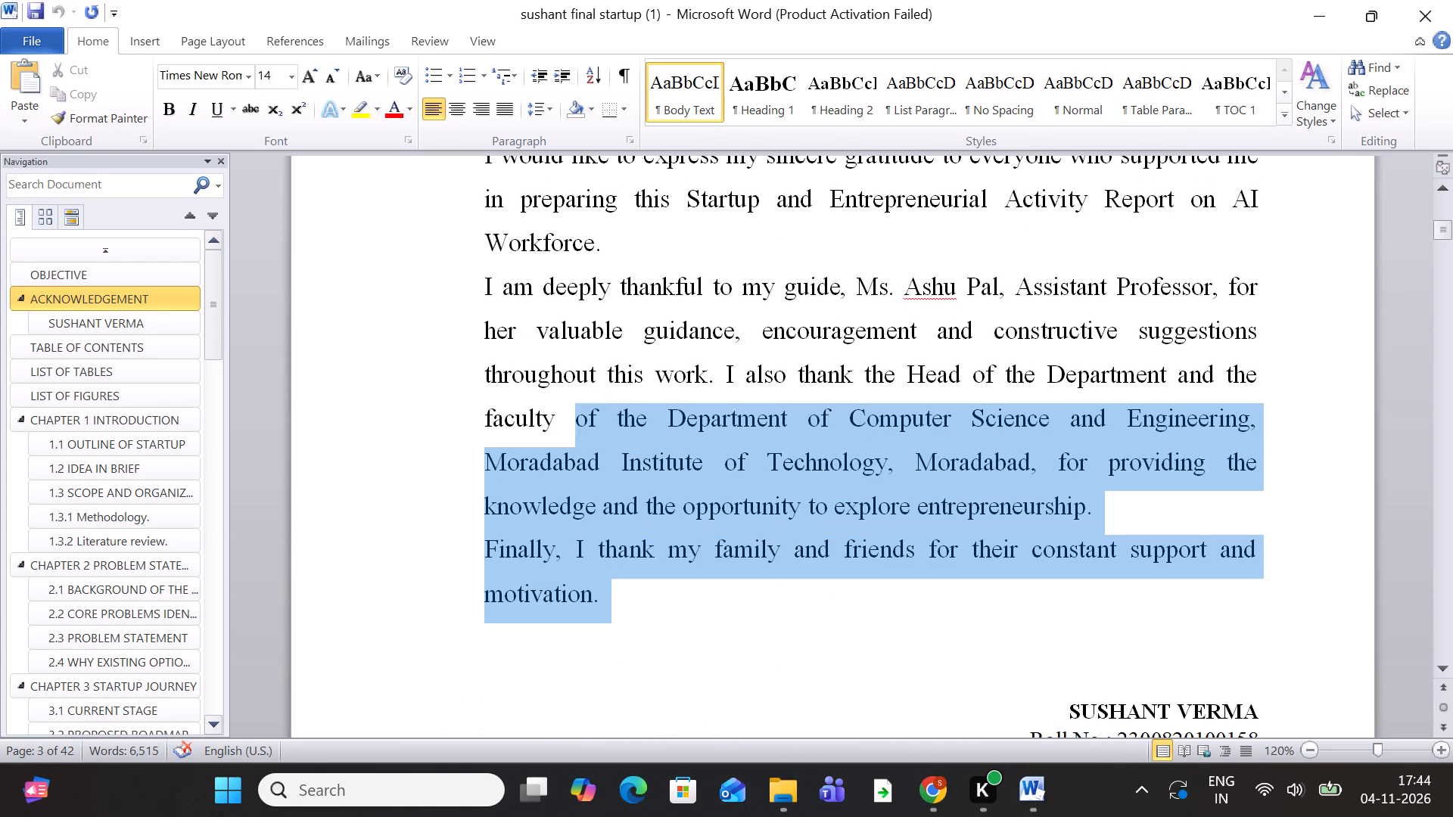
drag(580, 440, 493, 188)
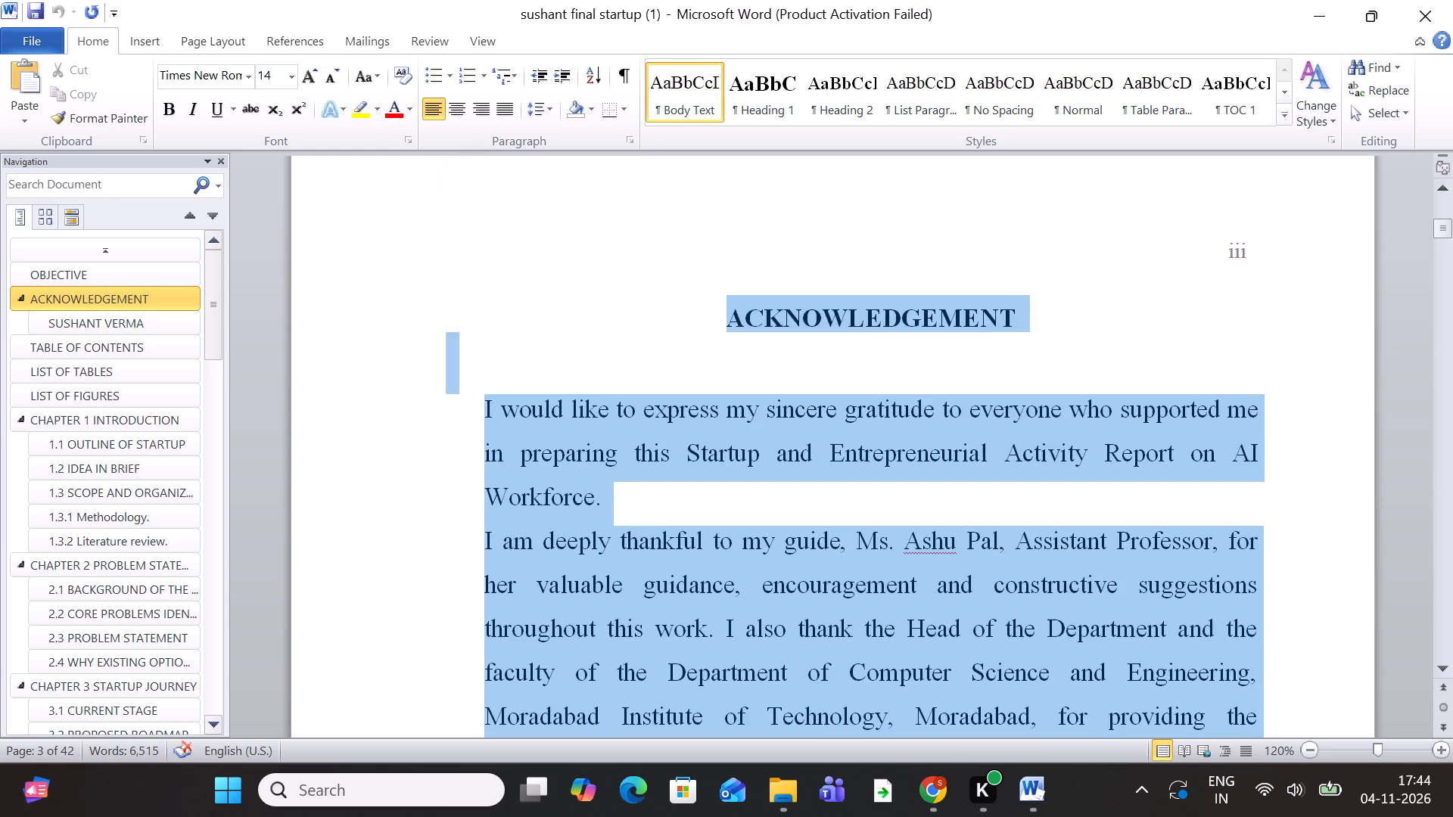
drag(493, 188, 489, 405)
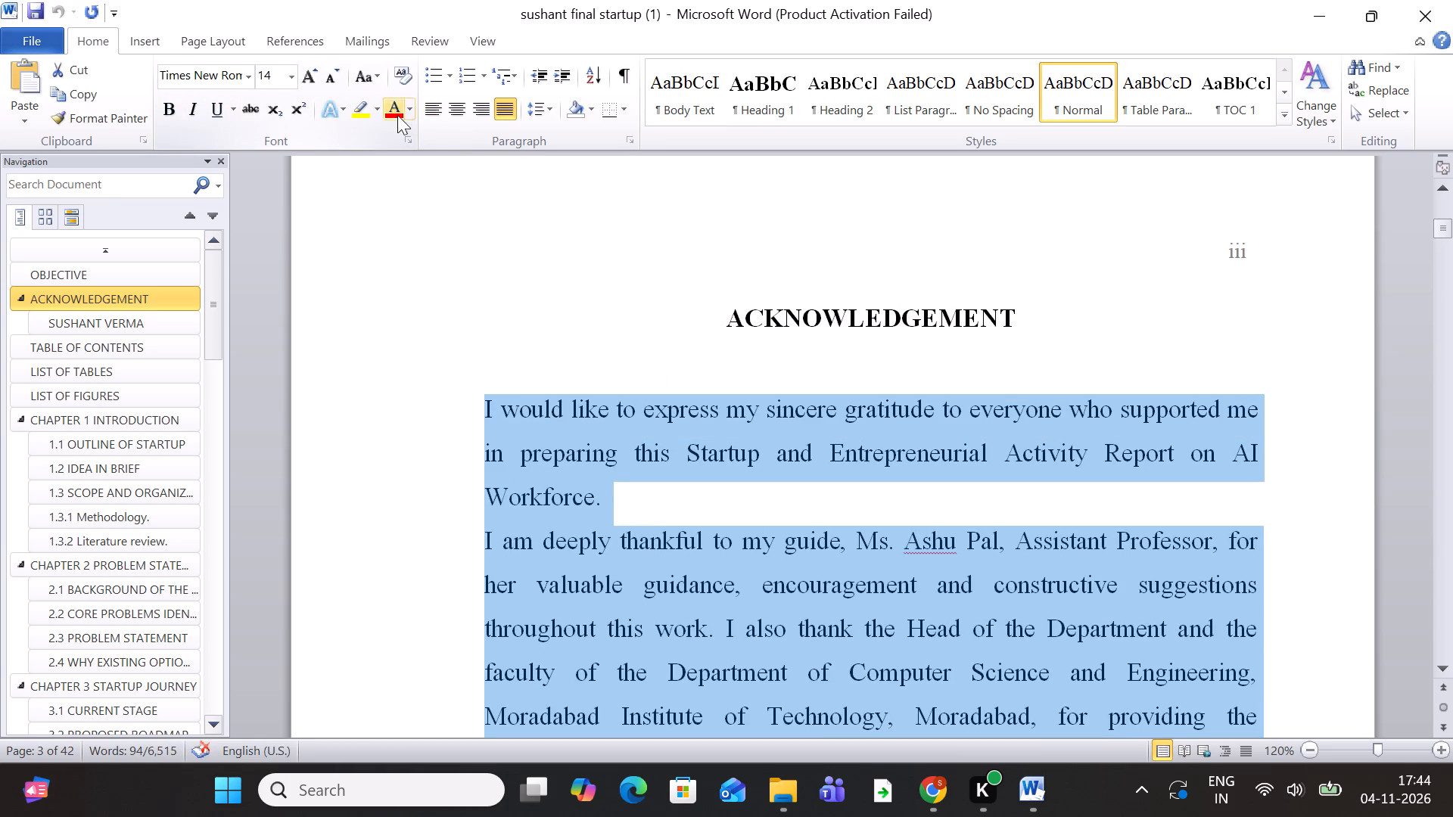
click(546, 112)
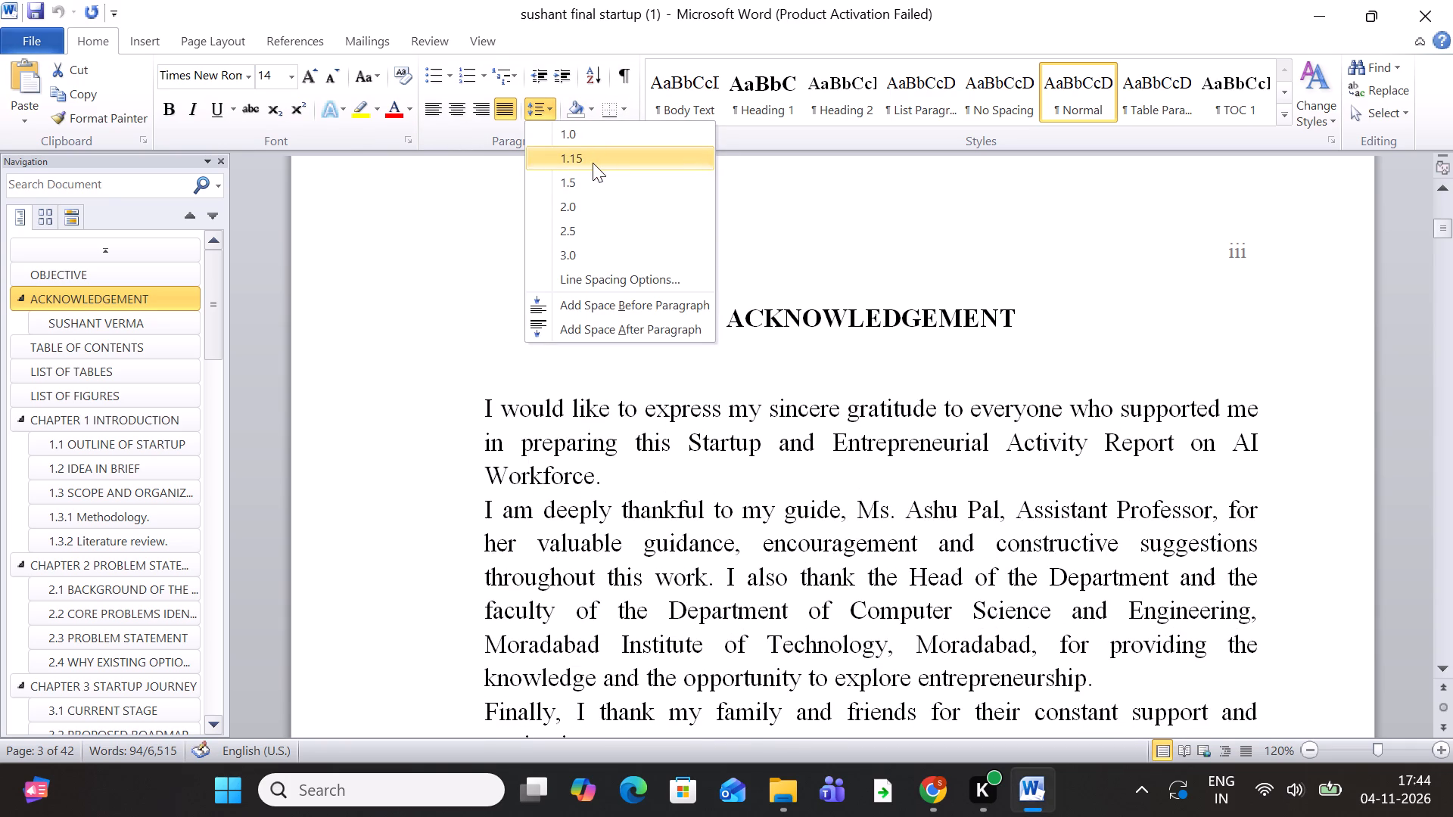
click(582, 178)
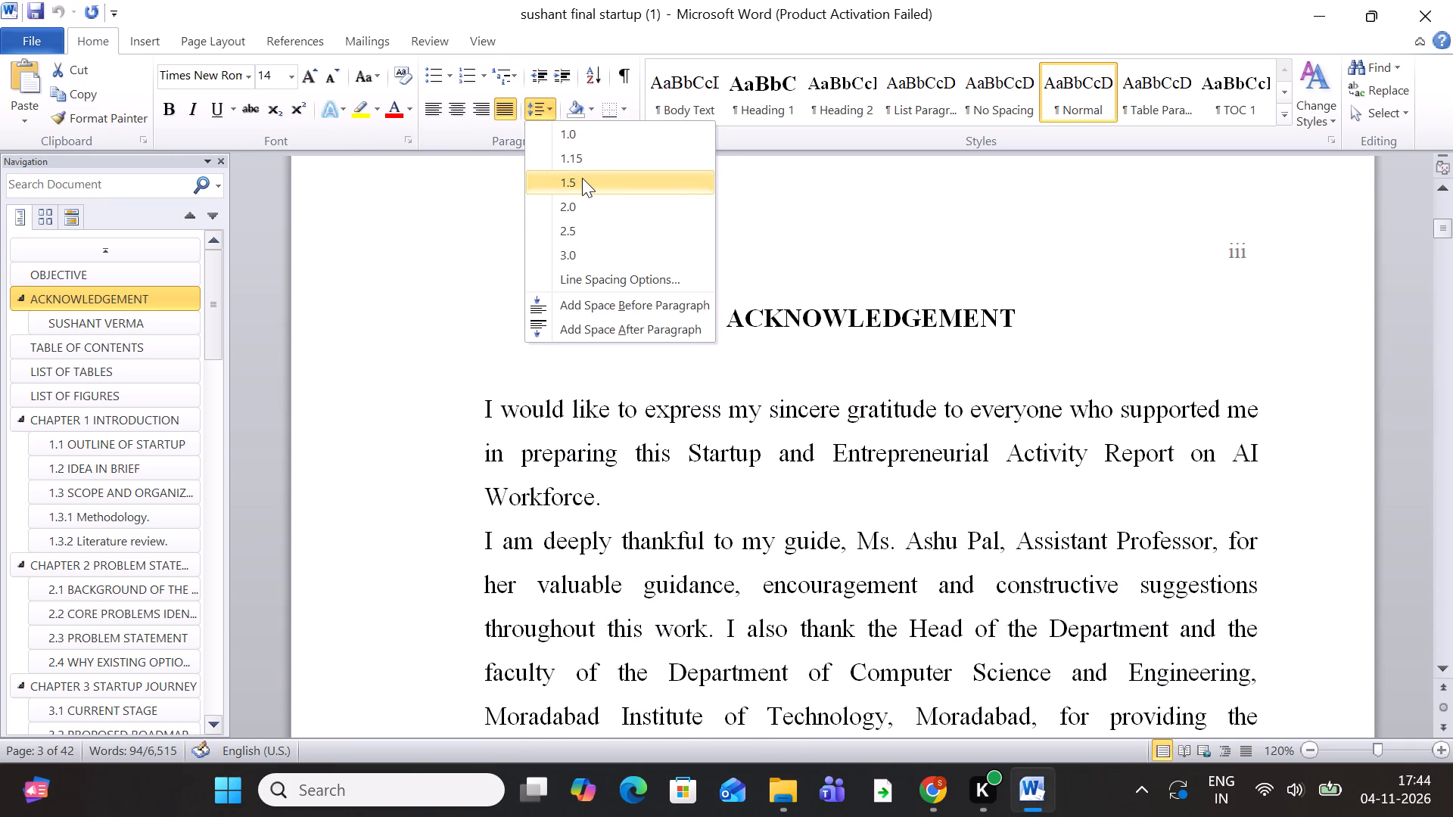
click(879, 513)
Examine the first page of the table of contents and how its entries are laid out.
scroll(894, 502, down, 6)
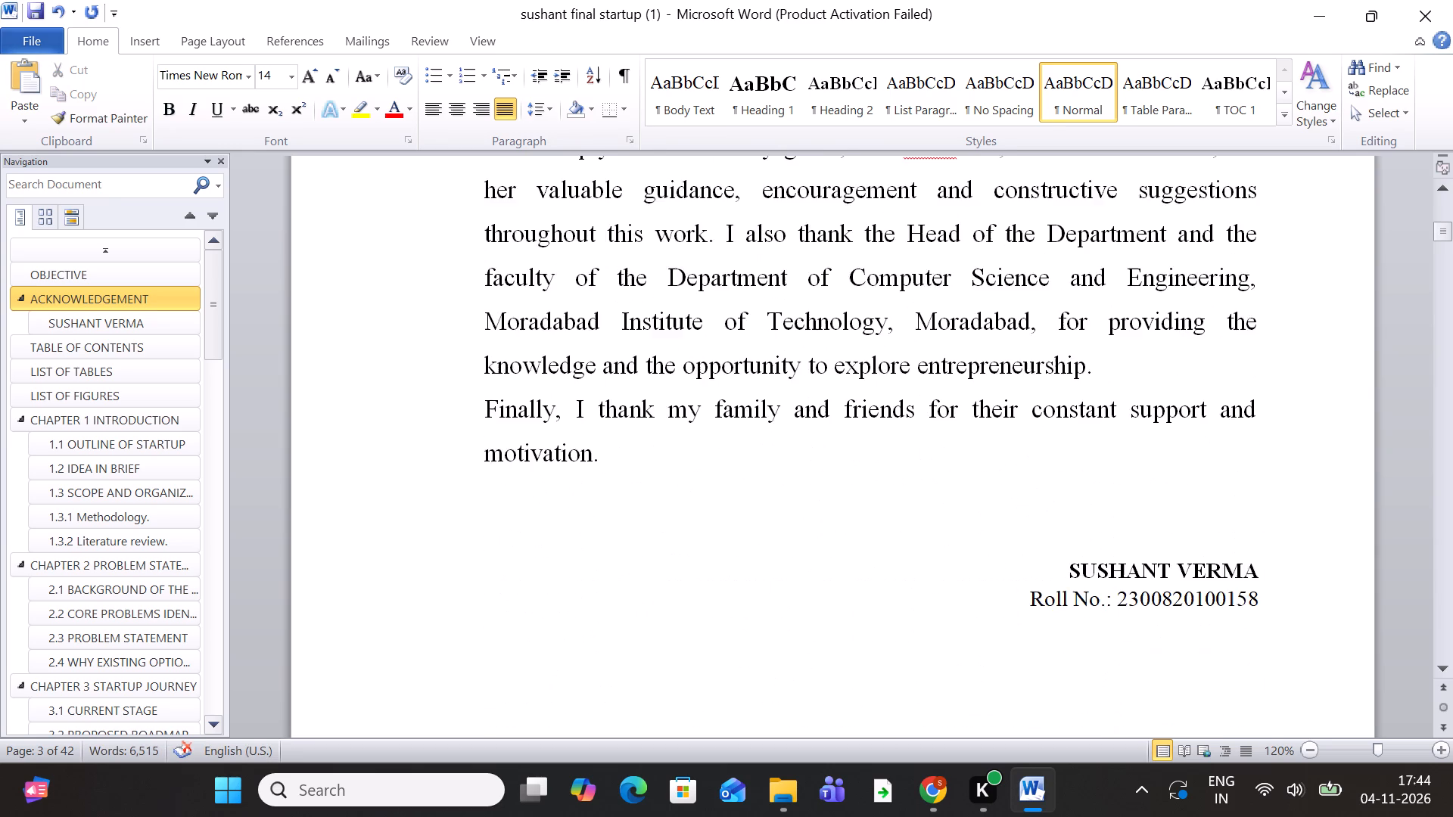
scroll(895, 500, down, 19)
scroll(896, 499, down, 5)
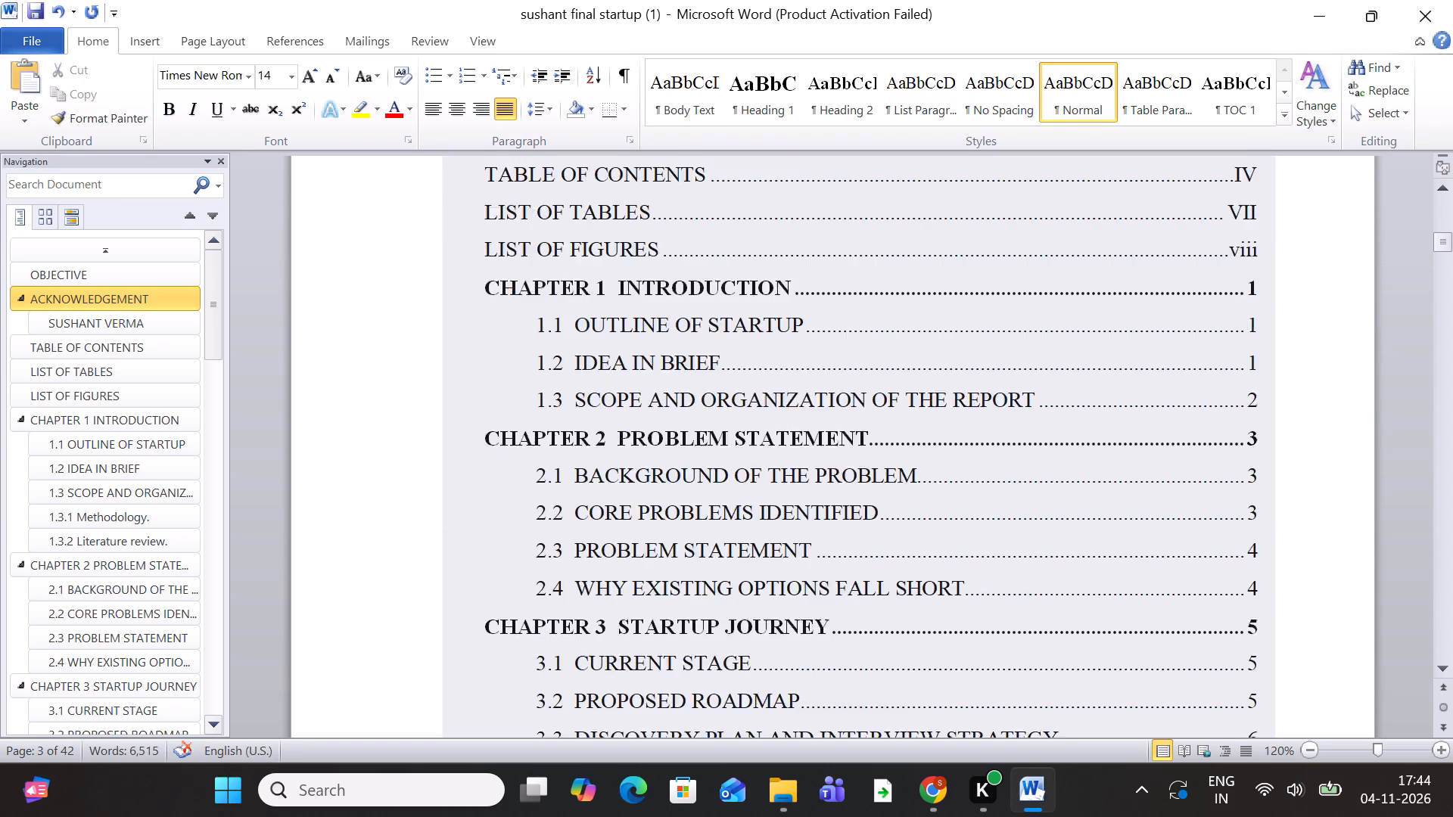
scroll(896, 499, down, 2)
click(966, 472)
click(1310, 453)
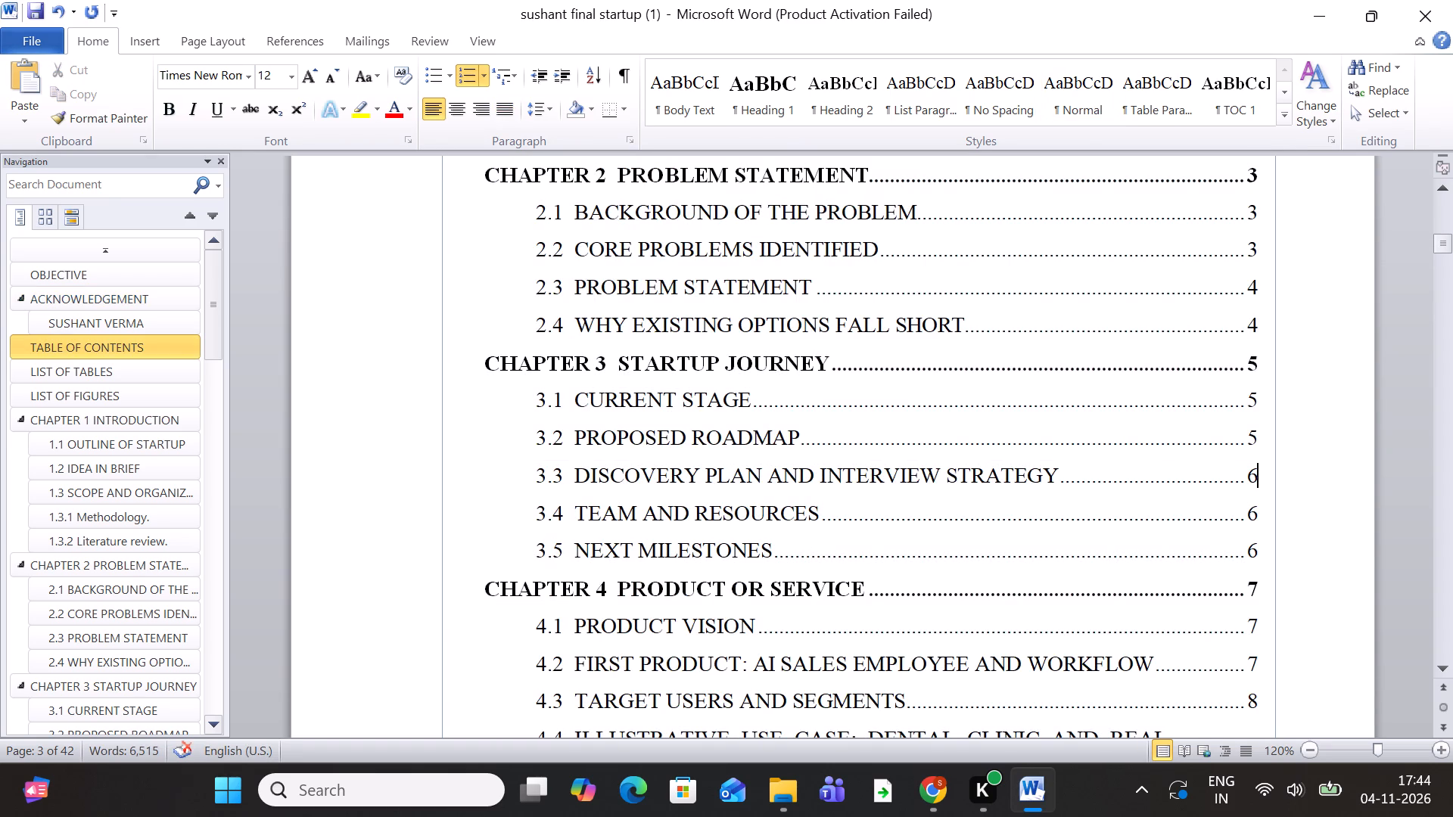
scroll(1047, 454, down, 7)
click(785, 615)
scroll(863, 567, up, 5)
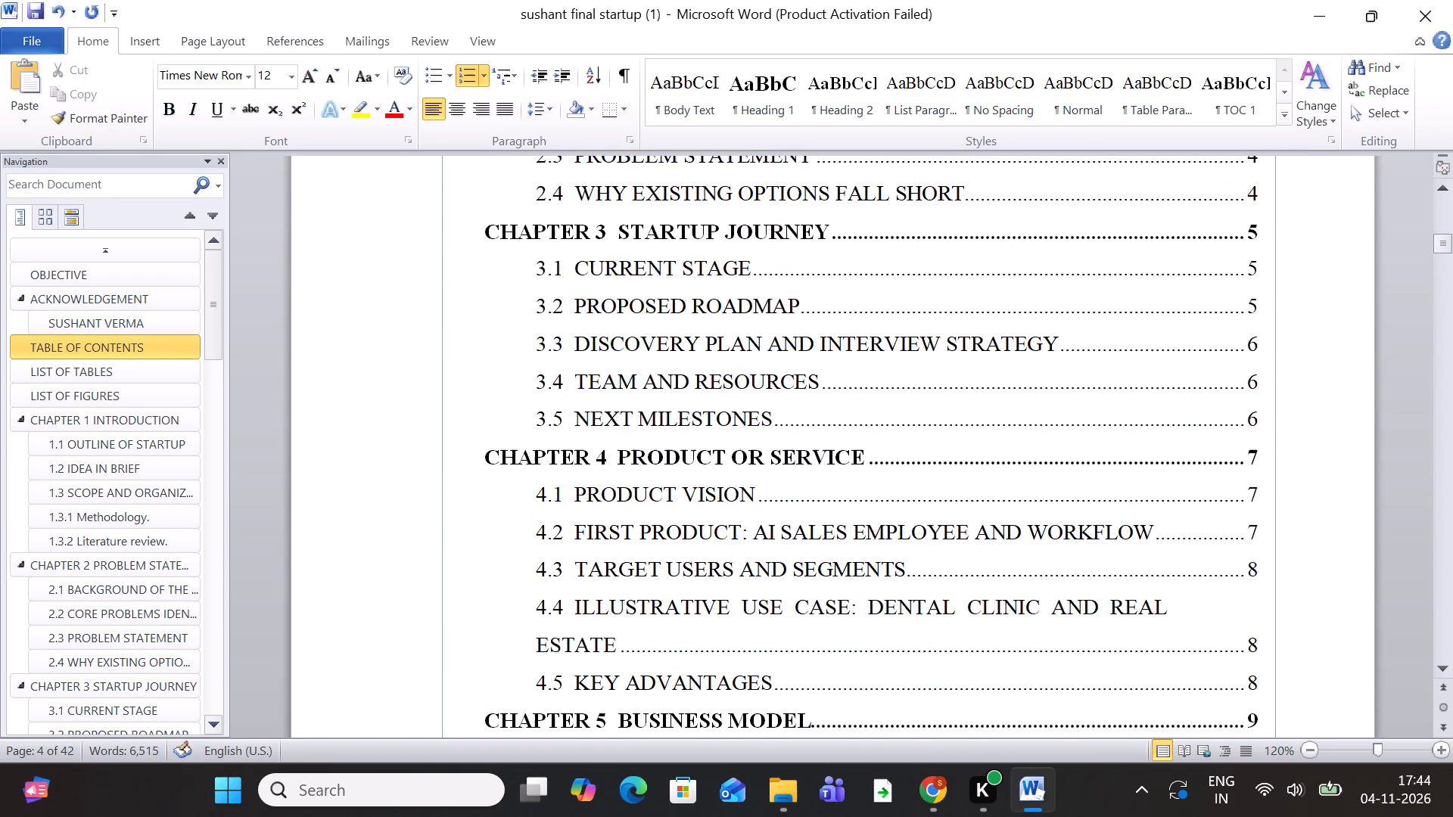
scroll(863, 567, up, 16)
scroll(808, 607, down, 2)
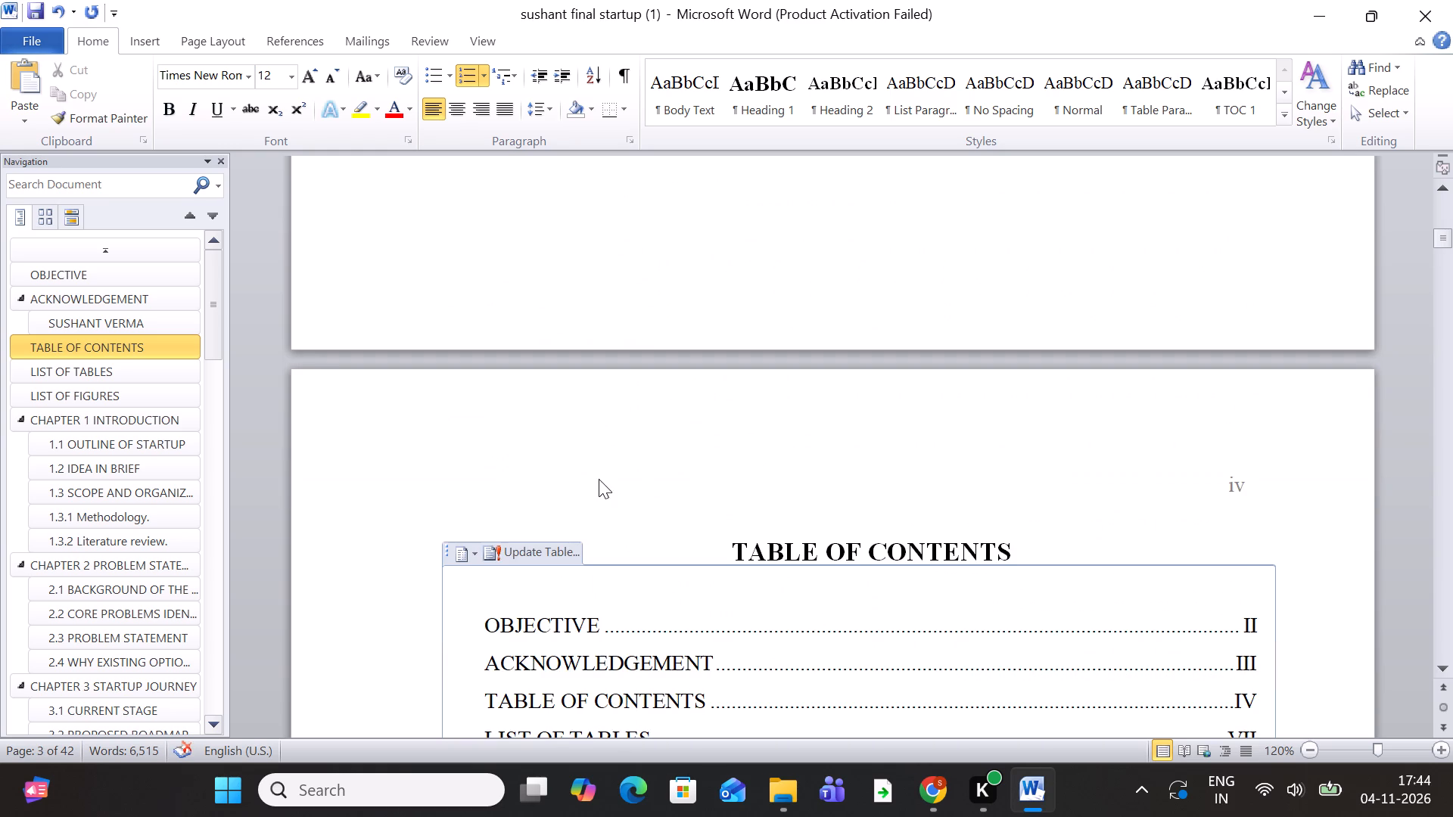
click(598, 478)
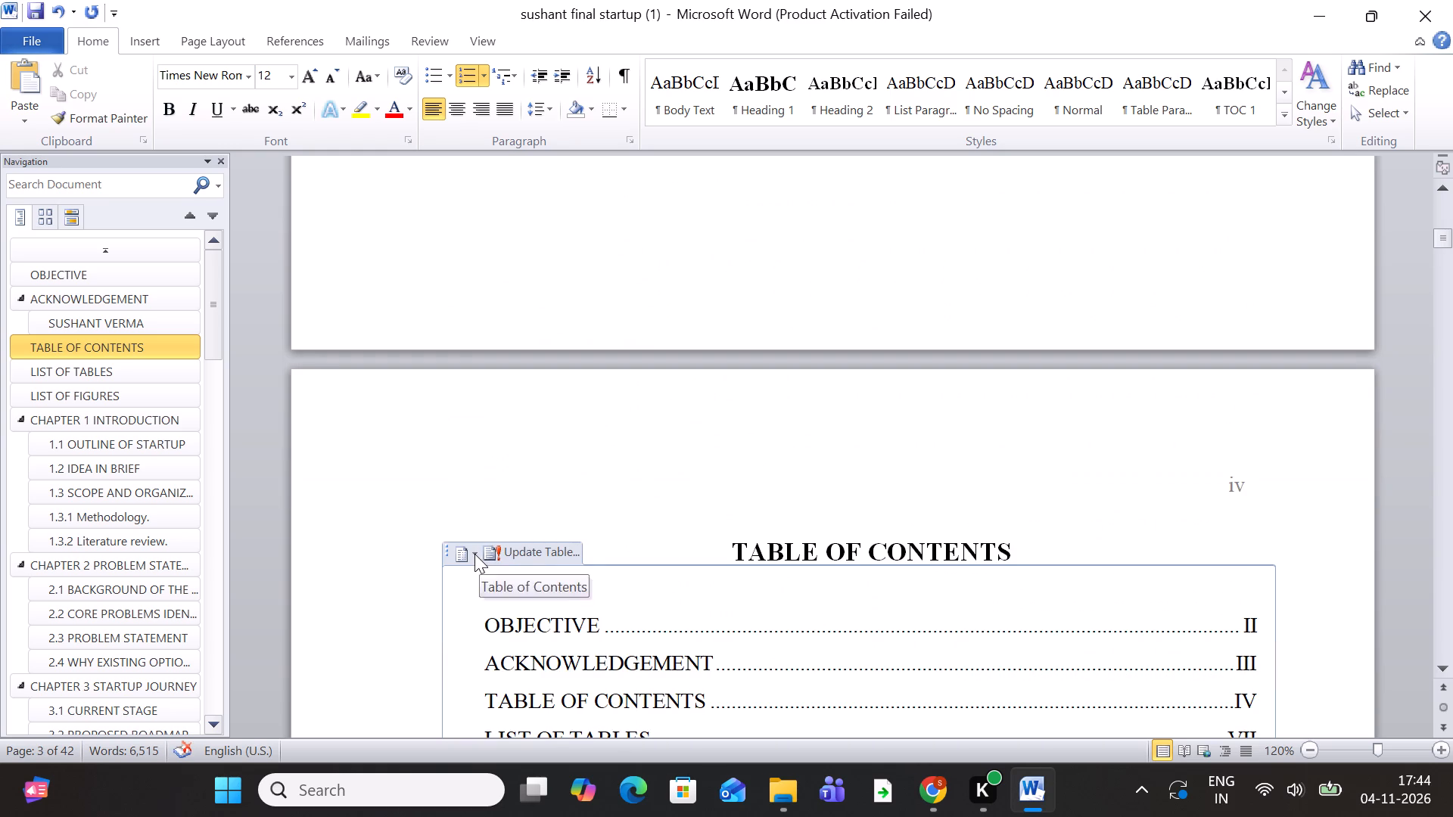
click(447, 552)
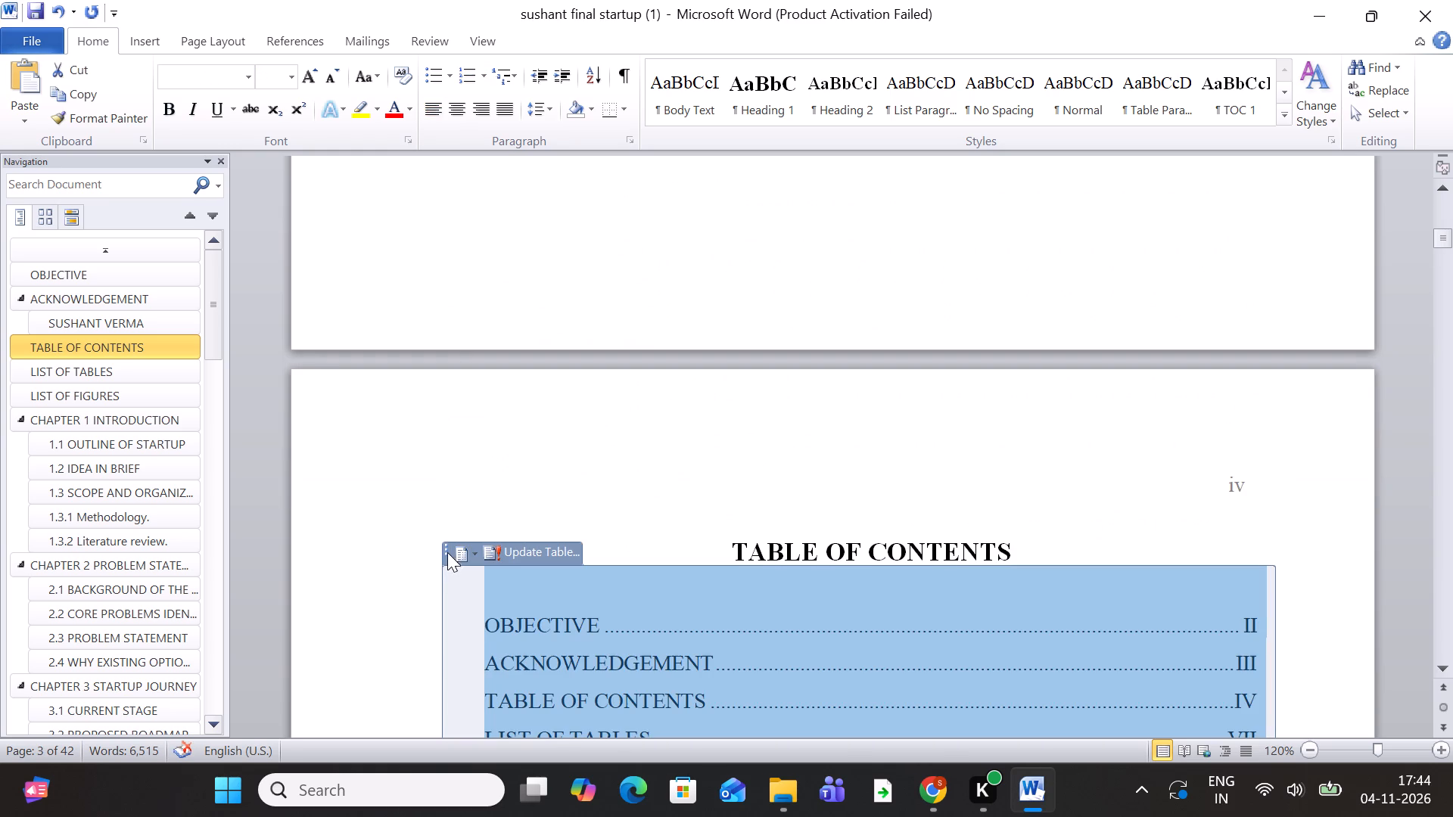
click(447, 551)
click(447, 551)
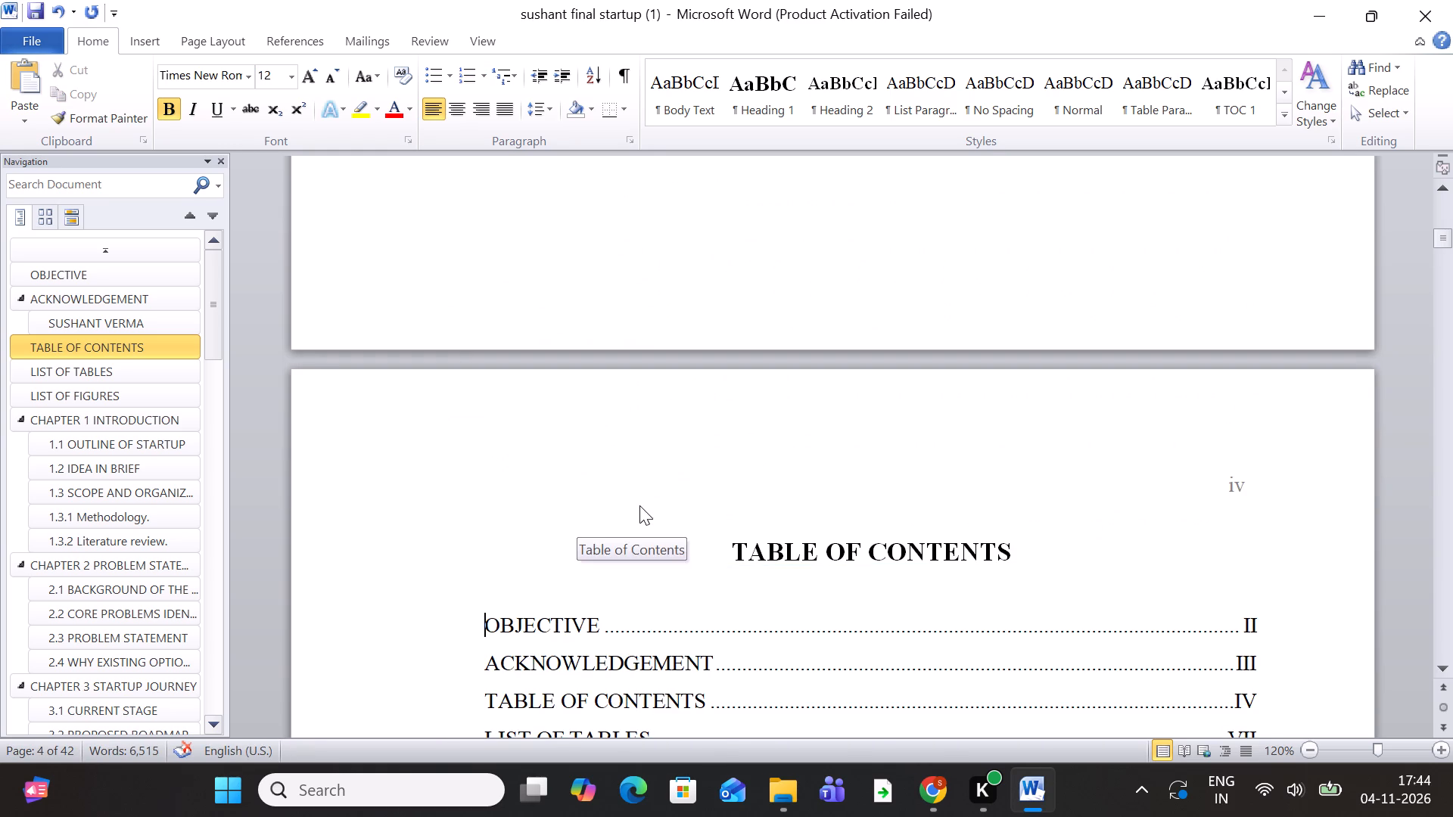
Review the remaining table of contents, the list of tables and the list of figures, up to the start of Chapter 1.
scroll(650, 496, down, 4)
scroll(874, 337, up, 3)
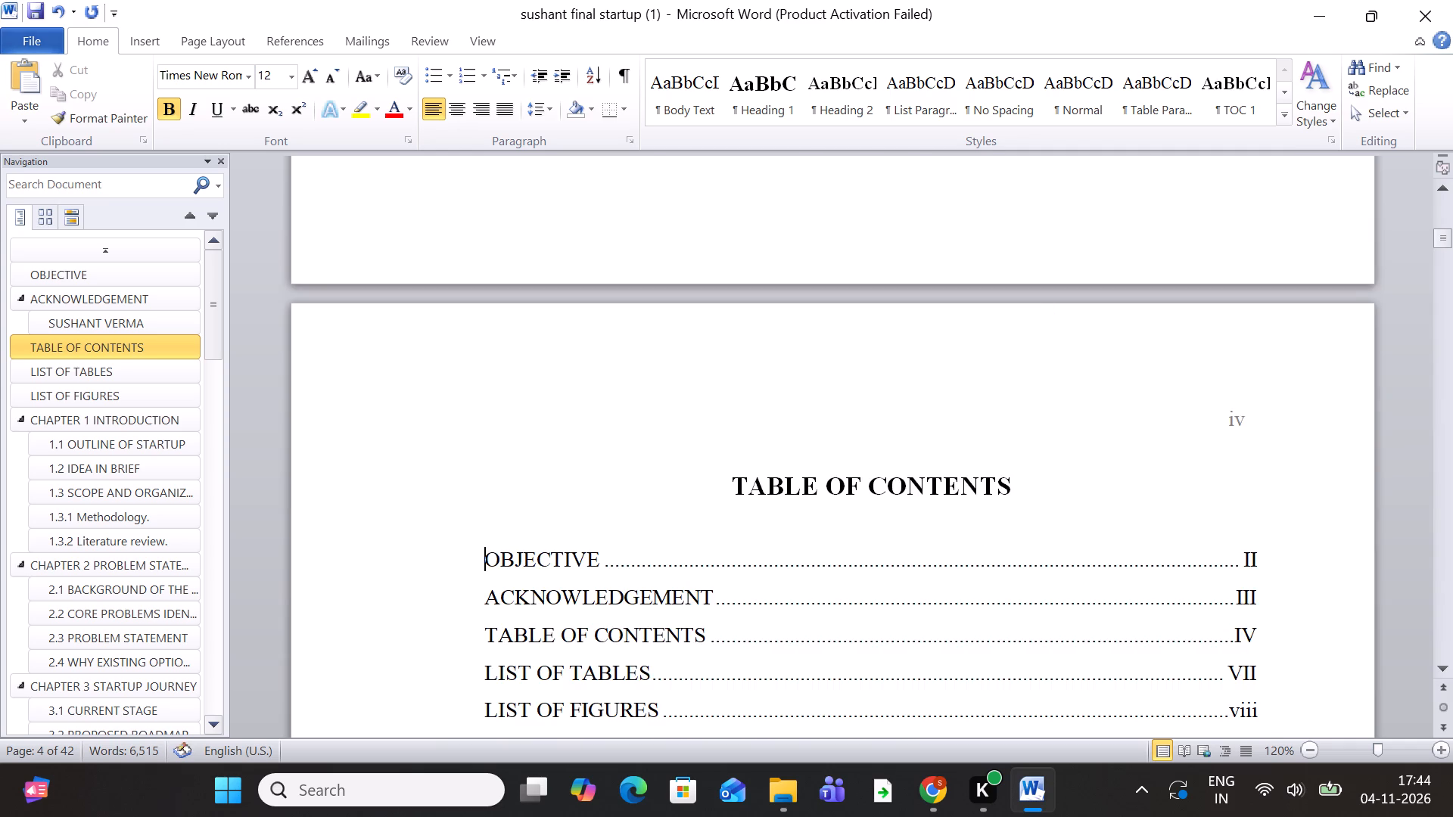
scroll(997, 474, down, 7)
scroll(1308, 458, down, 11)
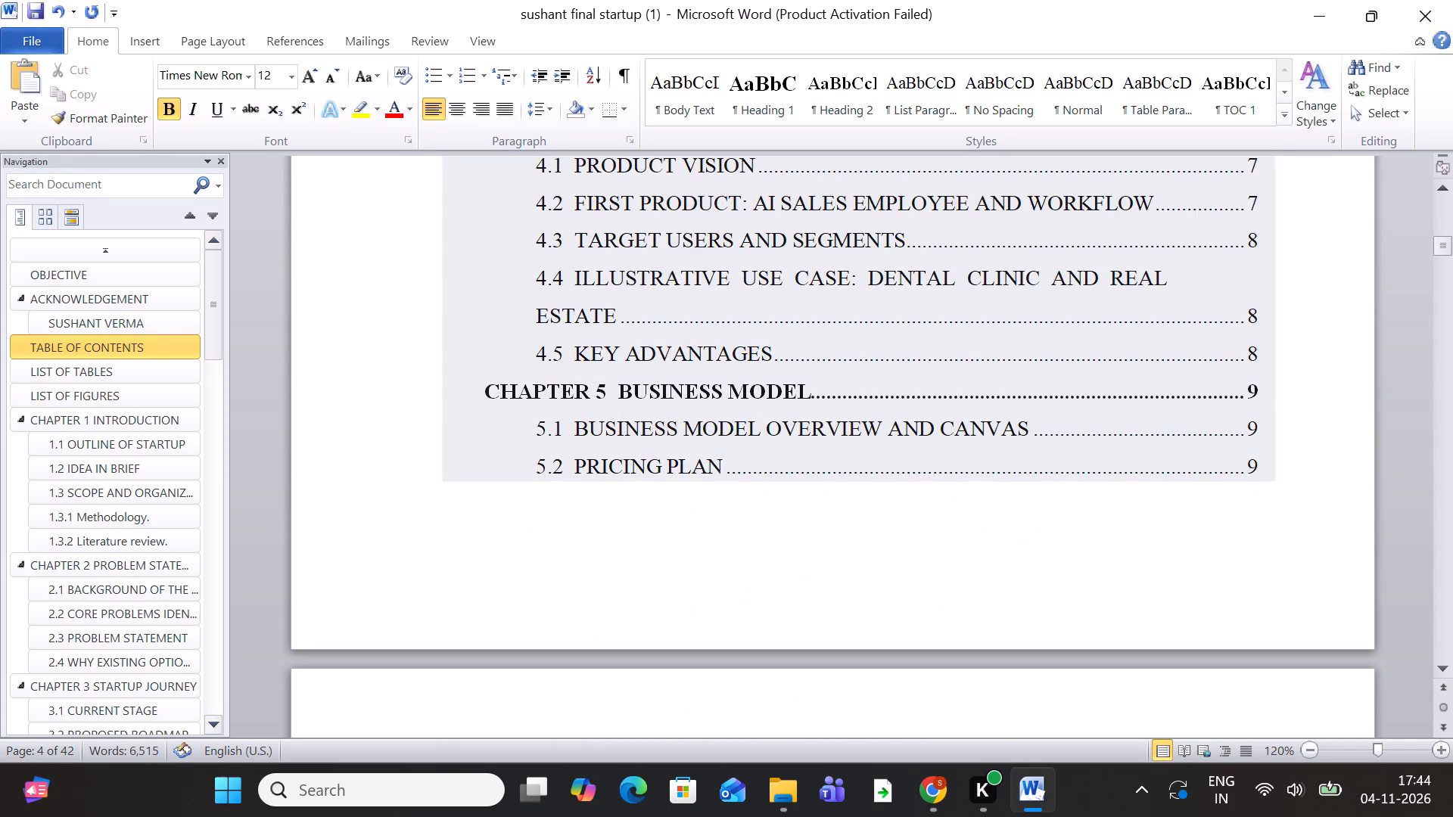
scroll(1063, 613, down, 9)
scroll(1003, 585, down, 5)
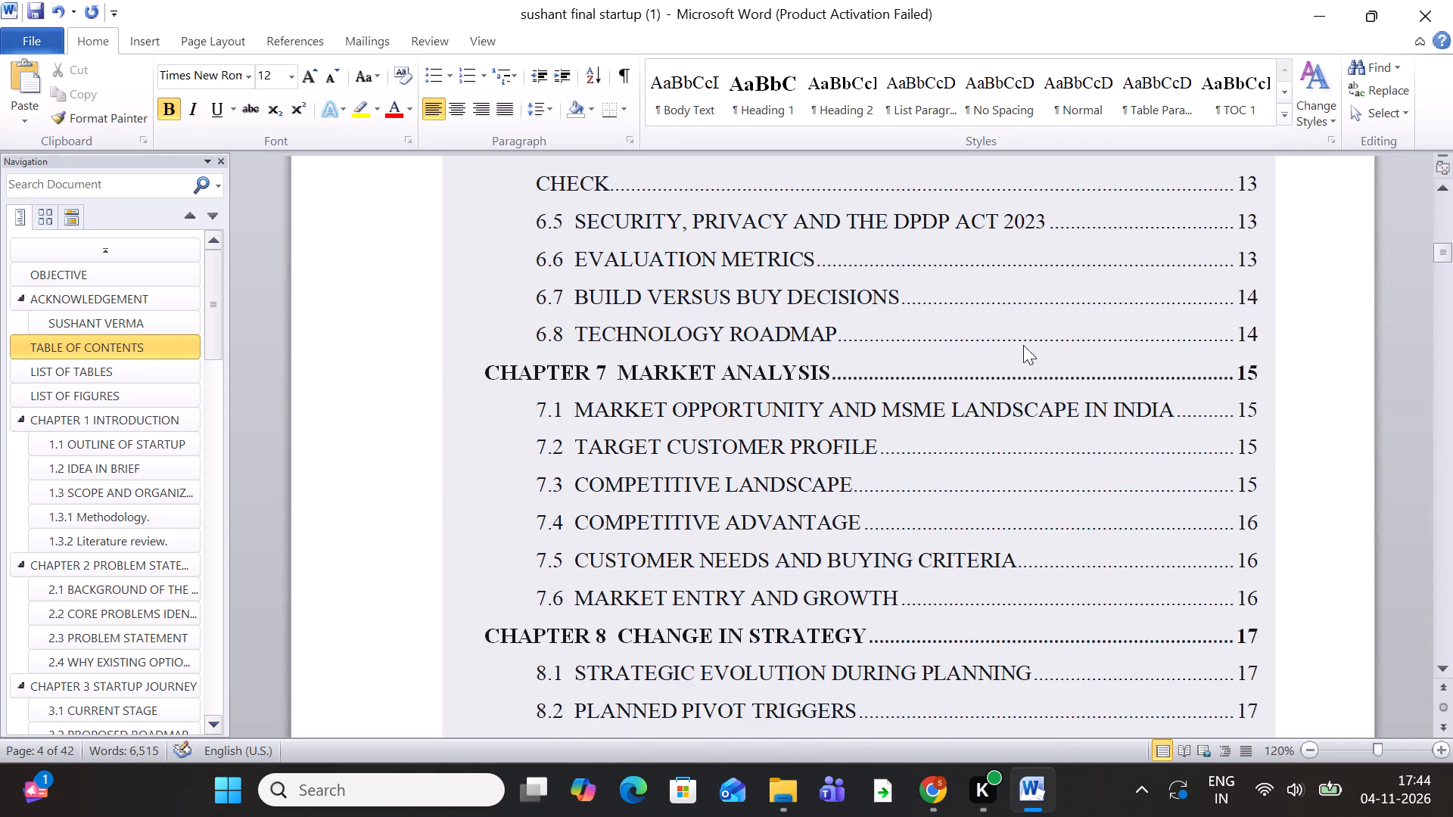
scroll(1023, 345, down, 5)
scroll(1252, 351, down, 6)
scroll(1103, 501, down, 6)
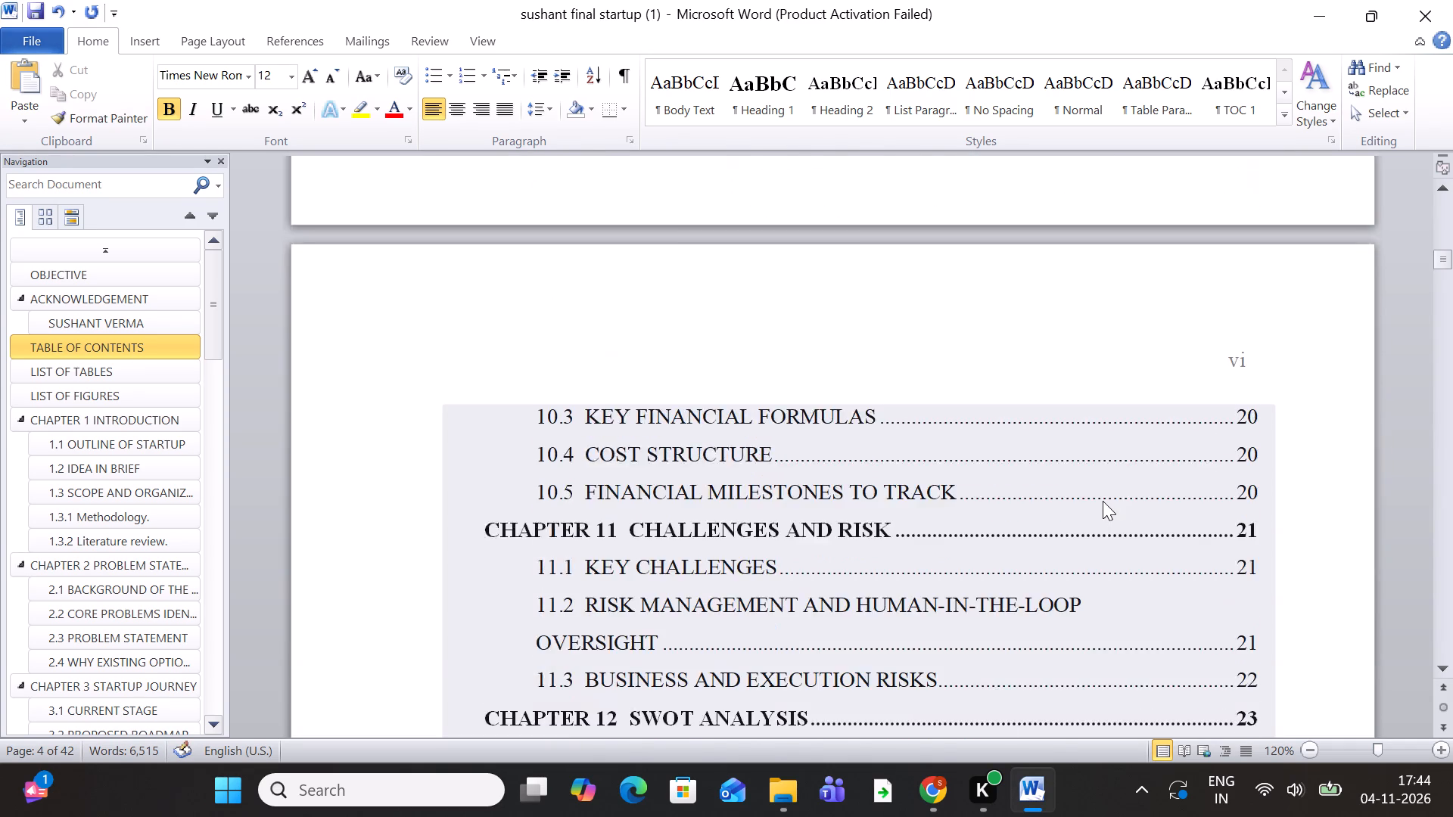
scroll(1103, 501, down, 15)
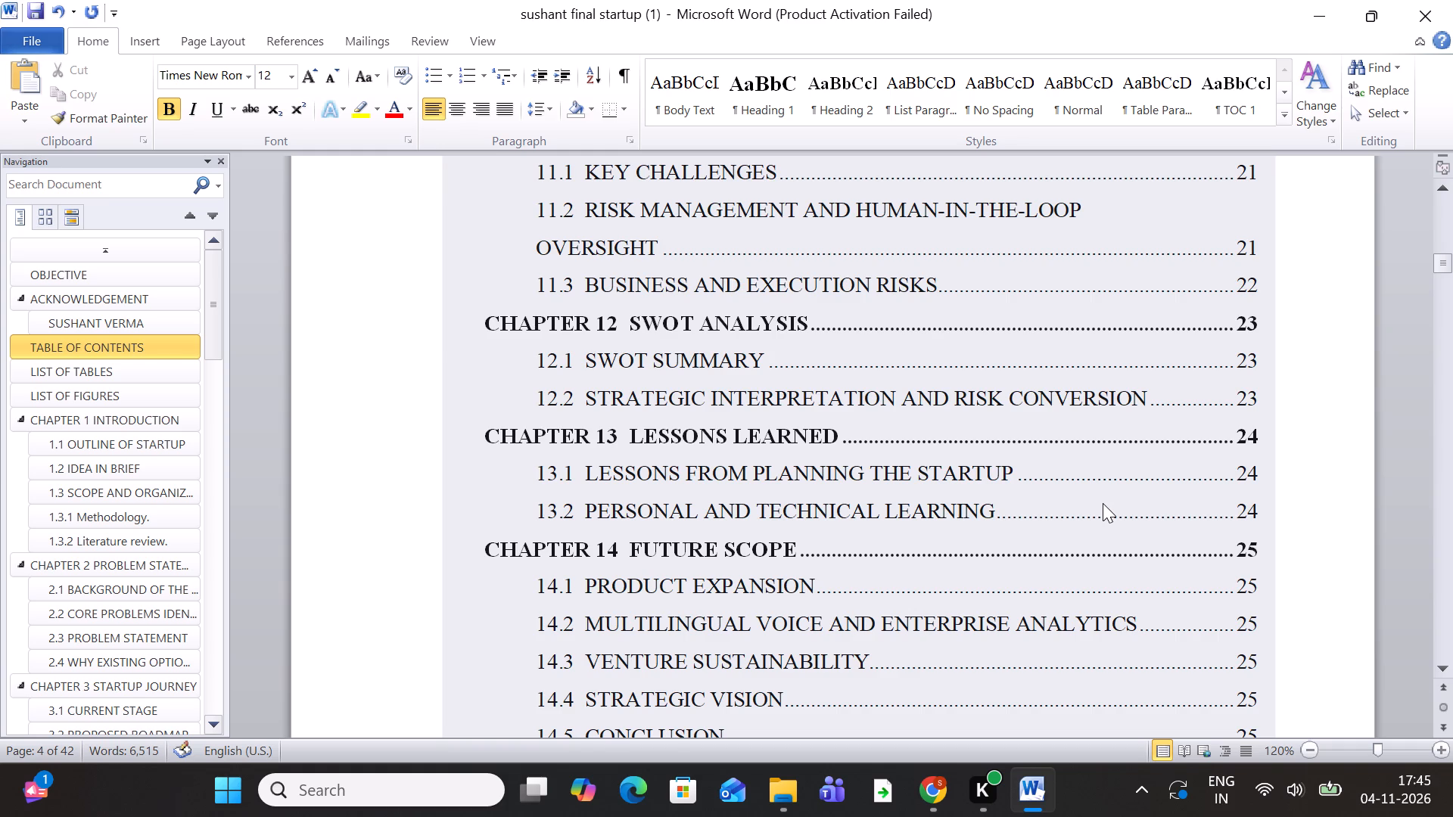
scroll(1103, 505, down, 17)
scroll(1283, 417, down, 3)
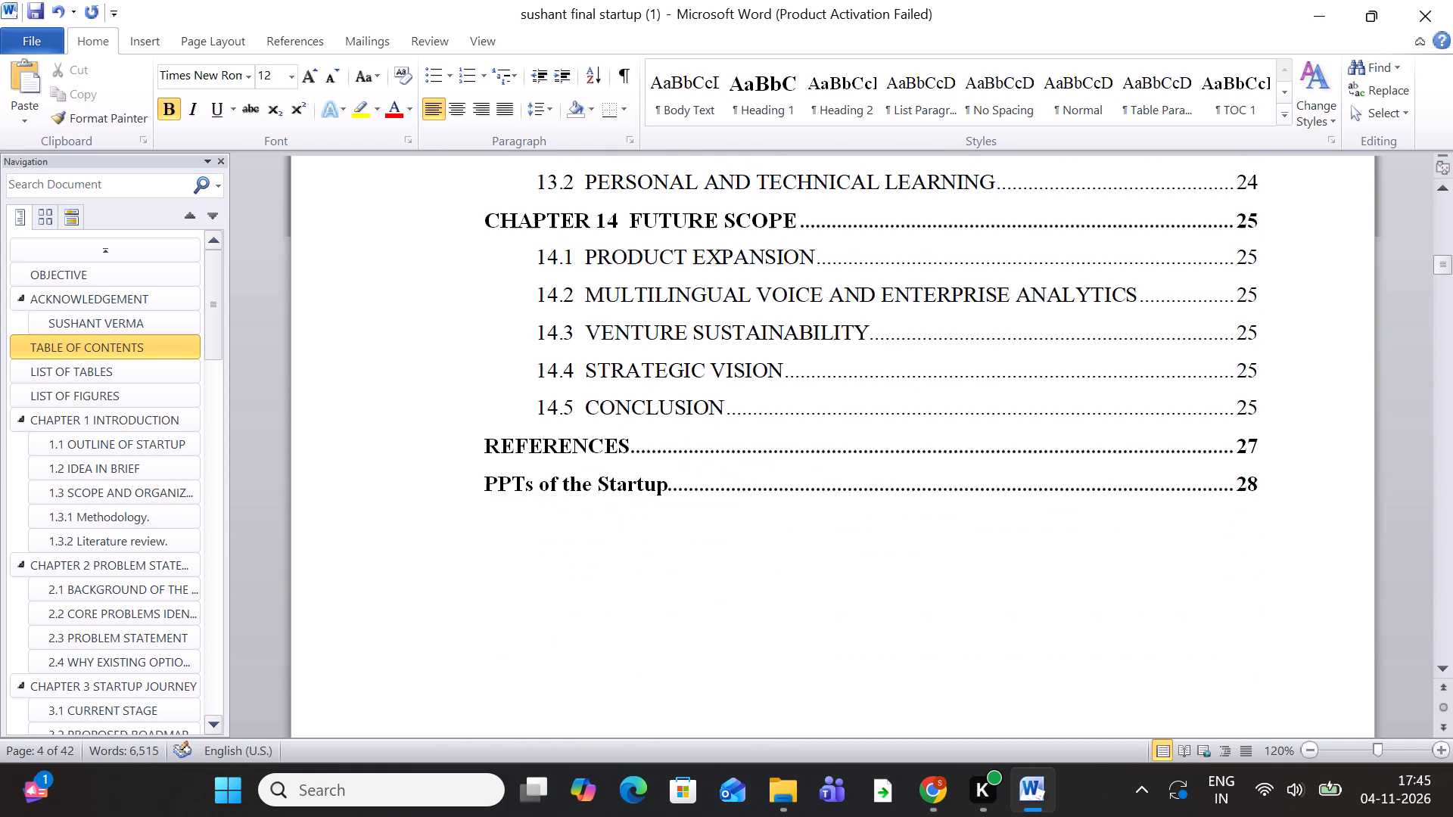
scroll(1283, 417, down, 16)
scroll(1283, 417, down, 16)
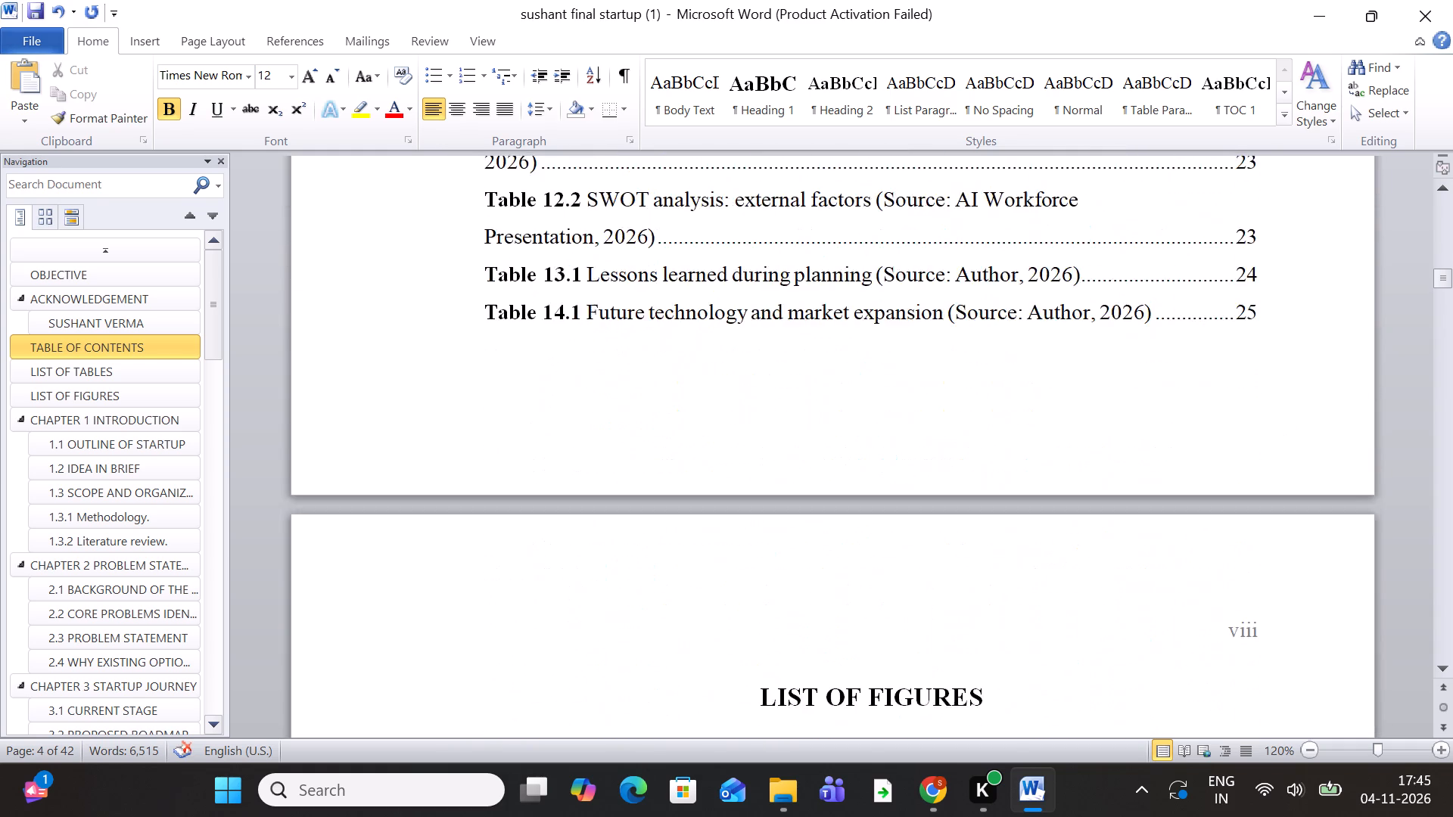
scroll(1283, 417, down, 20)
scroll(1283, 417, down, 18)
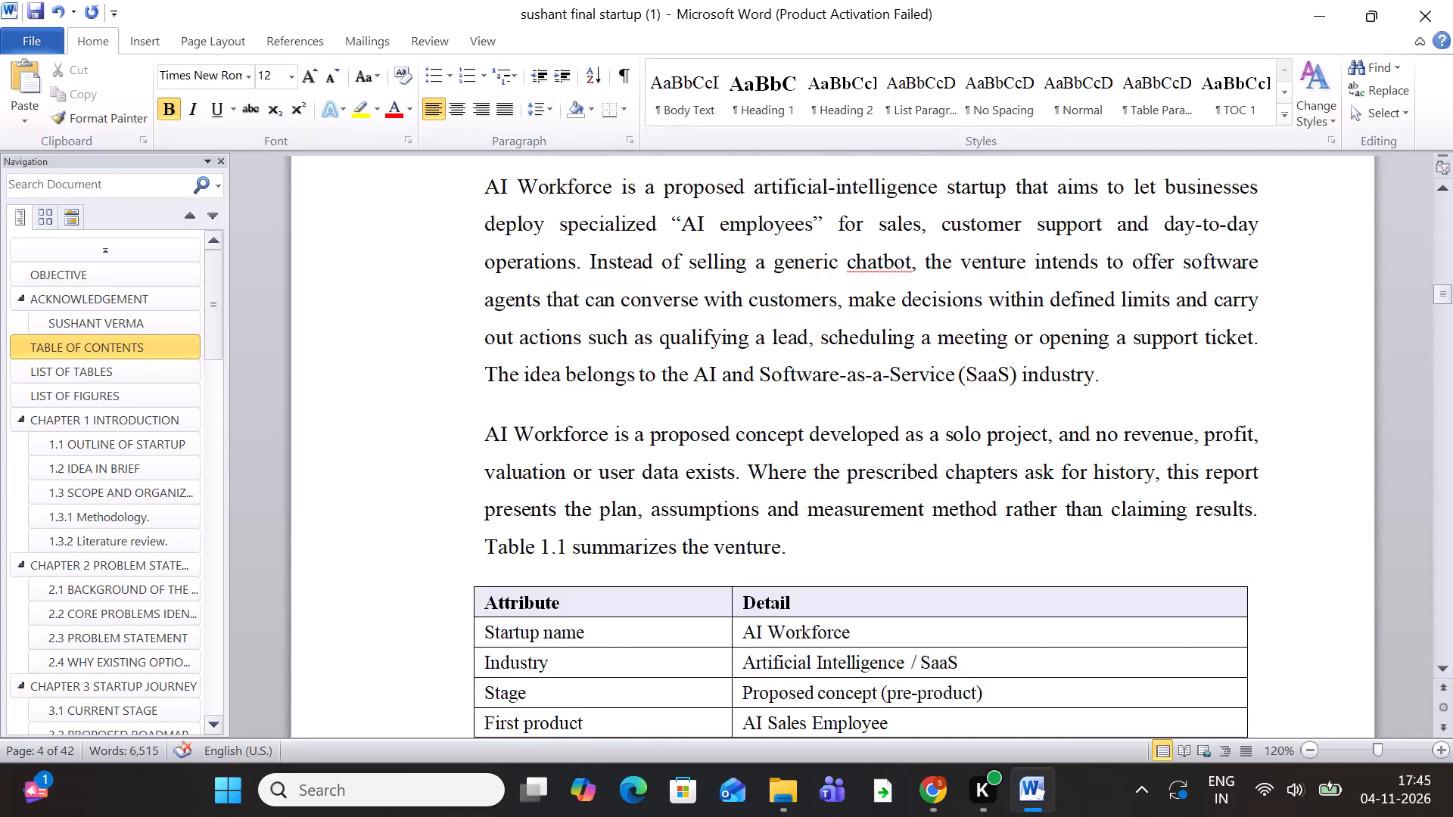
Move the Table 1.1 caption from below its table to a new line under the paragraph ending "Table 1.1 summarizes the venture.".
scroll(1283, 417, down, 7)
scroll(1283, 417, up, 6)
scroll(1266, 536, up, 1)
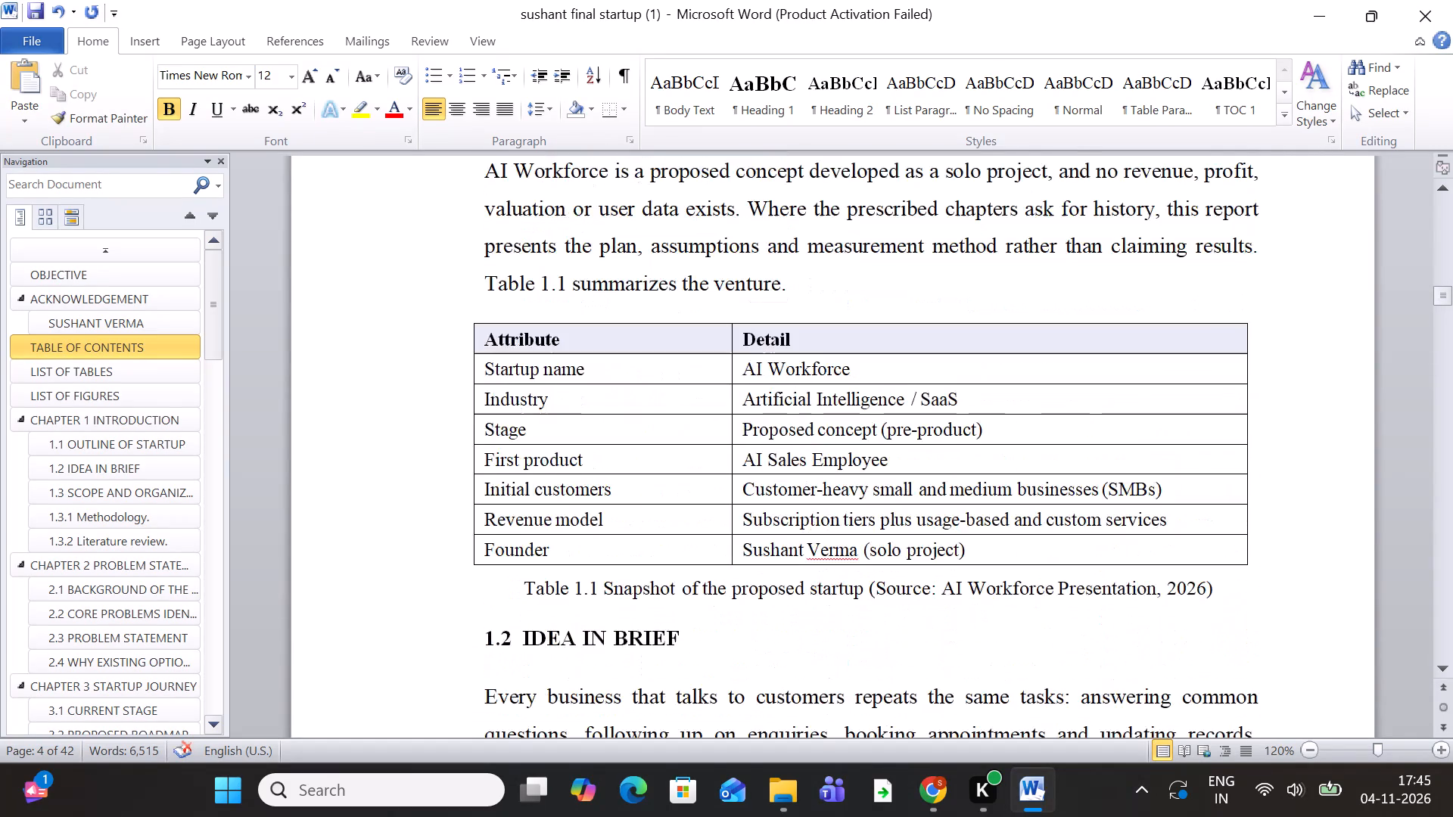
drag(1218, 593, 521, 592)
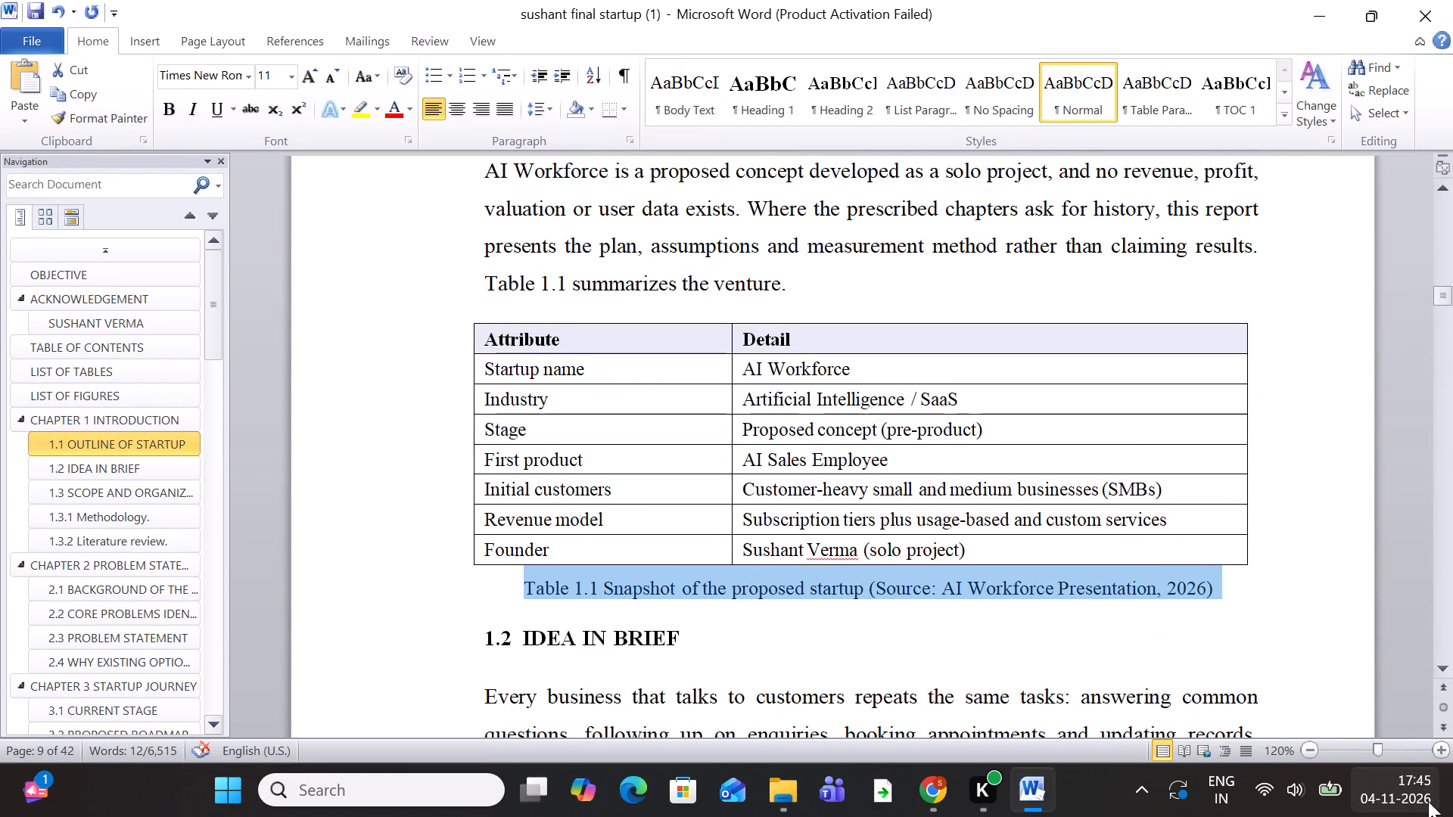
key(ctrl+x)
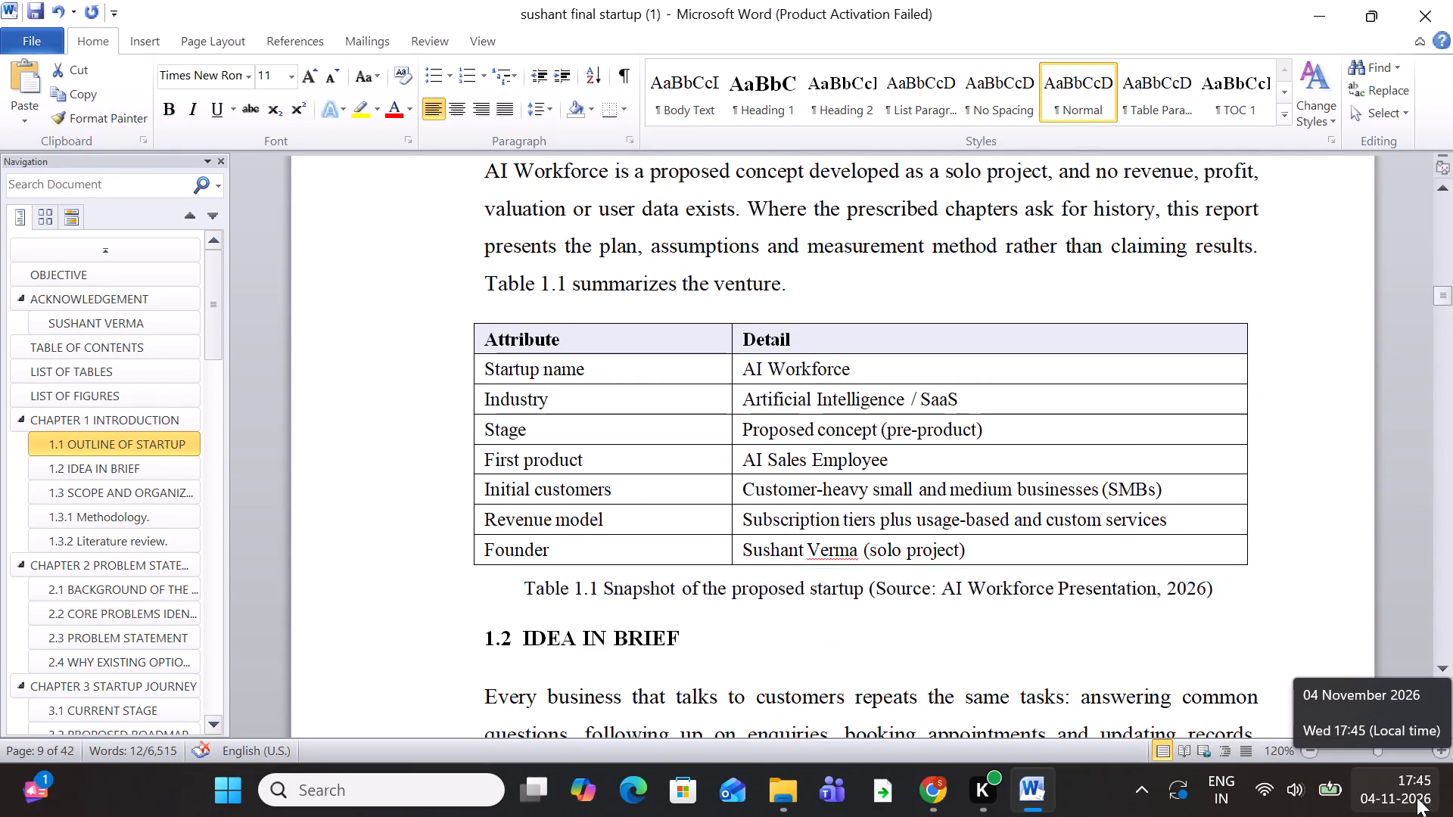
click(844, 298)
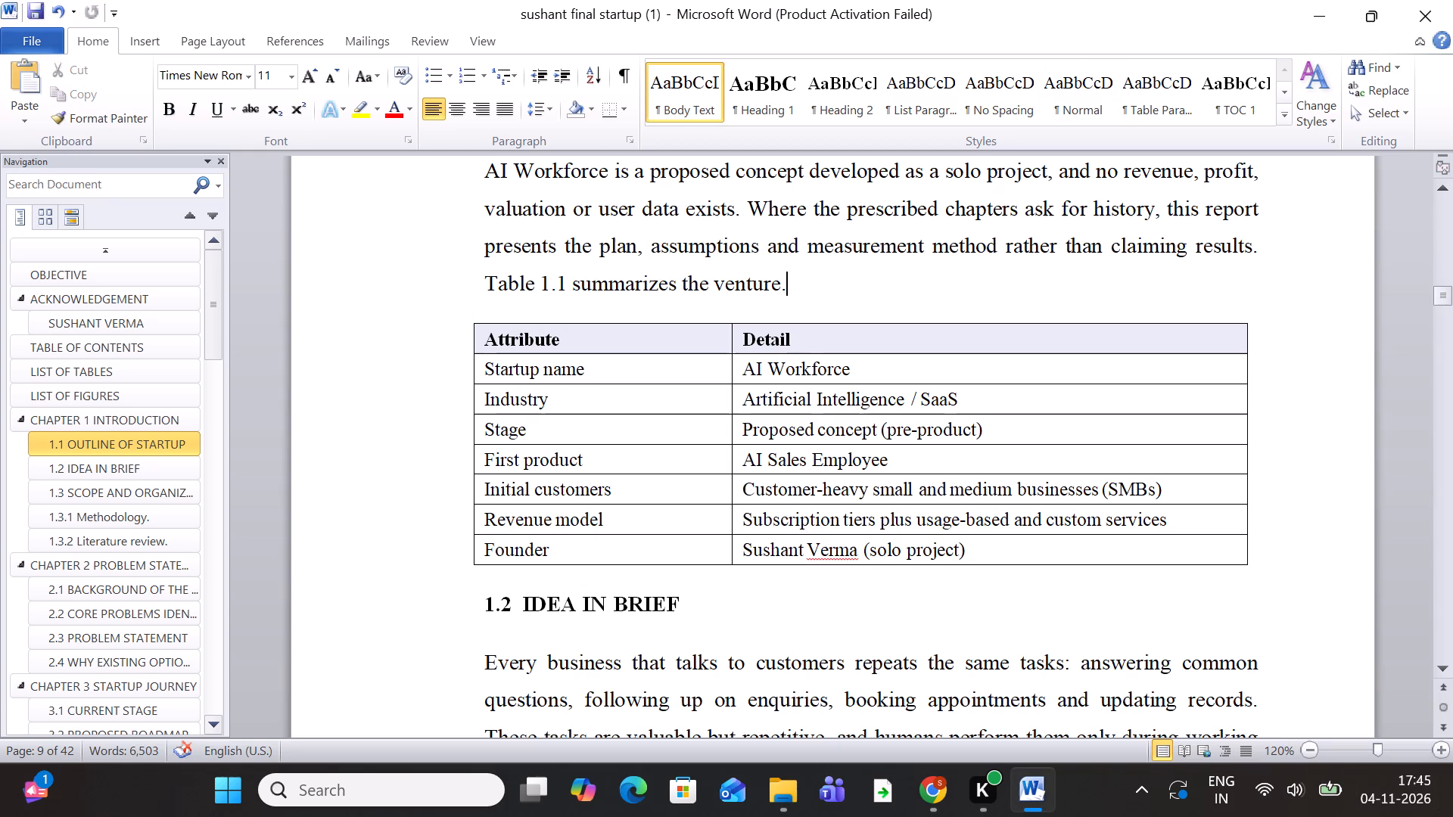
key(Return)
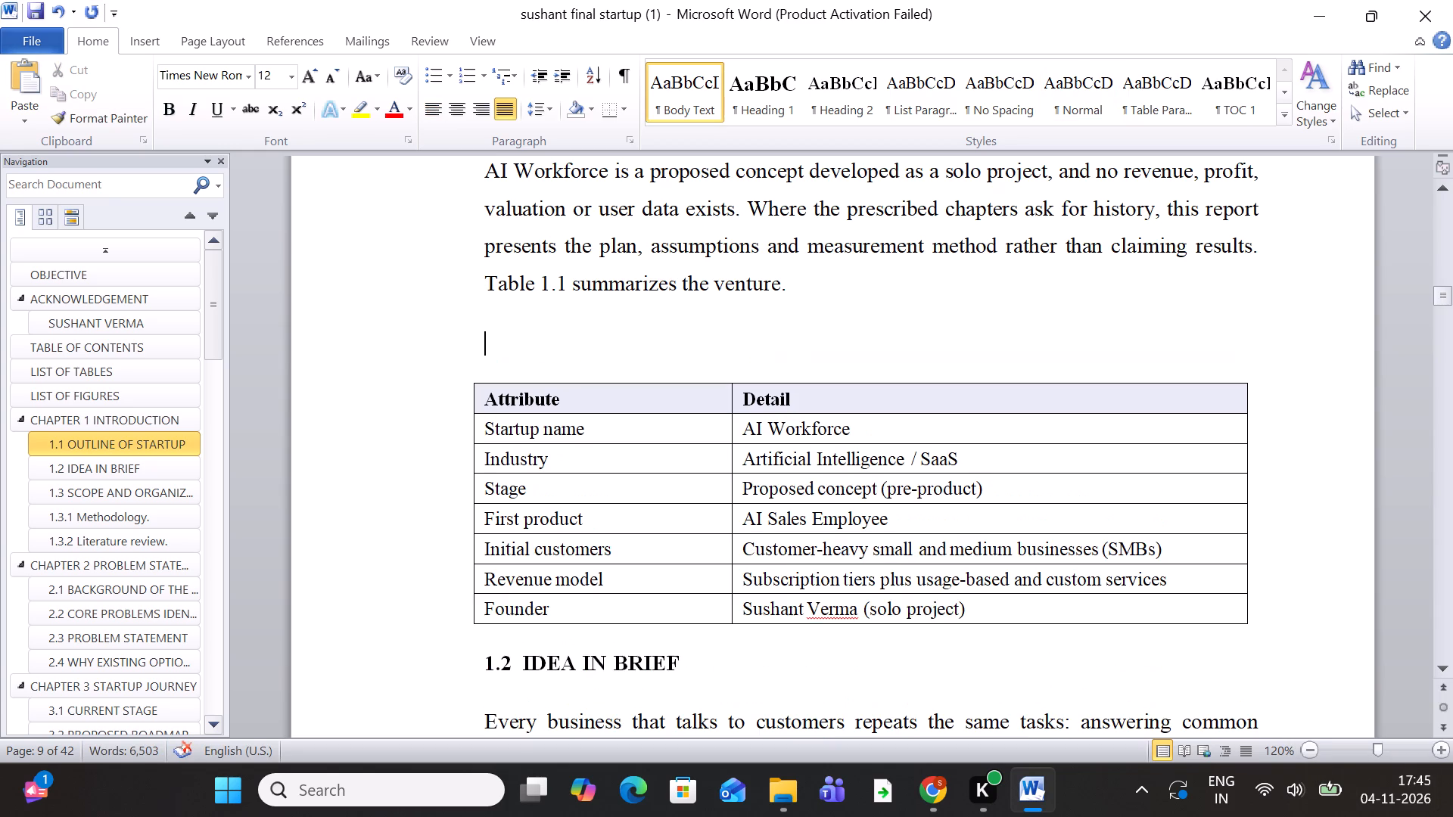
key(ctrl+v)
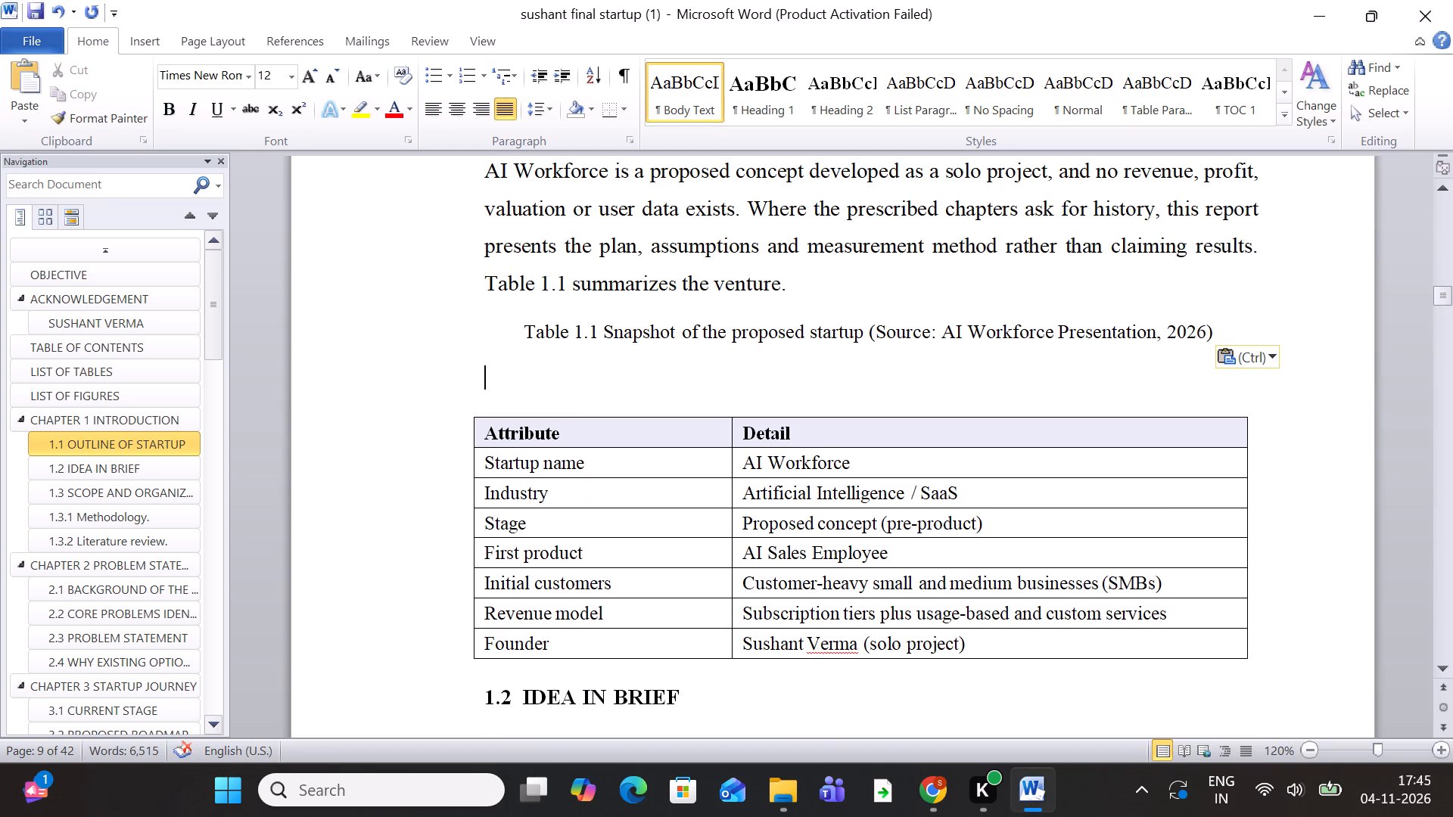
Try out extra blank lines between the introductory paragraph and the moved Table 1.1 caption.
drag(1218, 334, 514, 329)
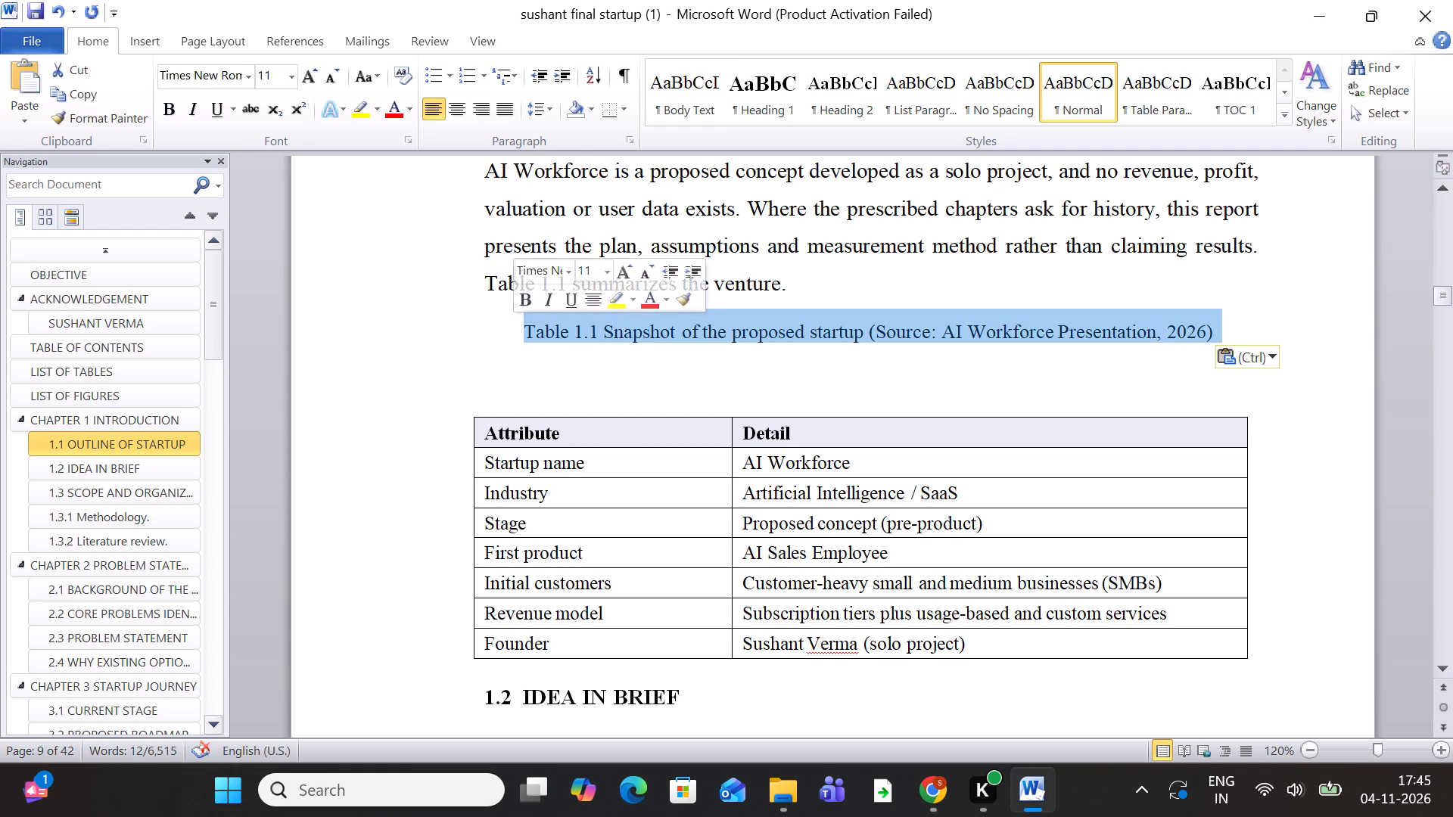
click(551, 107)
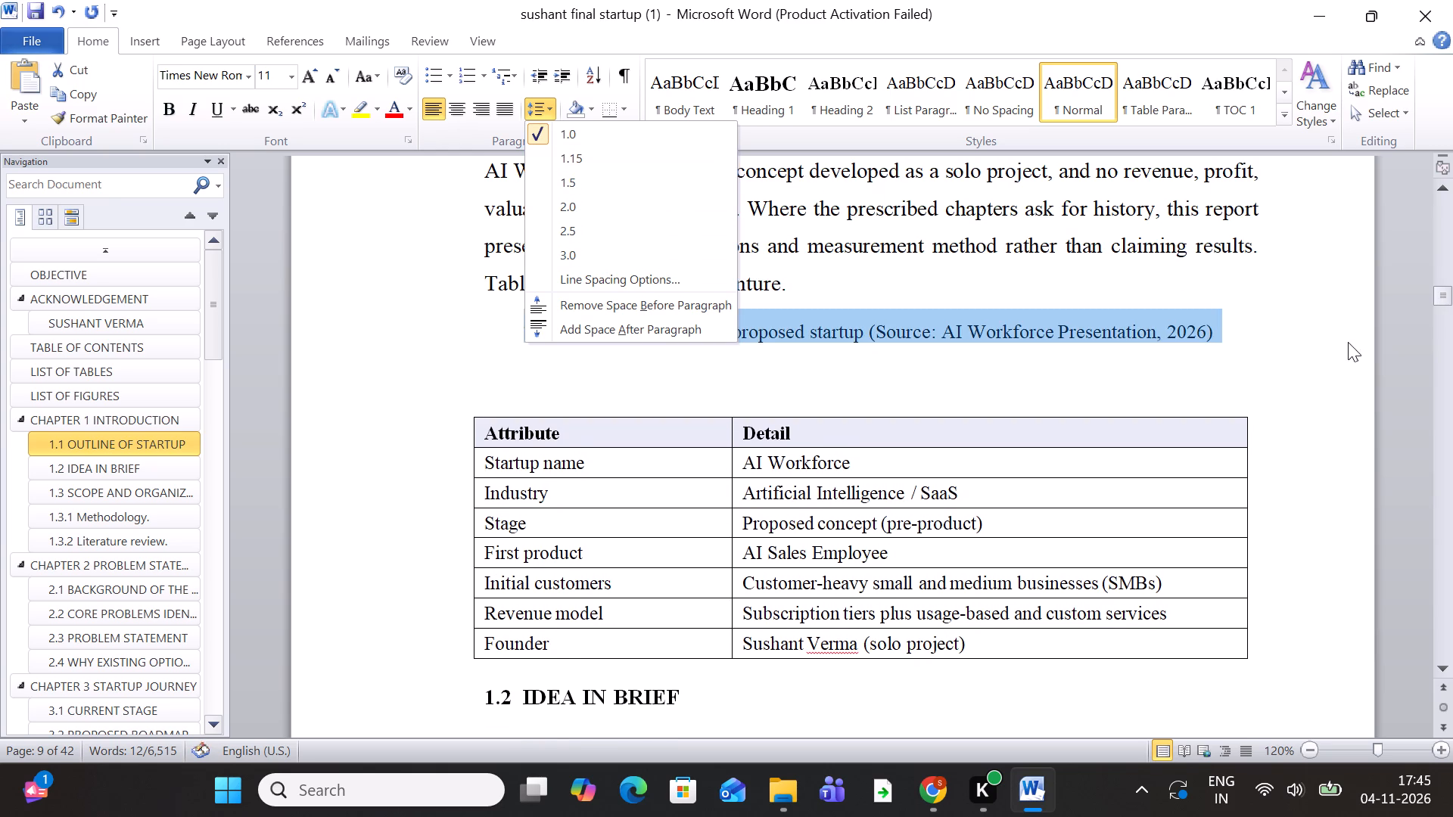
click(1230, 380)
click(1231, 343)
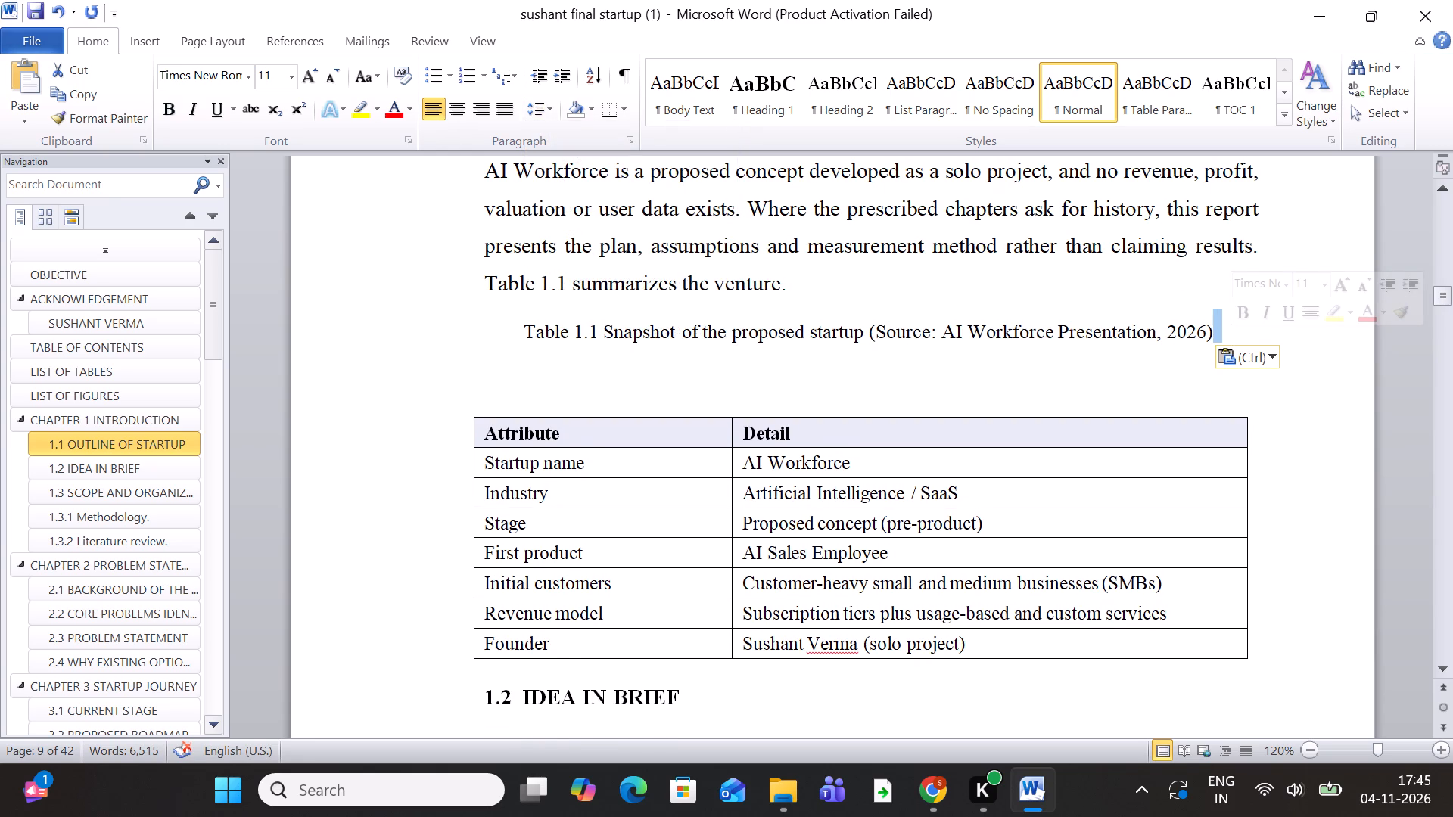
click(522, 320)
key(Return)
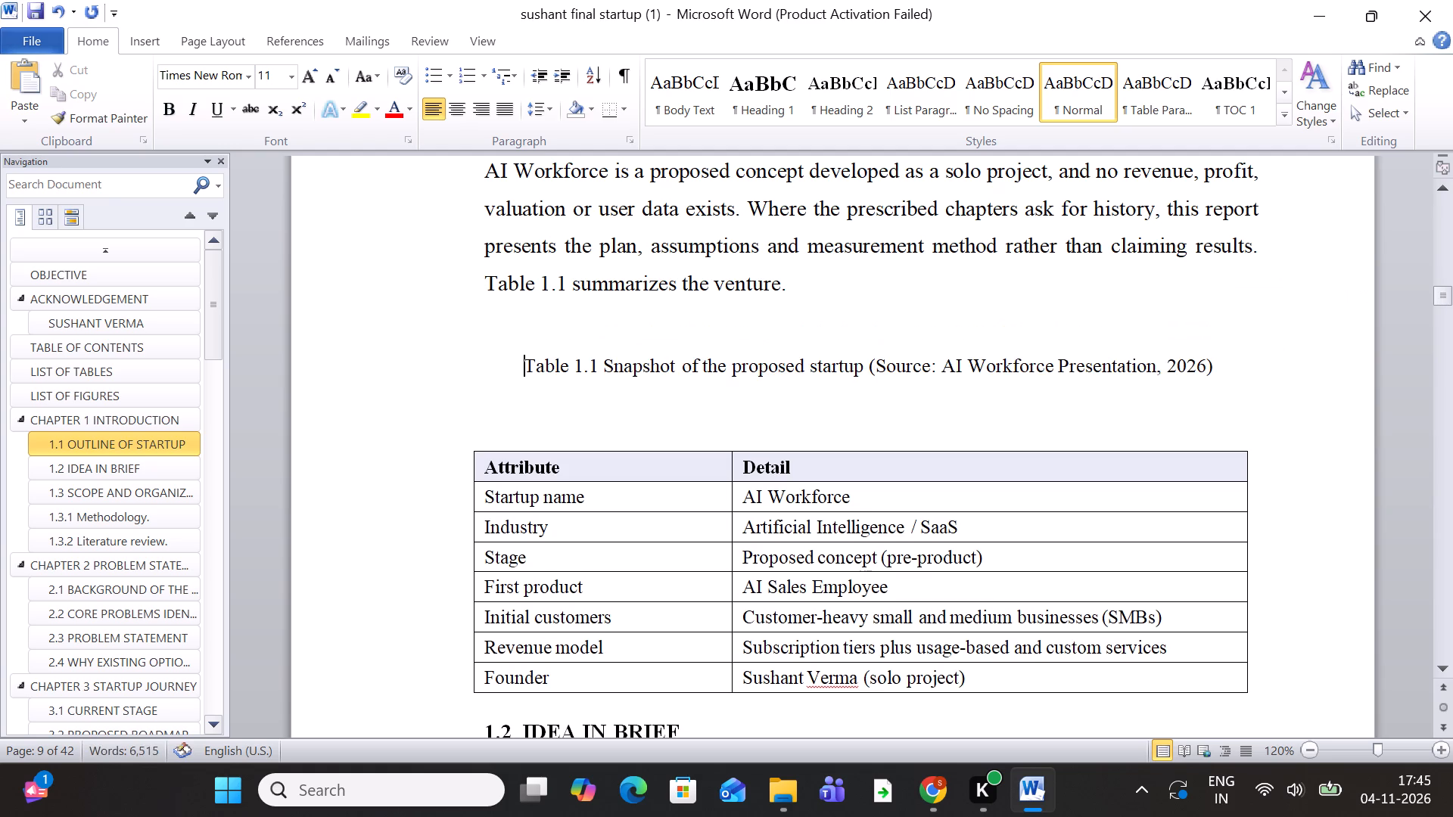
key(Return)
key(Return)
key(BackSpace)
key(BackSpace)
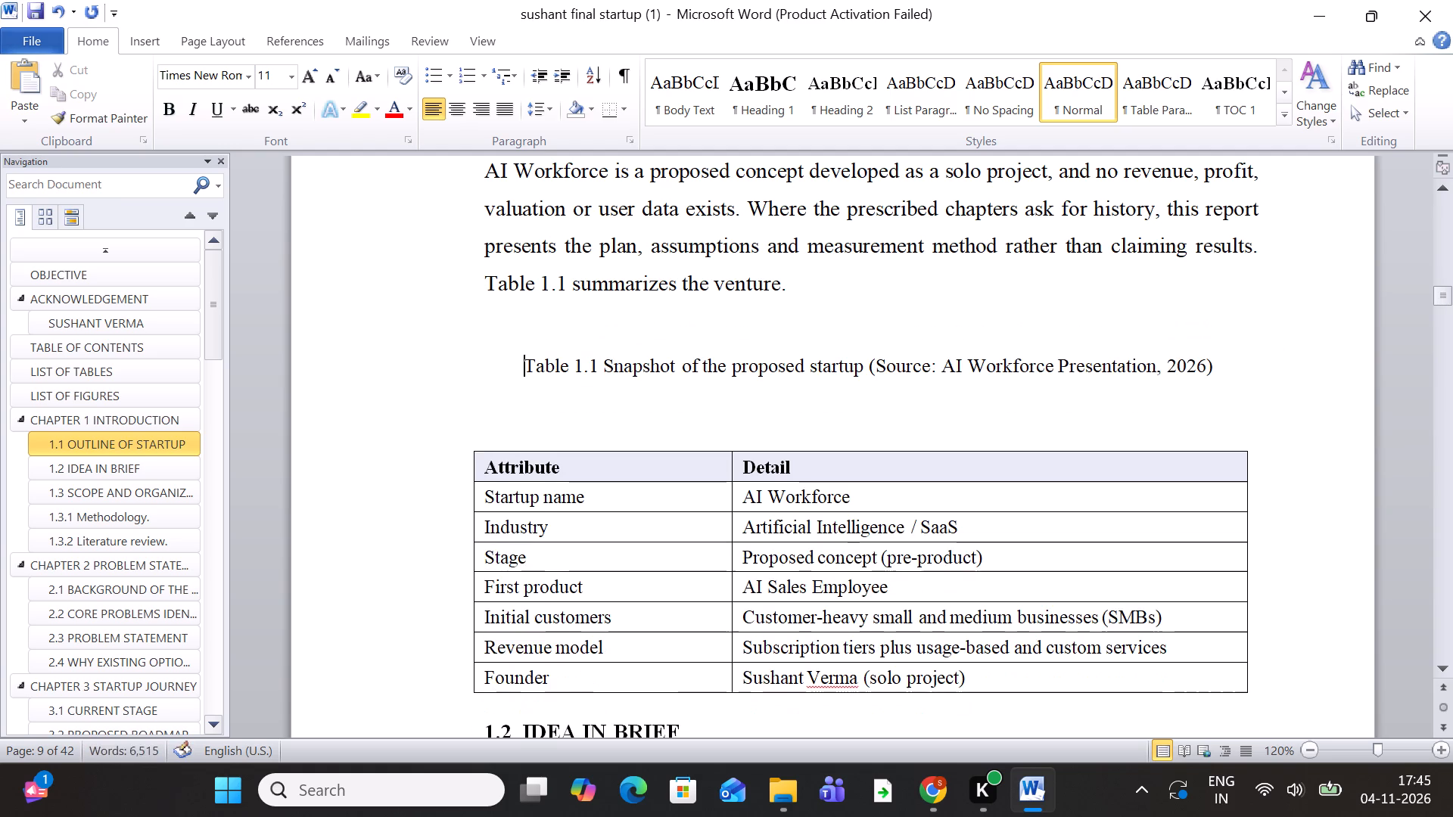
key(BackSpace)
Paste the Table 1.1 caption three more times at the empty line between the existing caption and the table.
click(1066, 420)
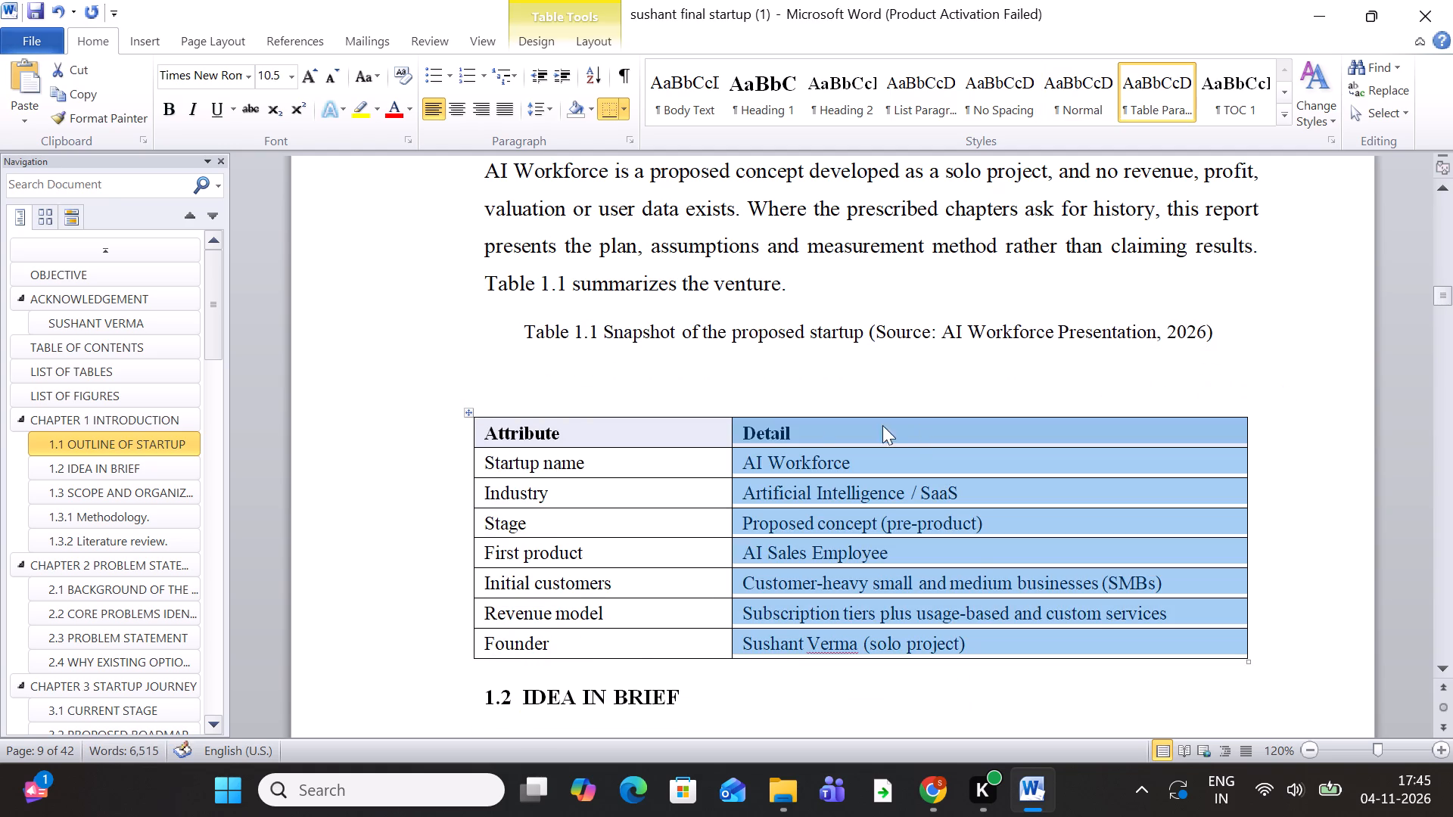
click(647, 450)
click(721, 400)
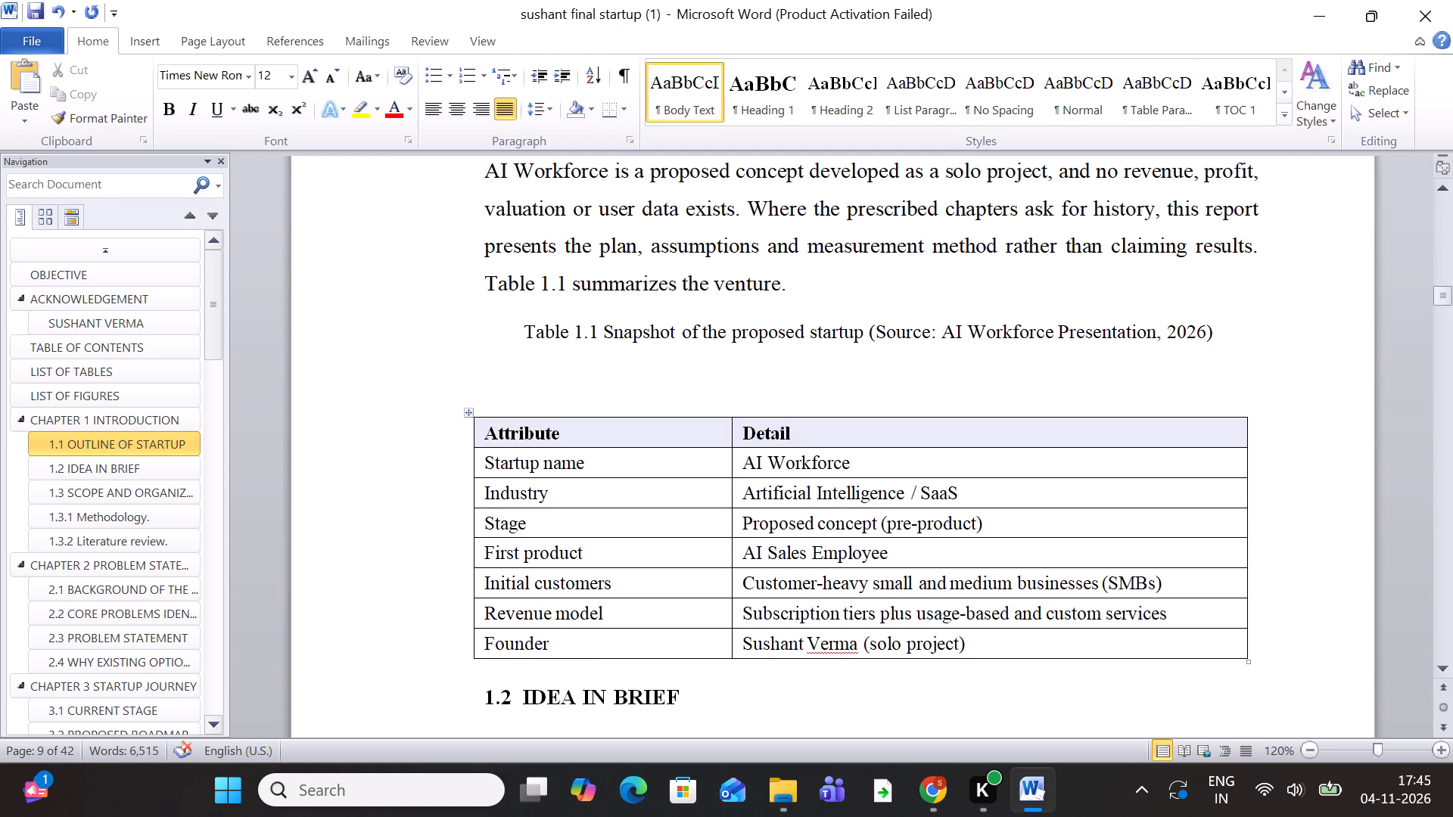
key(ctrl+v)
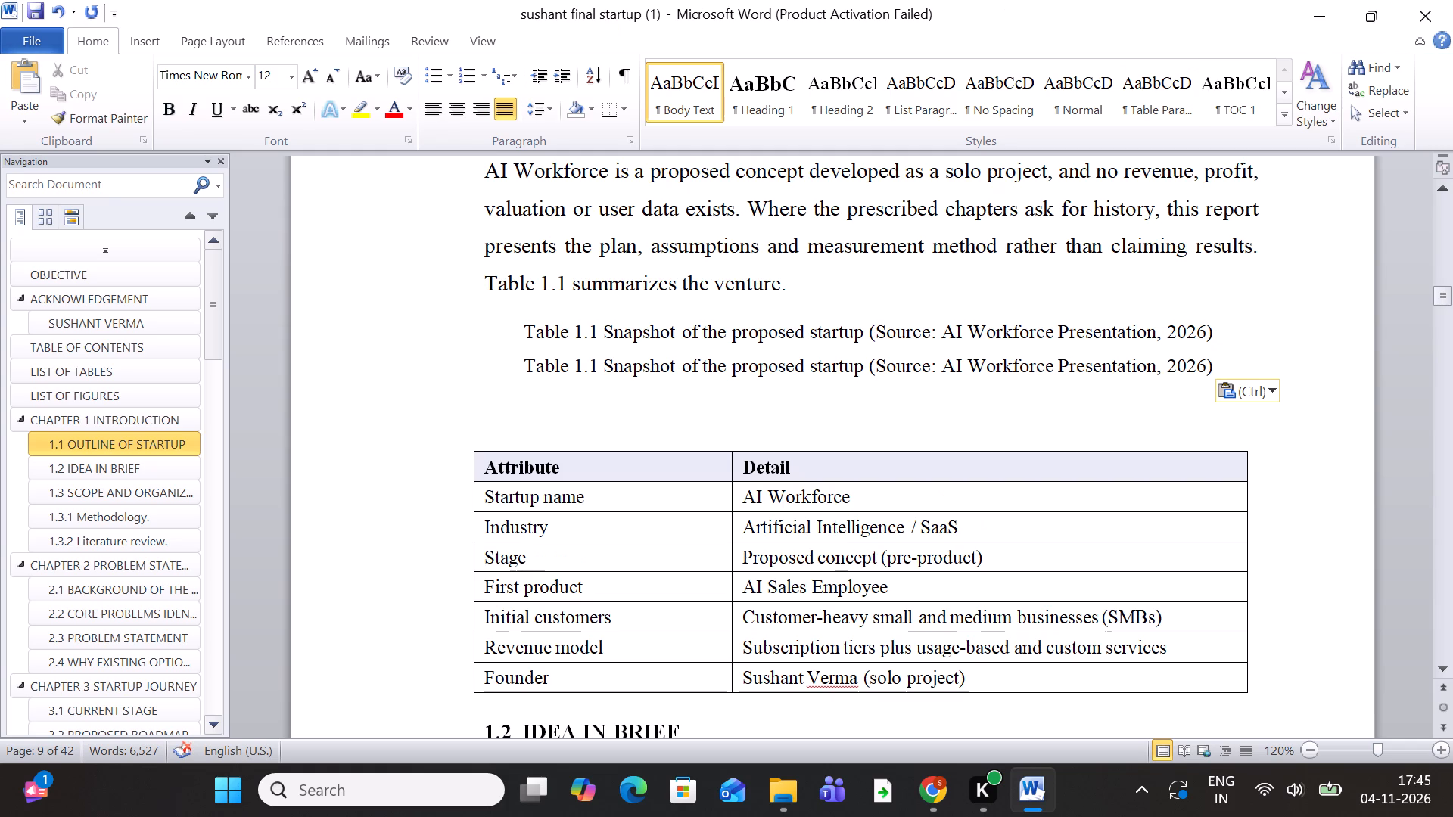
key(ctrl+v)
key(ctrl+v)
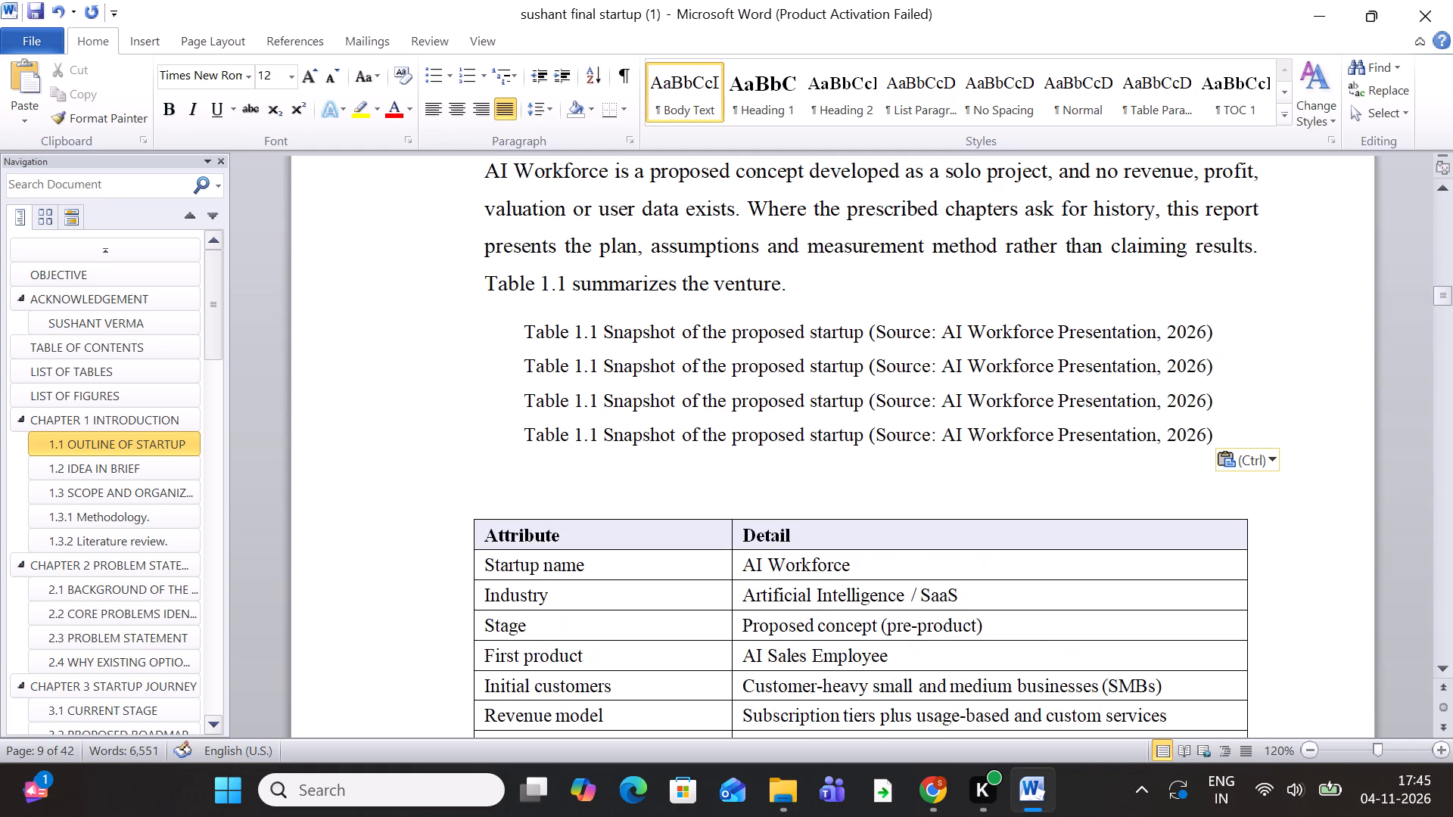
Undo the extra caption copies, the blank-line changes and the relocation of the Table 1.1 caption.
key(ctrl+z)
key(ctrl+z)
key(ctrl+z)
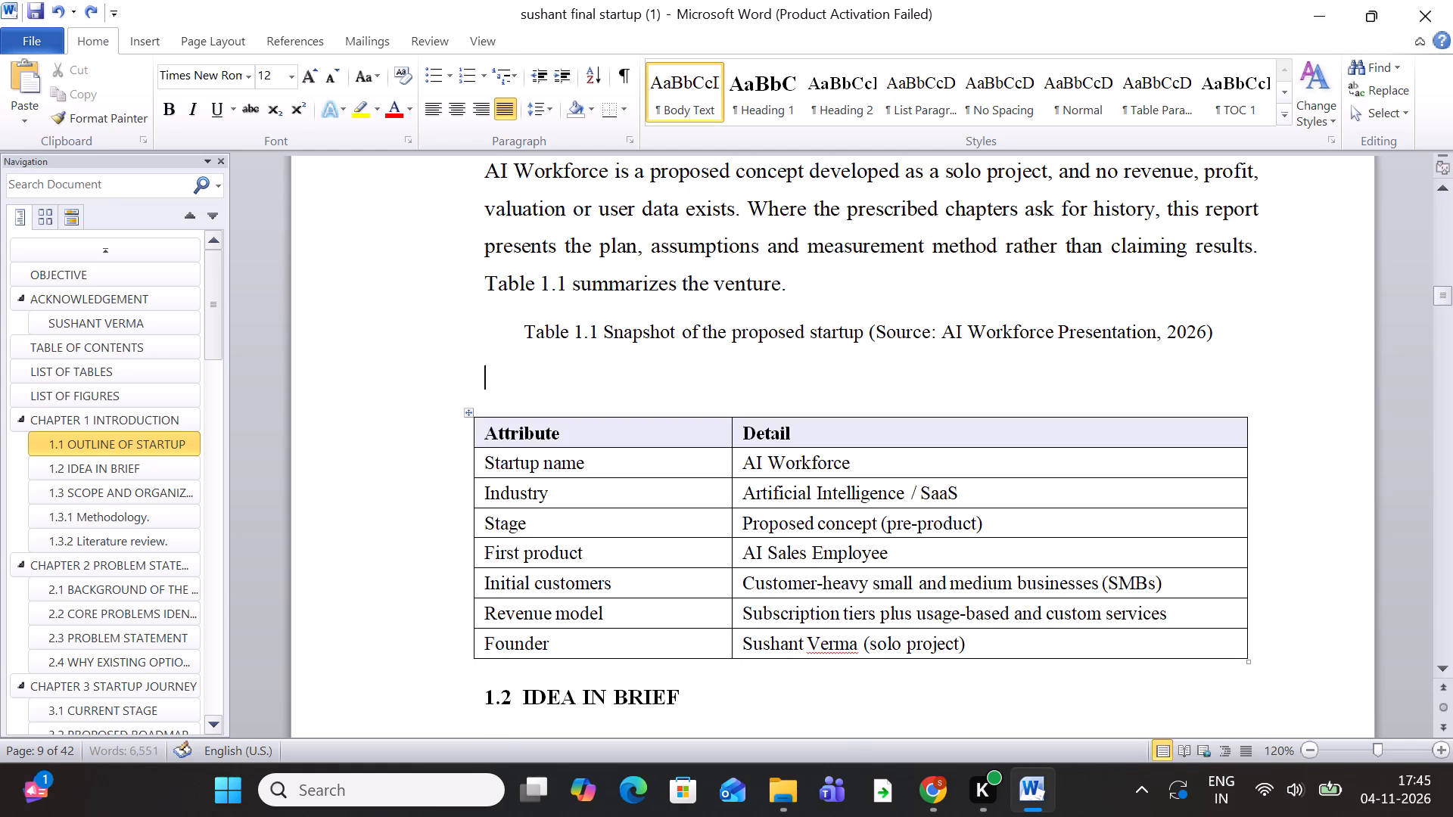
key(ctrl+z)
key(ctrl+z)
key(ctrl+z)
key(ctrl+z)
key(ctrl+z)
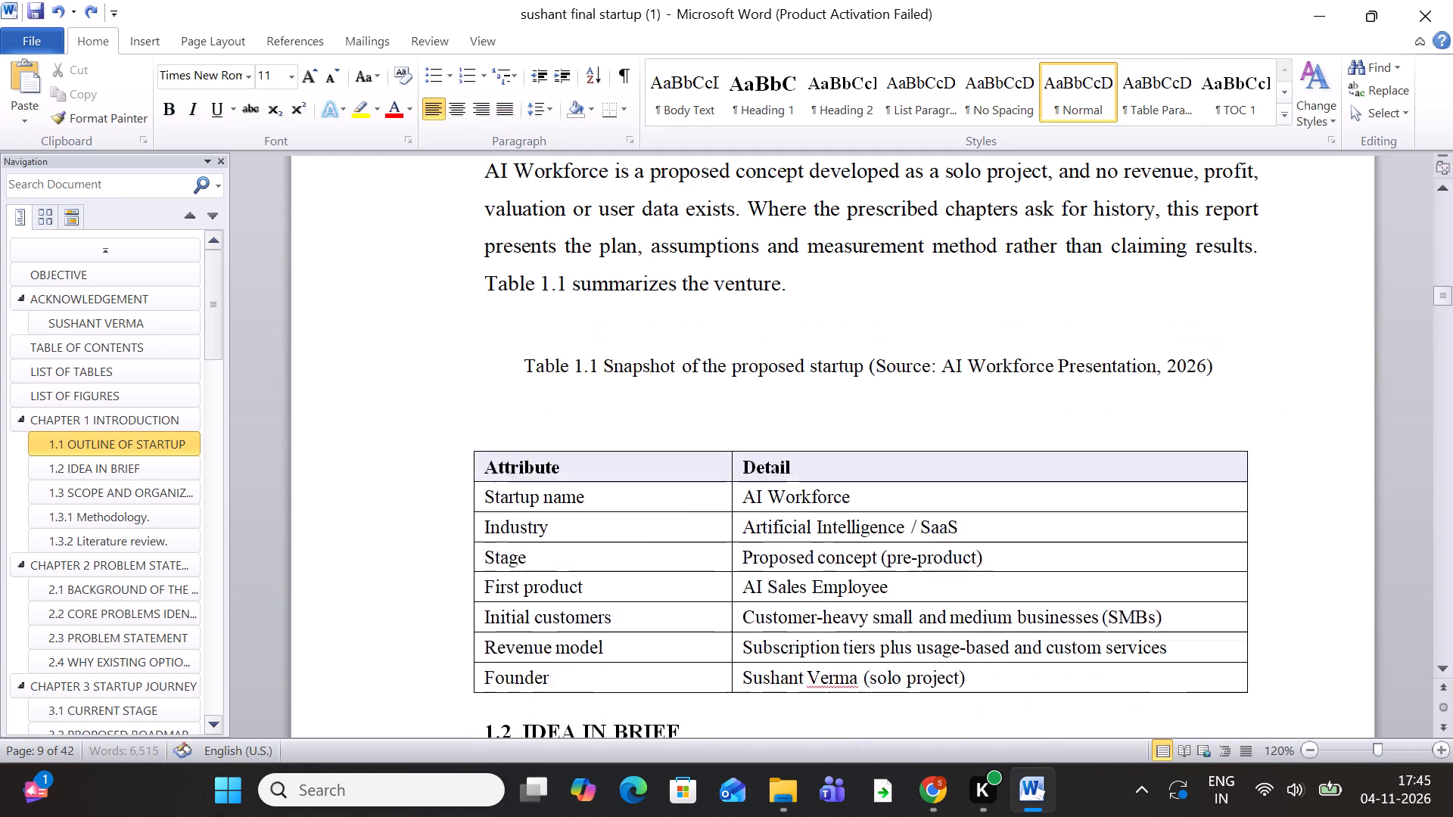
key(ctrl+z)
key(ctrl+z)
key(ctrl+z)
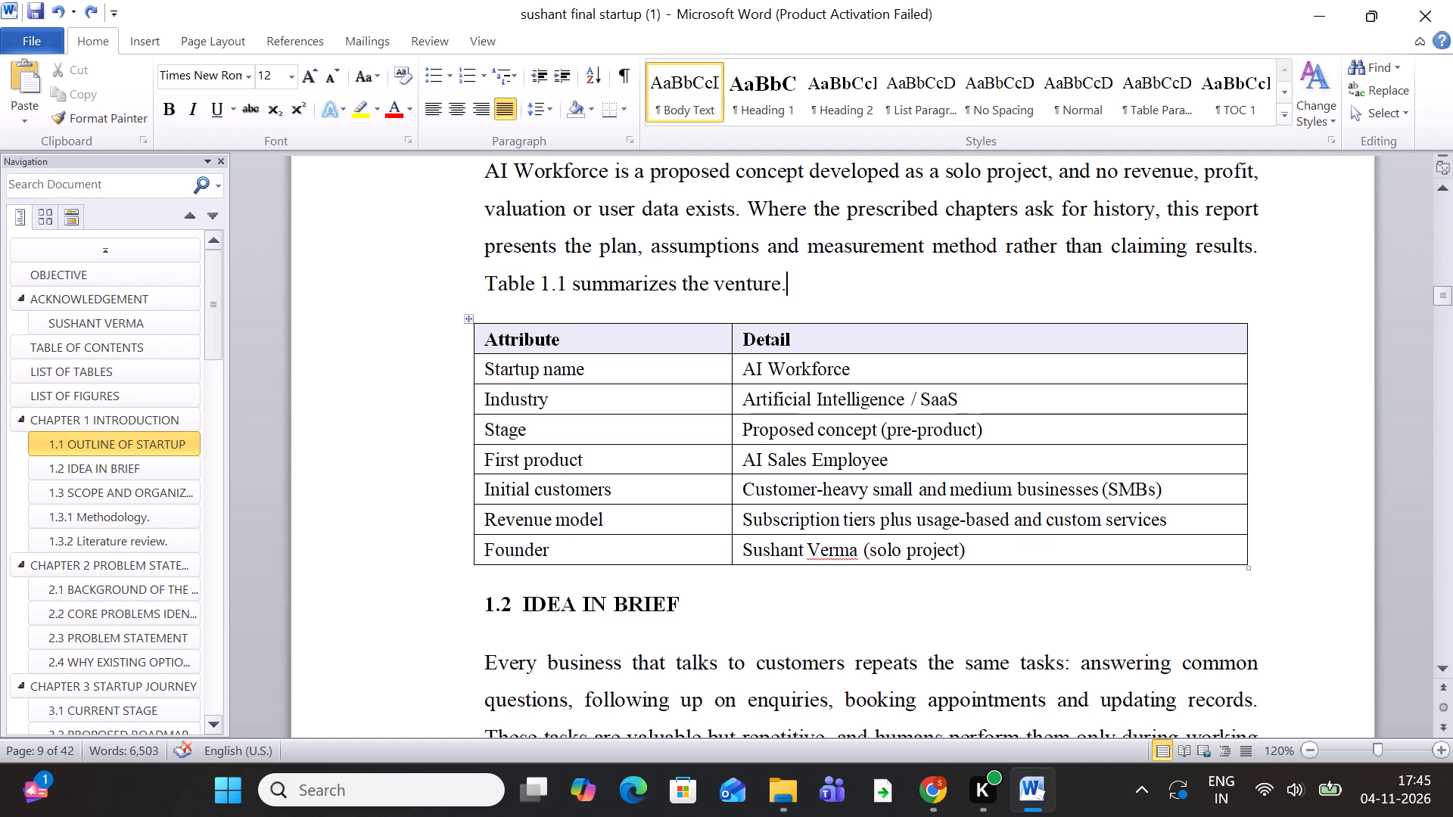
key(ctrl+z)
Move the whole Table 1.1 to a new line directly below its caption, ahead of heading 1.2.
click(960, 691)
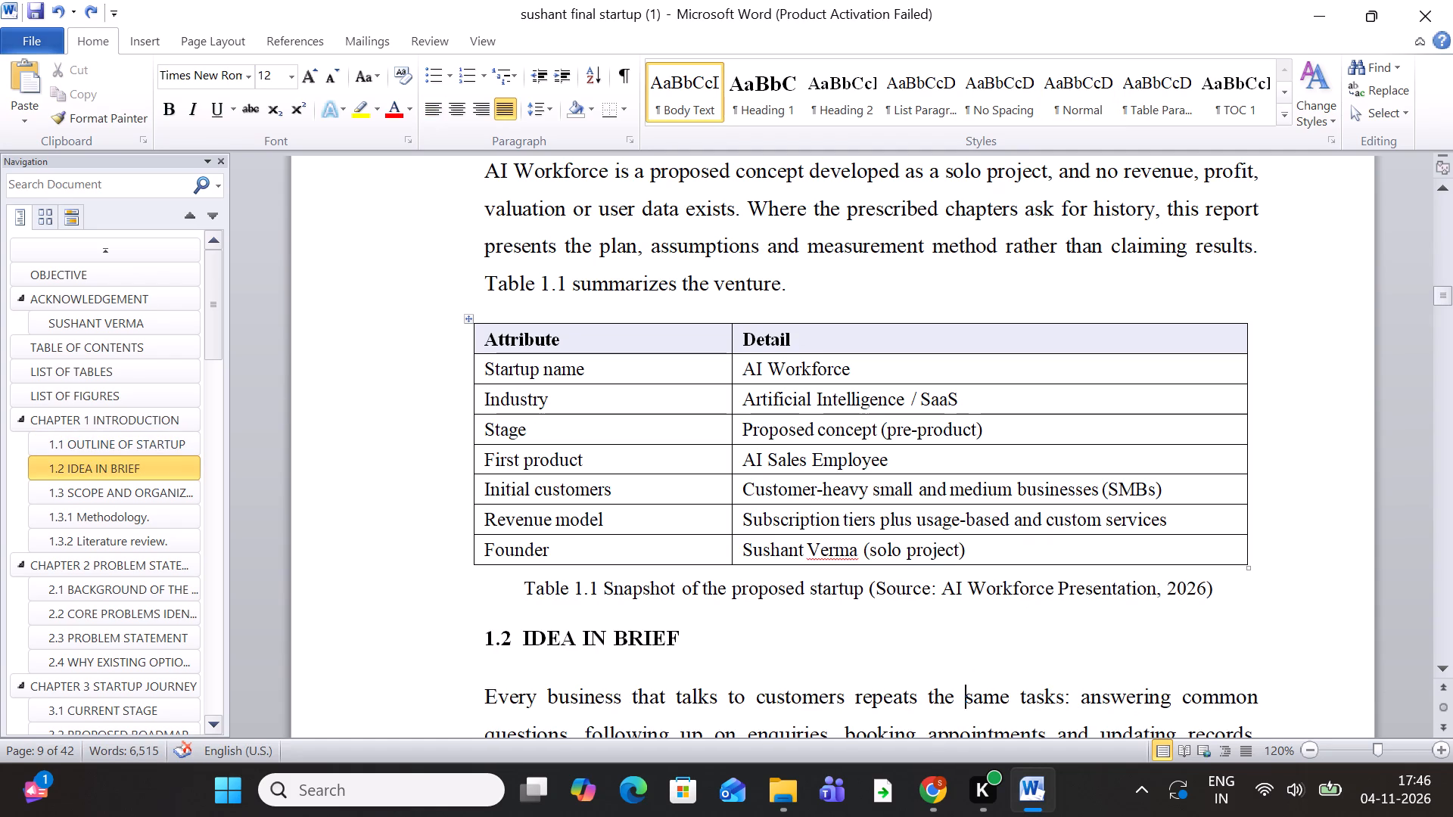
click(469, 318)
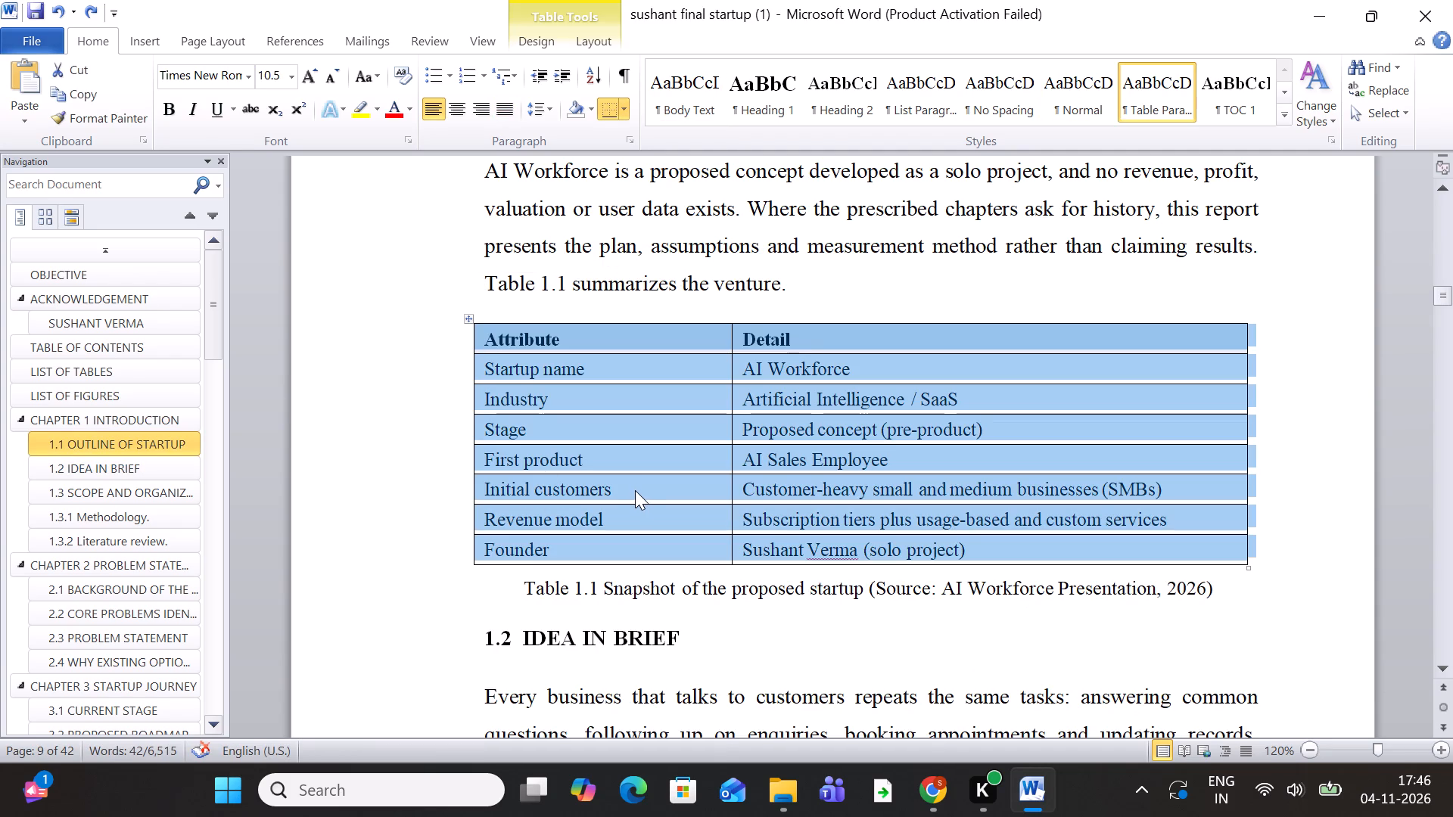
key(ctrl+x)
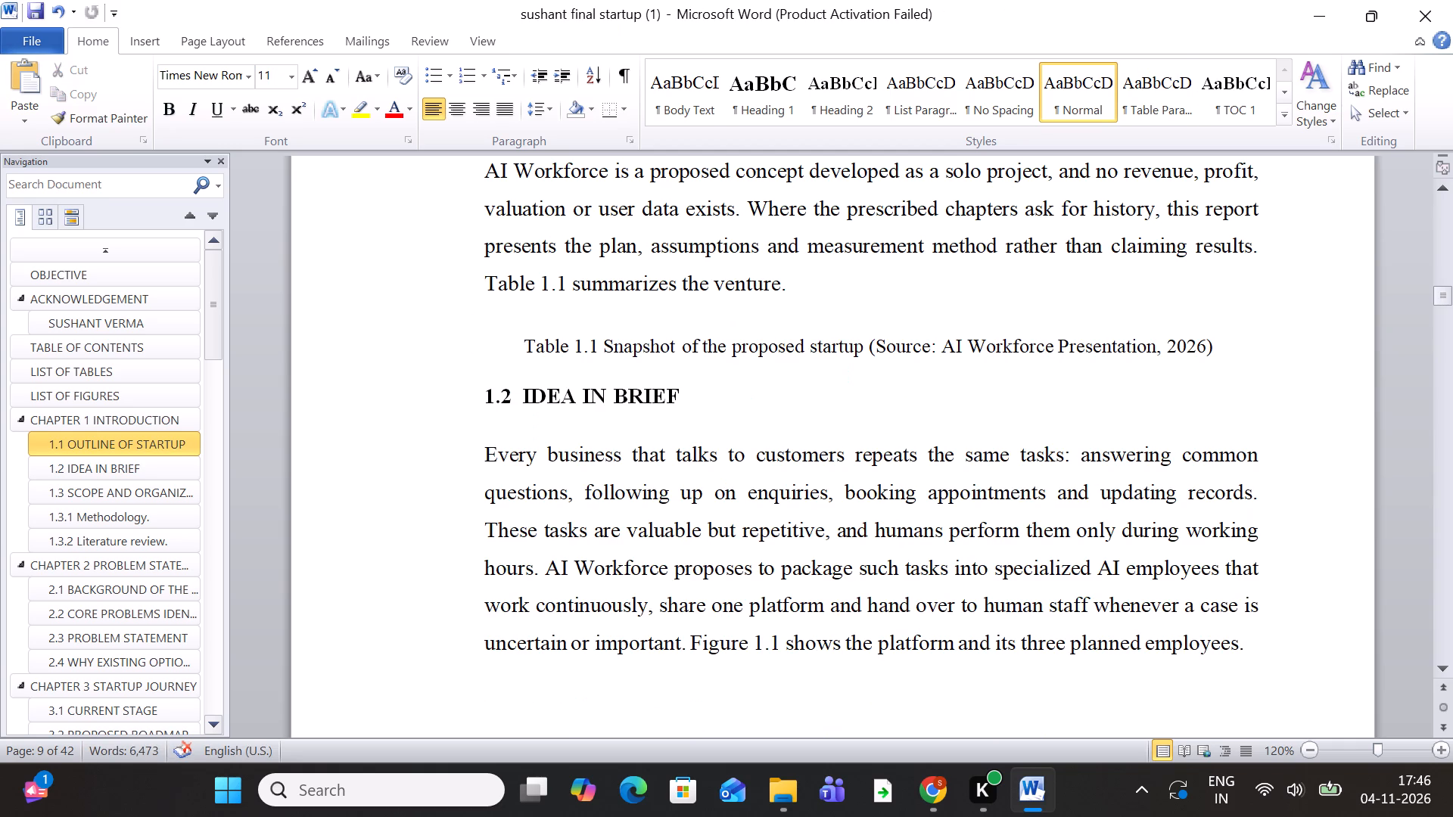
click(1221, 349)
key(Return)
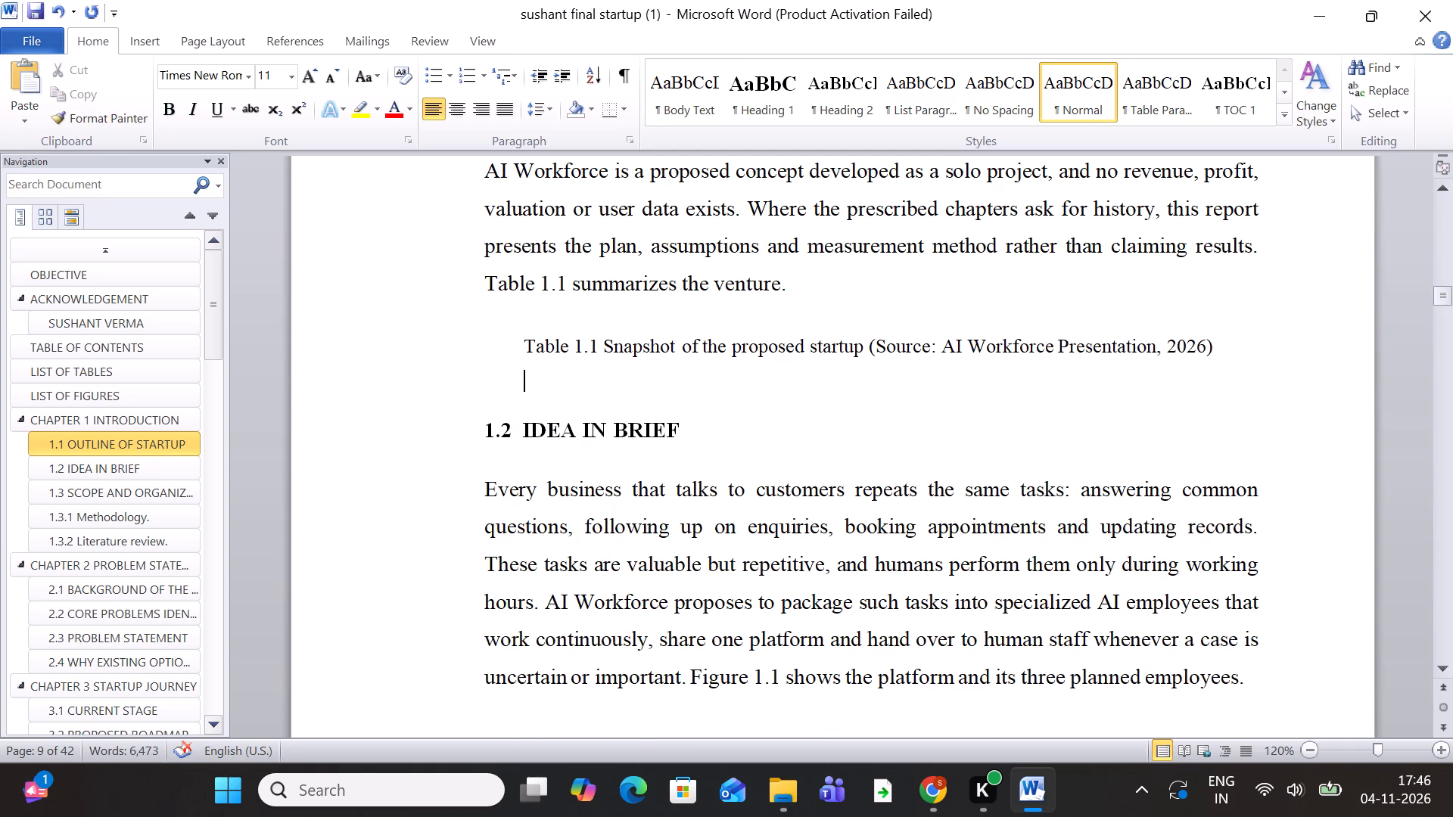
key(ctrl+v)
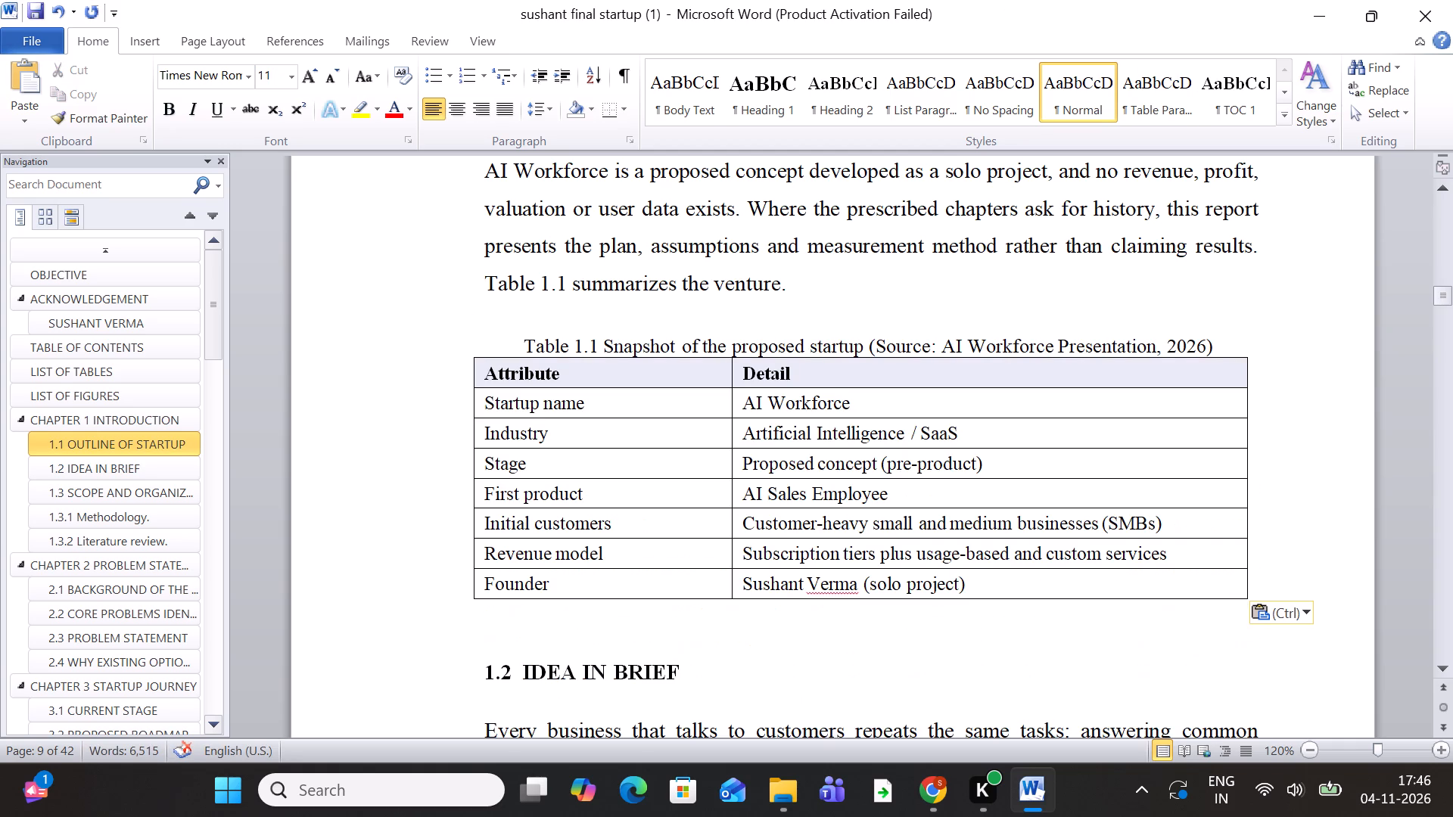
click(951, 683)
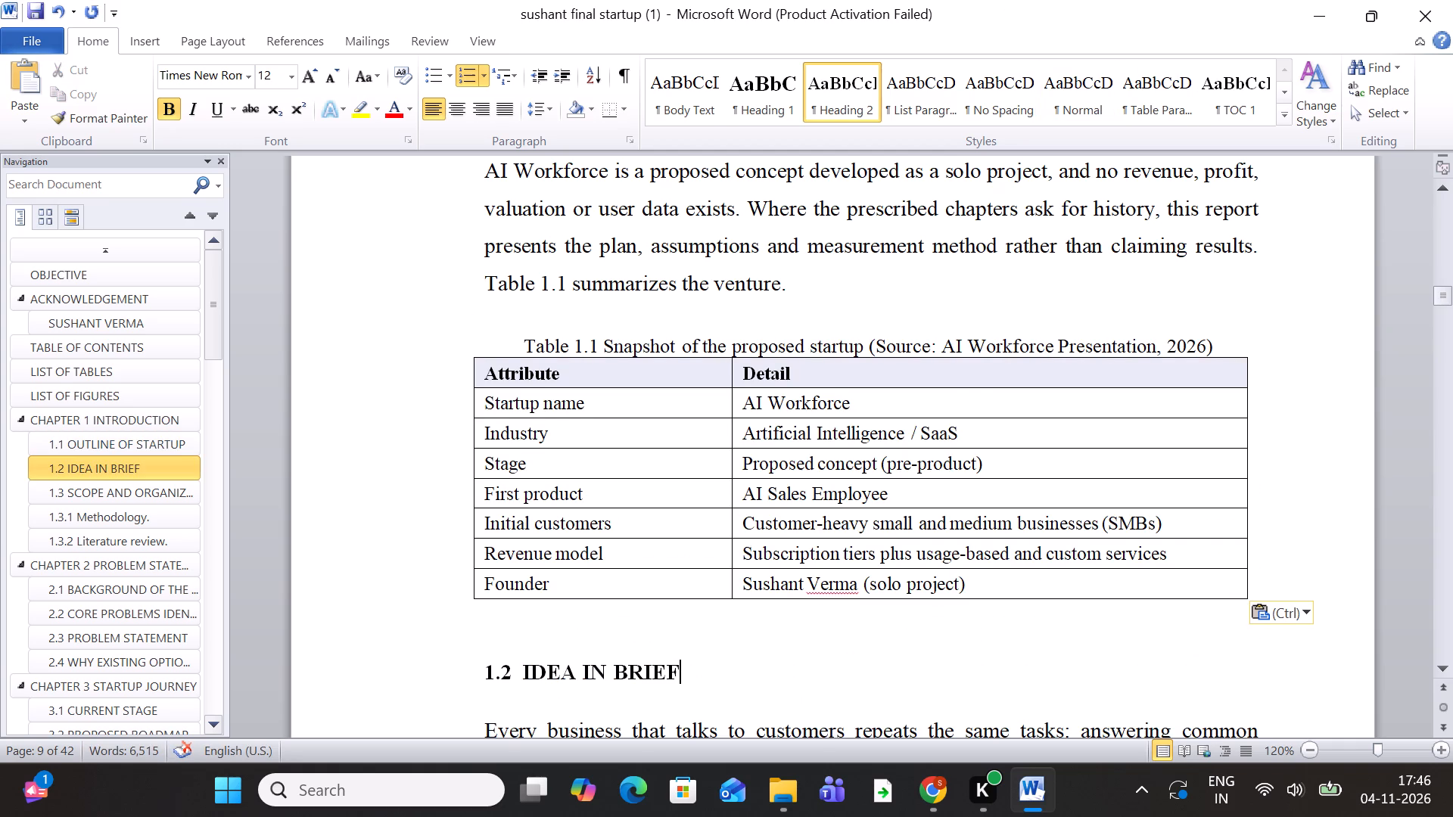
Check the layout around Table 1.1, Figure 1.1, section 1.3 and Table 2.1, including where the captions sit.
scroll(1084, 603, down, 4)
scroll(1100, 594, up, 3)
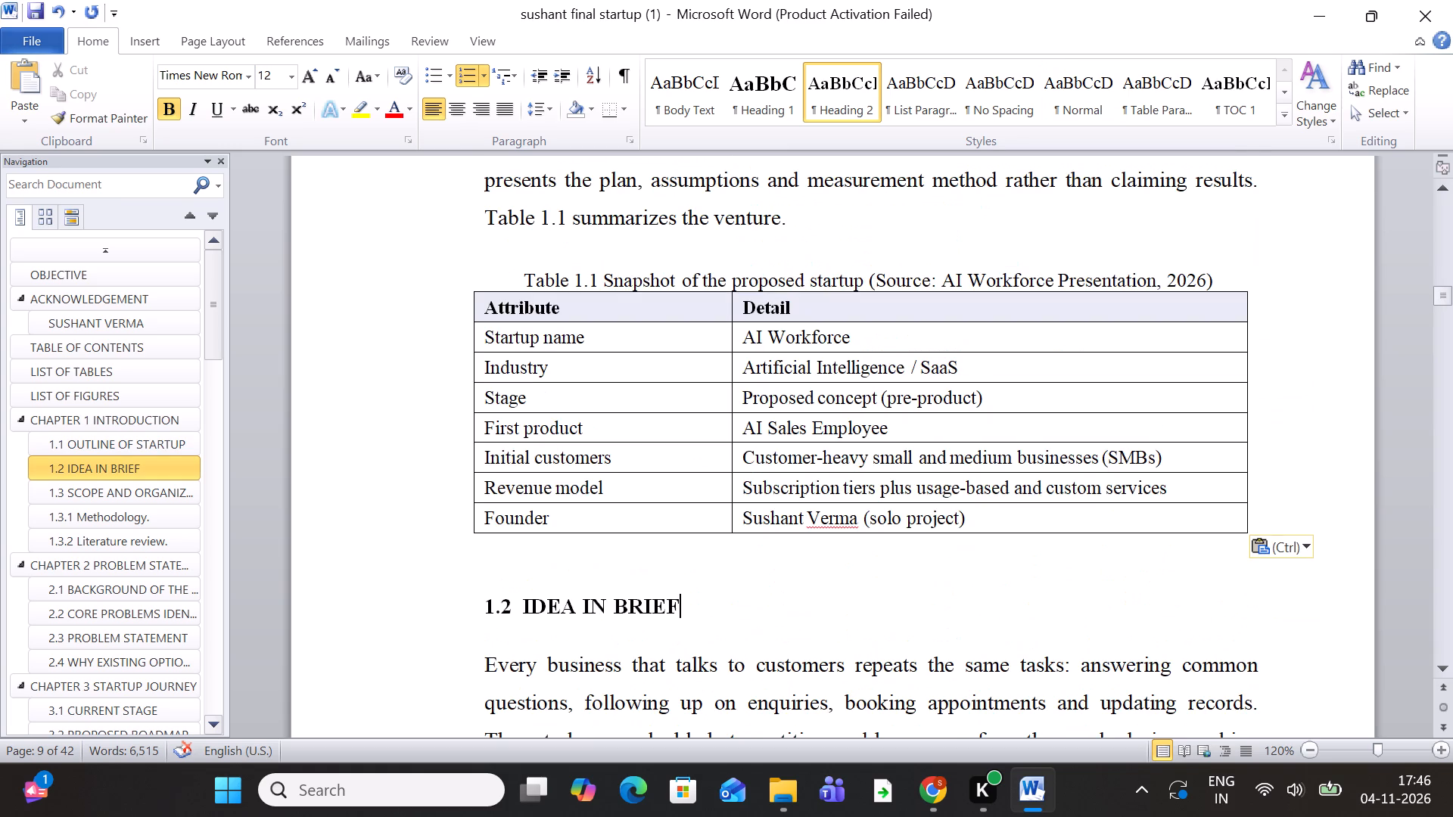
scroll(1066, 593, down, 11)
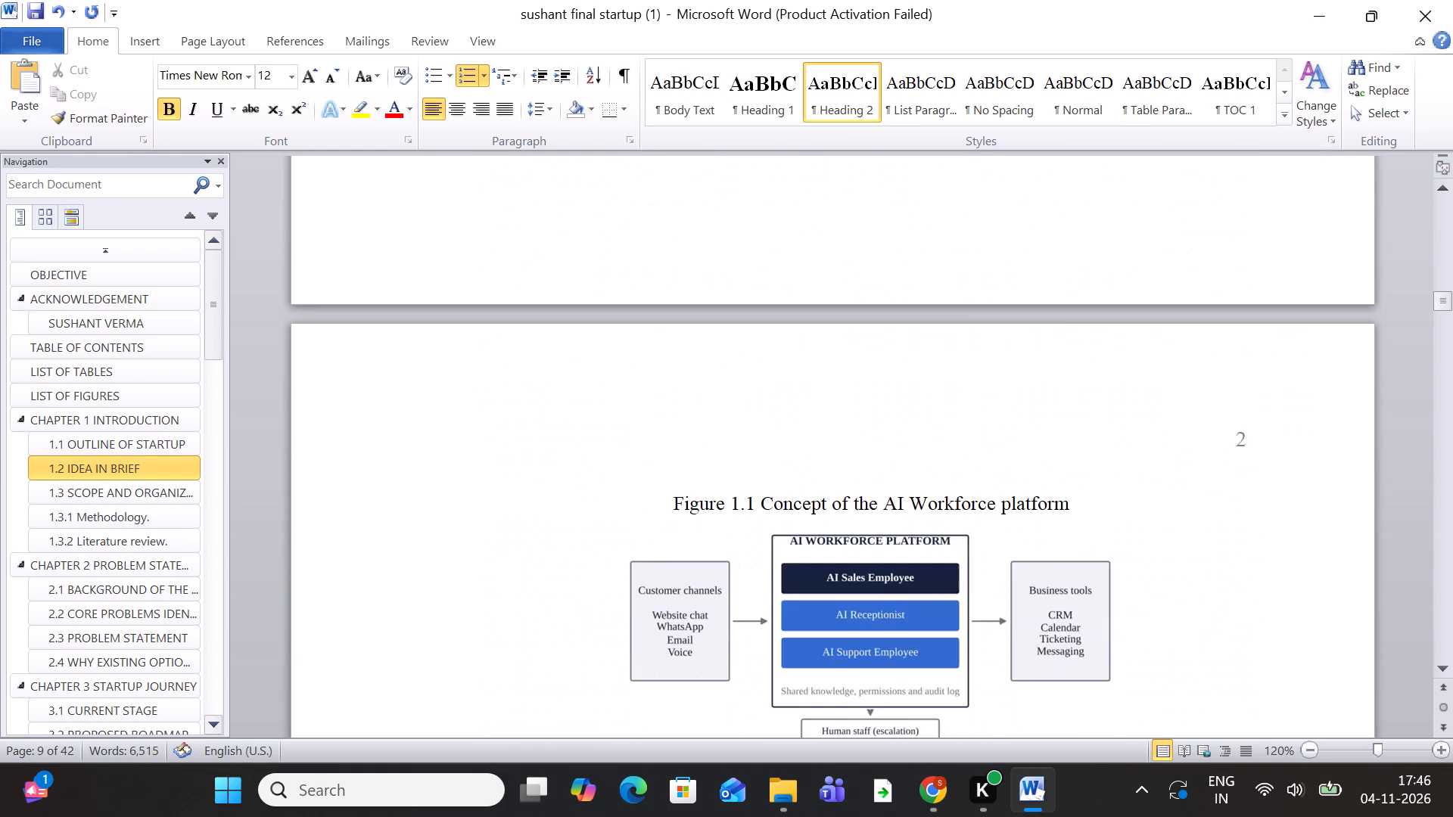
scroll(1066, 593, down, 3)
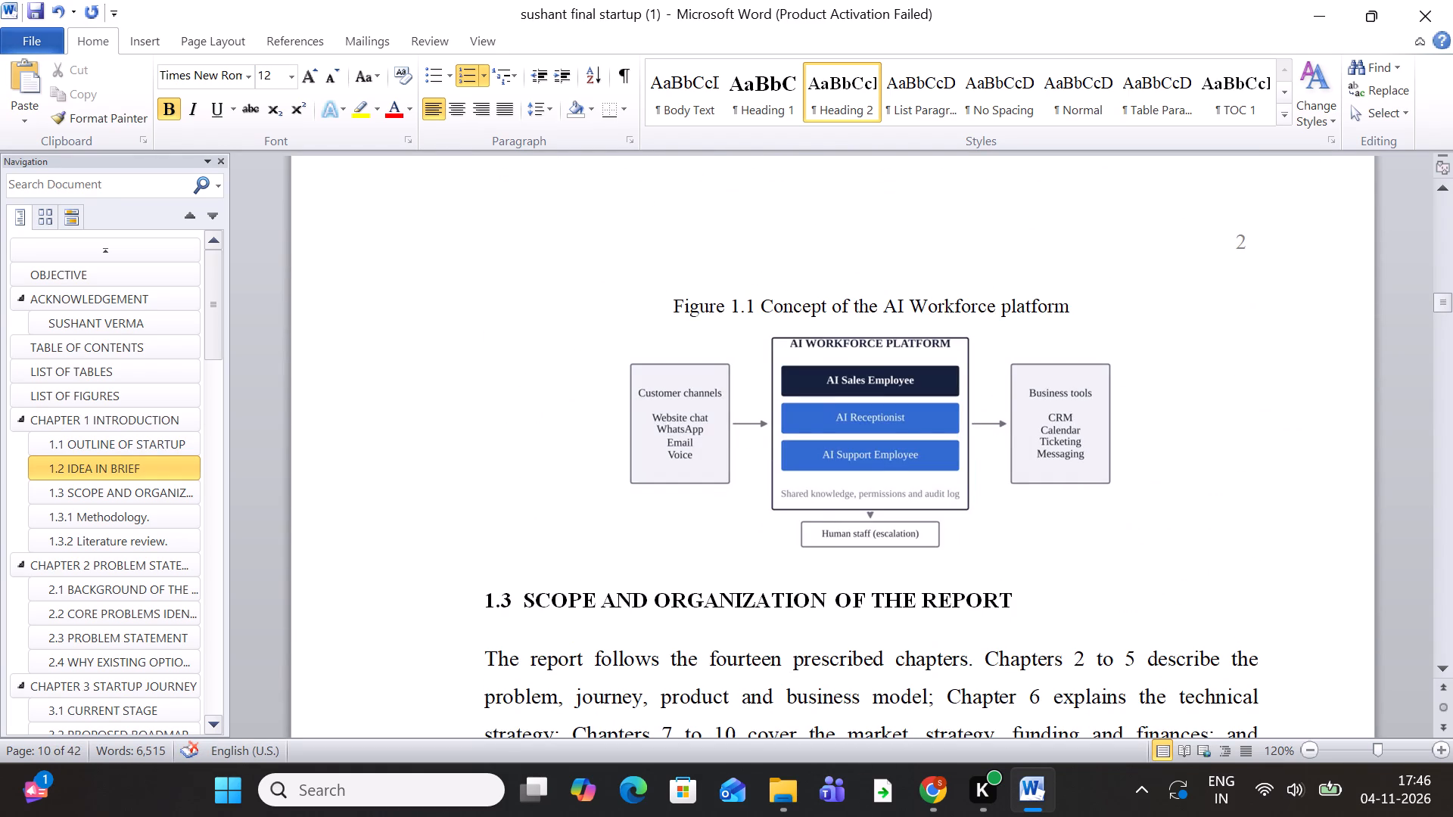
scroll(975, 561, up, 14)
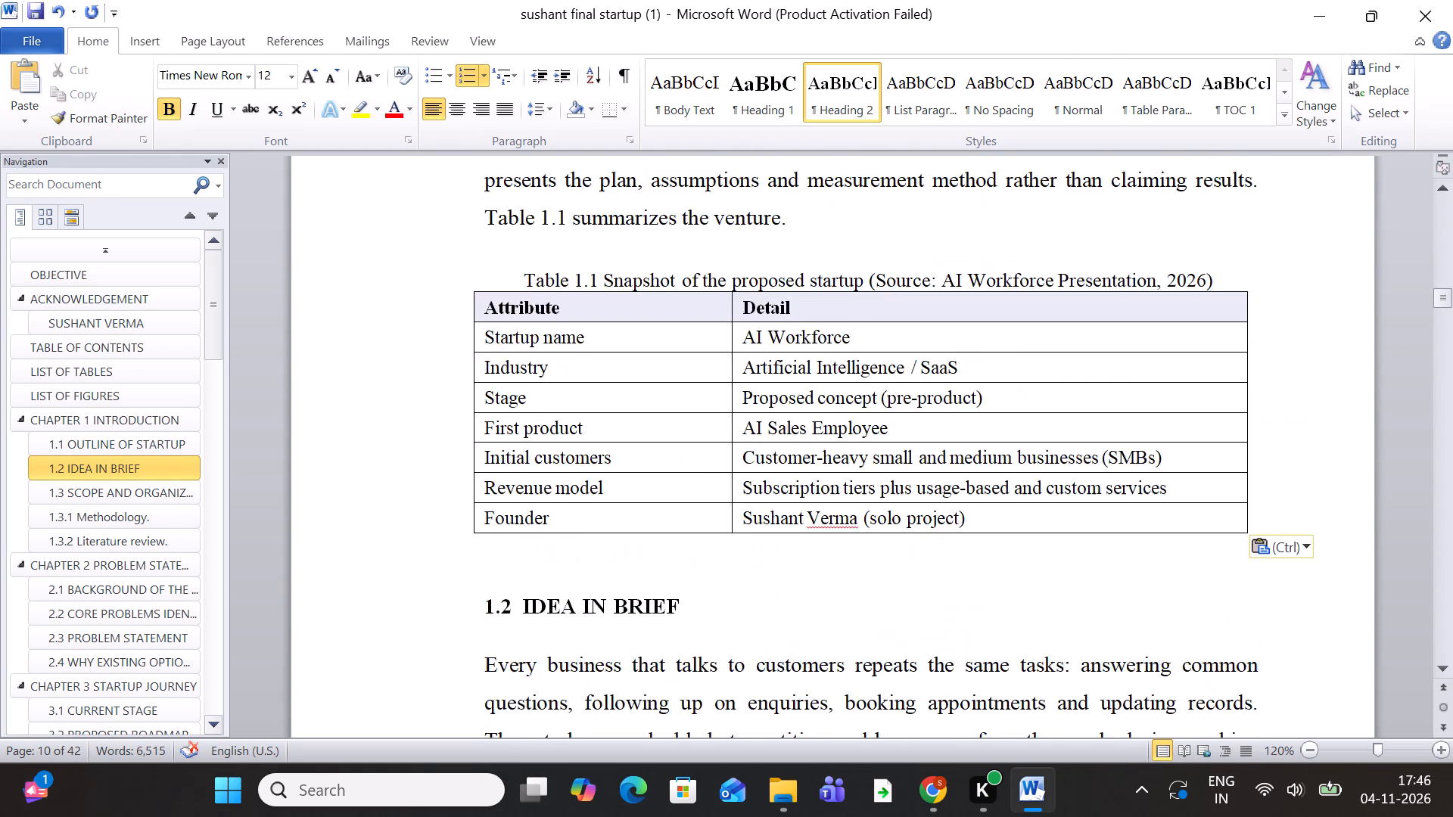
scroll(975, 561, up, 2)
scroll(975, 561, down, 15)
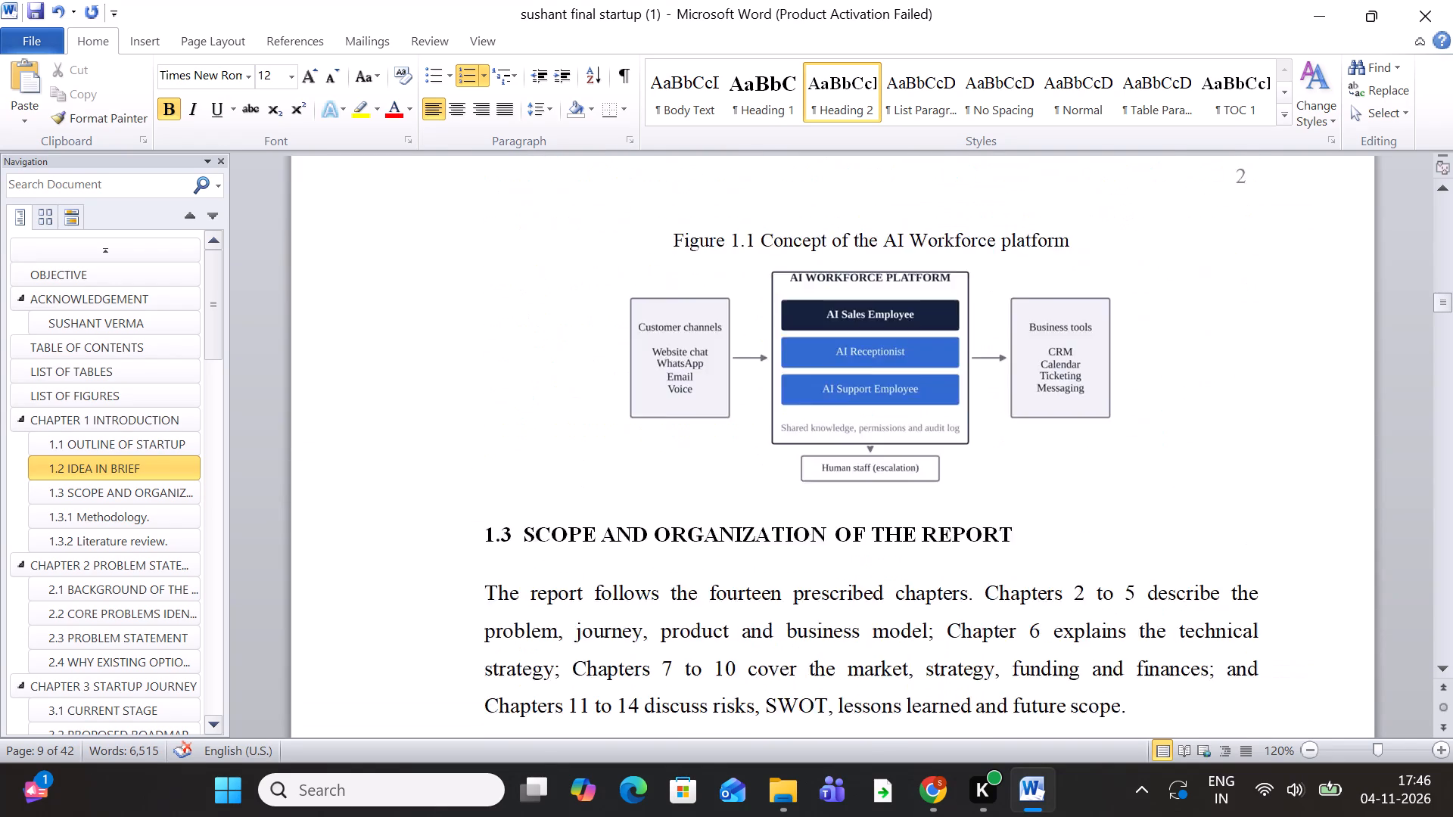
scroll(973, 564, down, 20)
scroll(973, 564, down, 11)
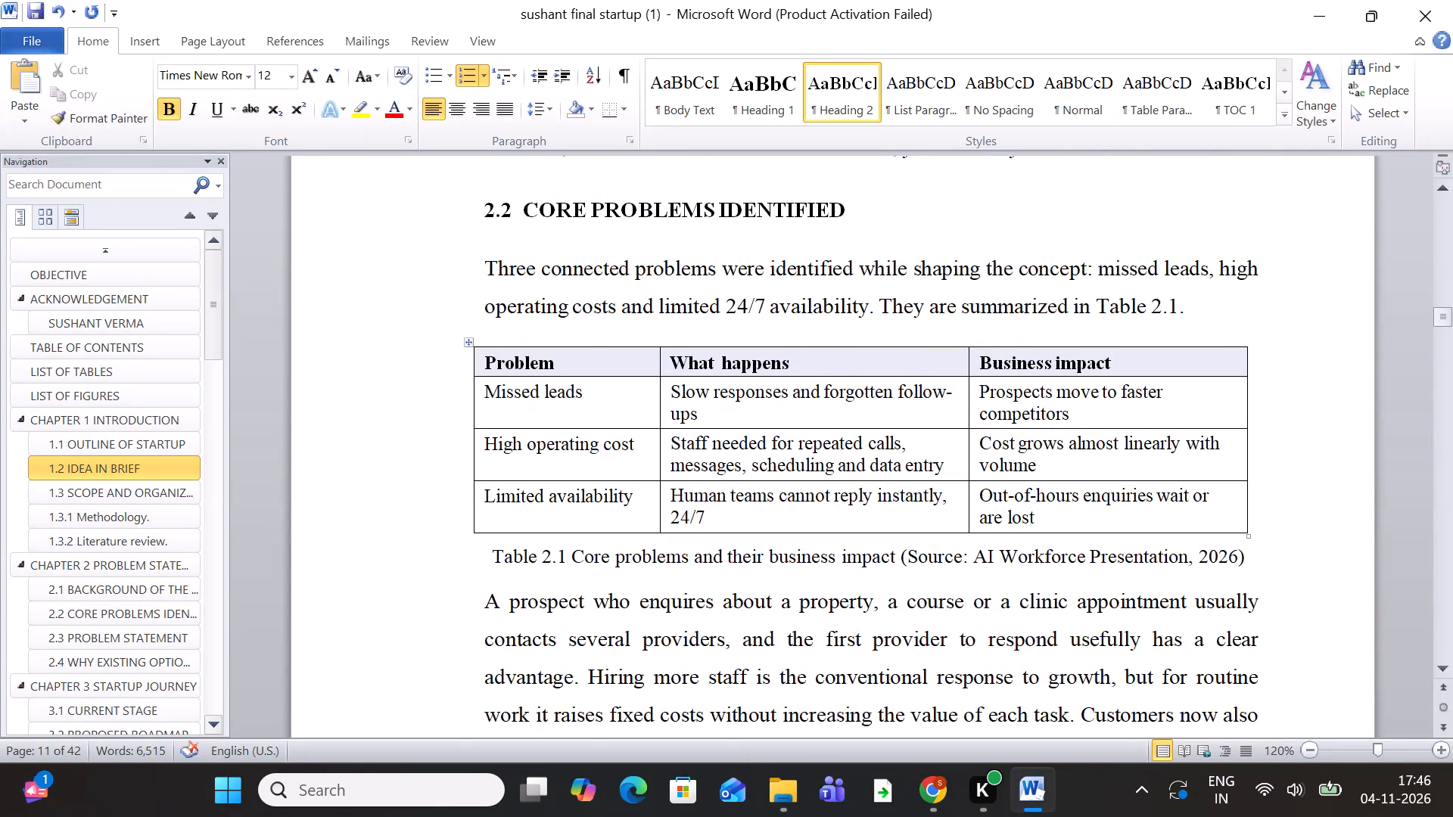
scroll(908, 565, up, 20)
scroll(908, 565, up, 6)
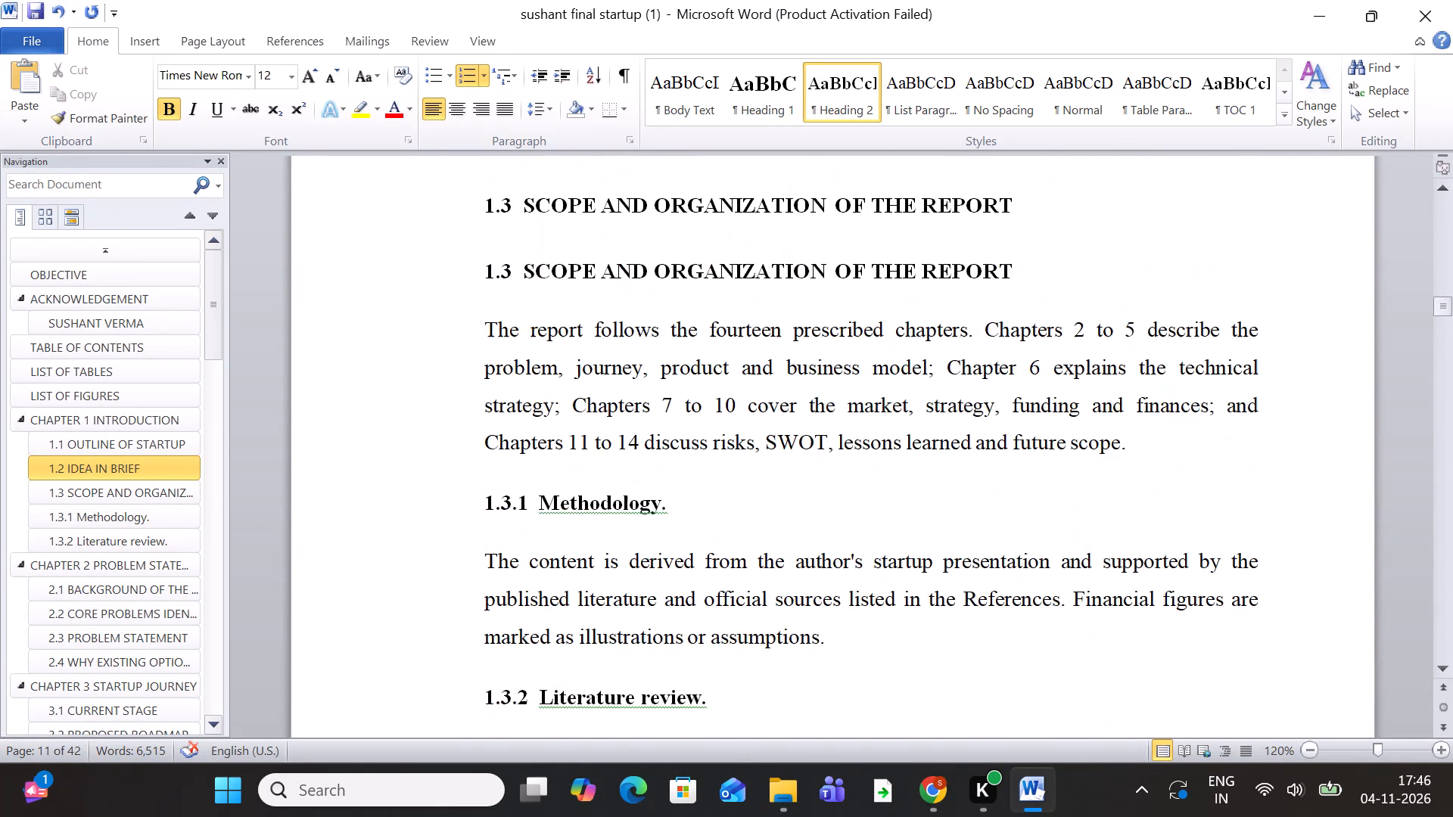
scroll(913, 563, up, 6)
Move the Figure 1.1 caption from above the AI Workforce platform diagram to directly below it, ahead of heading 1.3.
click(769, 508)
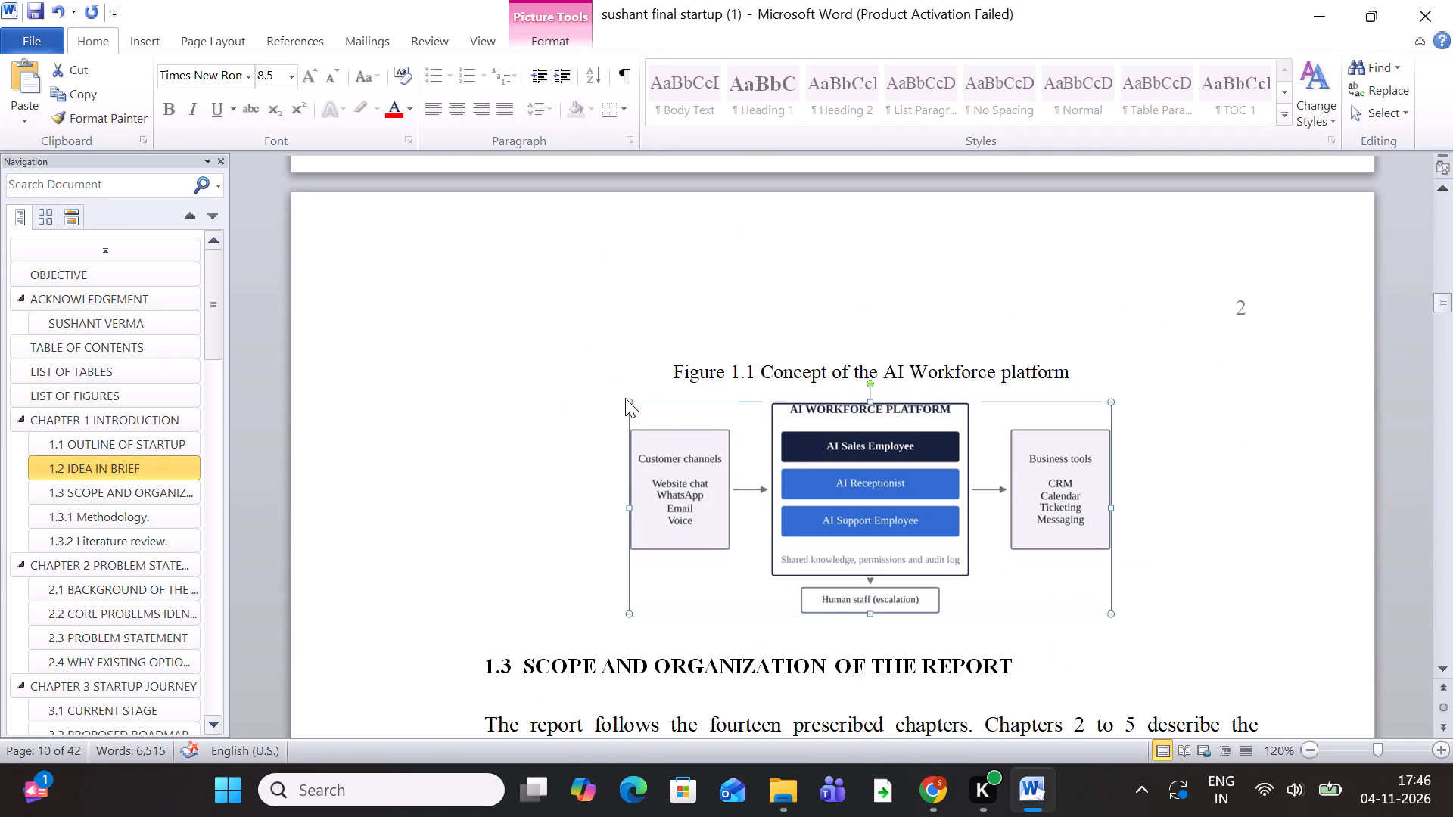
click(811, 376)
click(1054, 390)
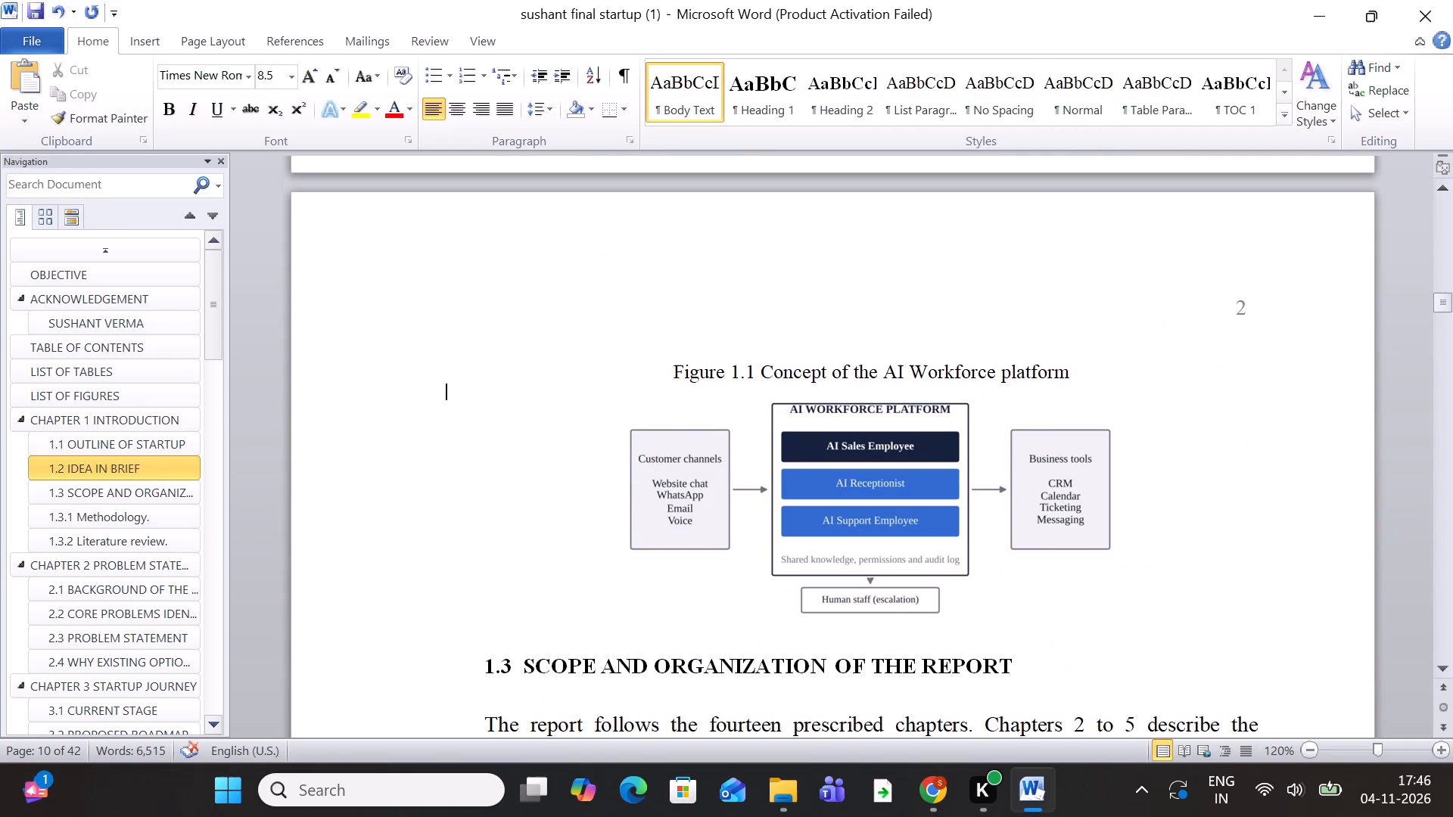
drag(1071, 377, 695, 373)
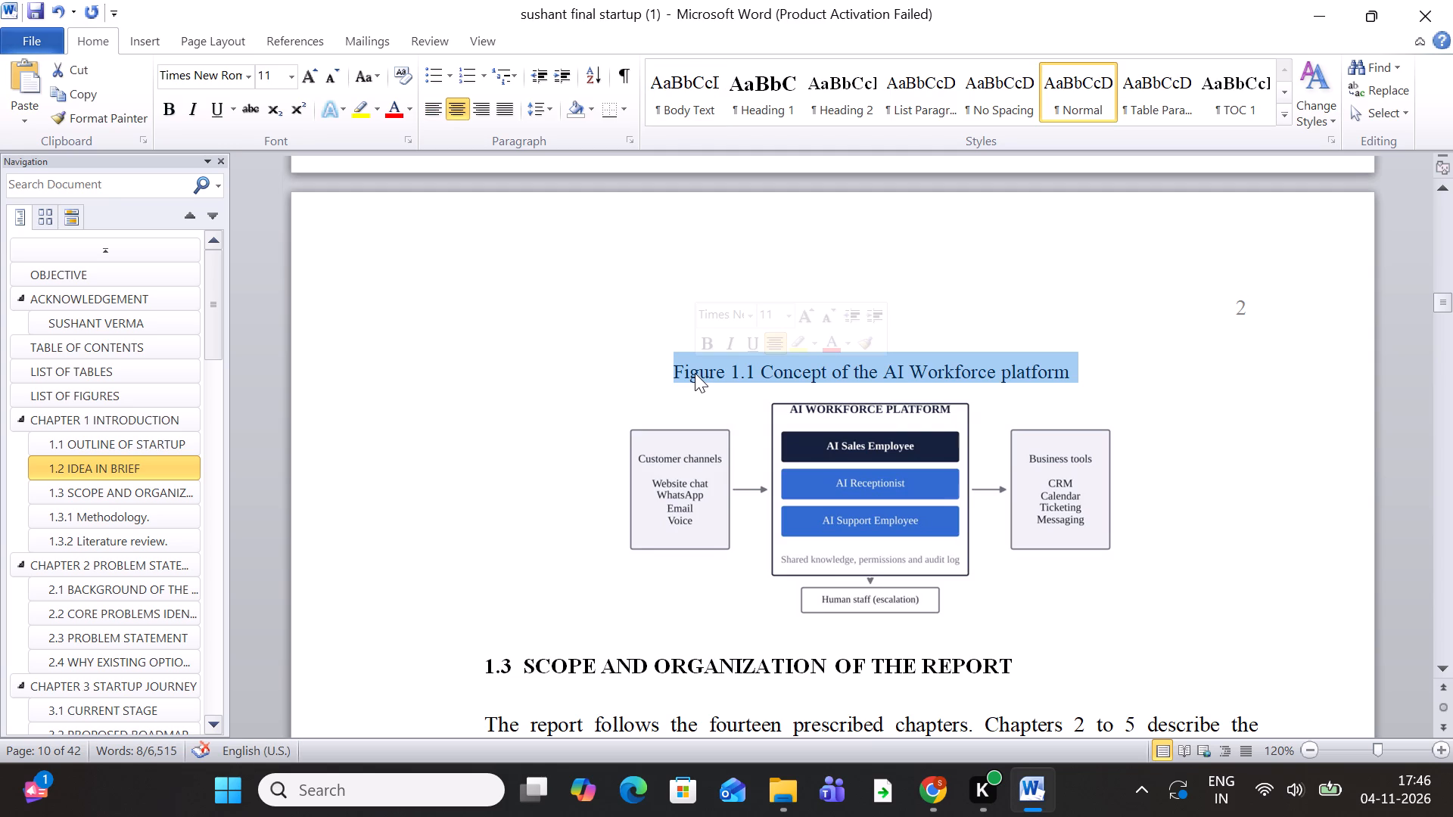
key(ctrl+x)
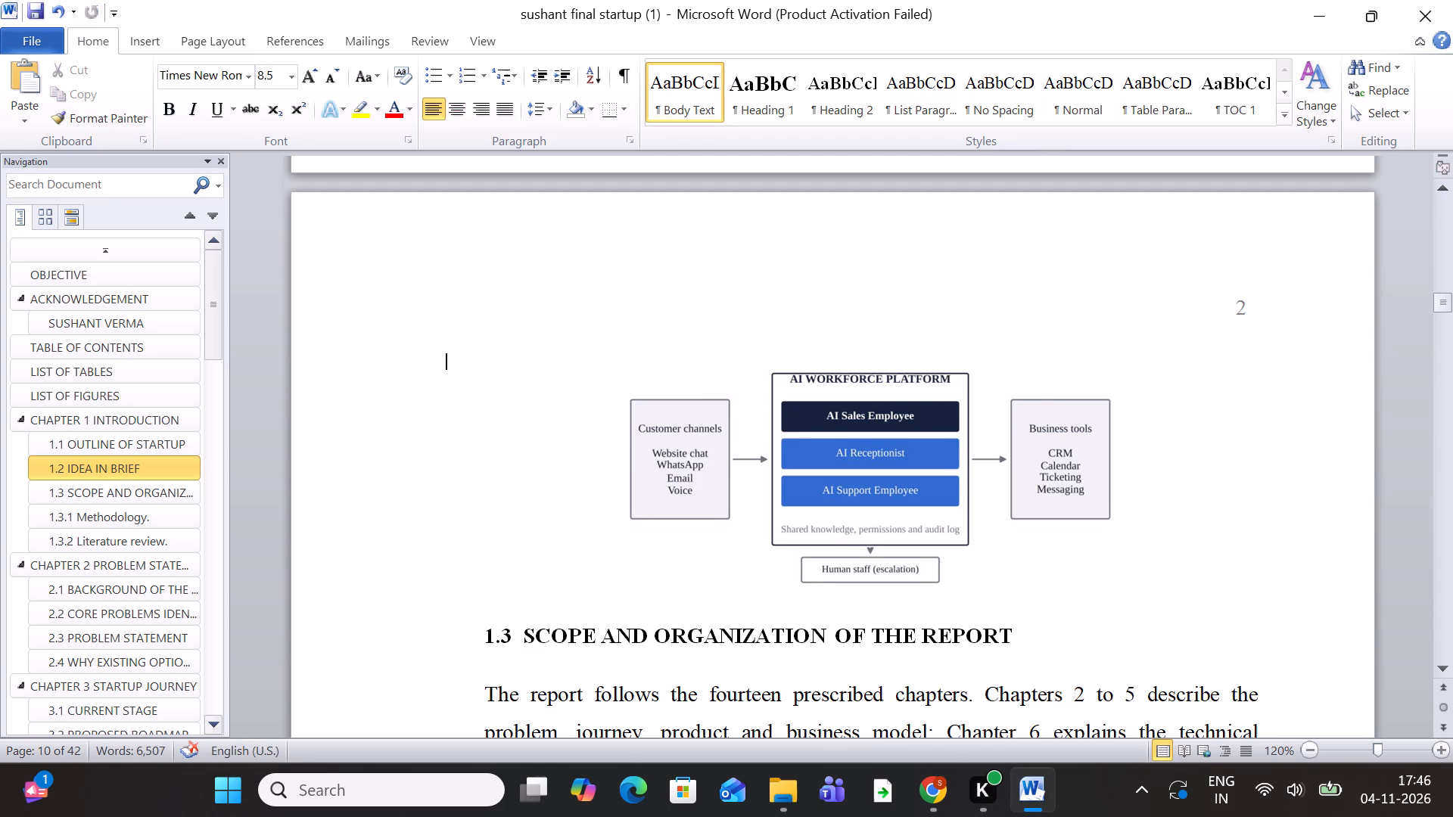
click(1158, 504)
click(1081, 600)
key(ctrl+v)
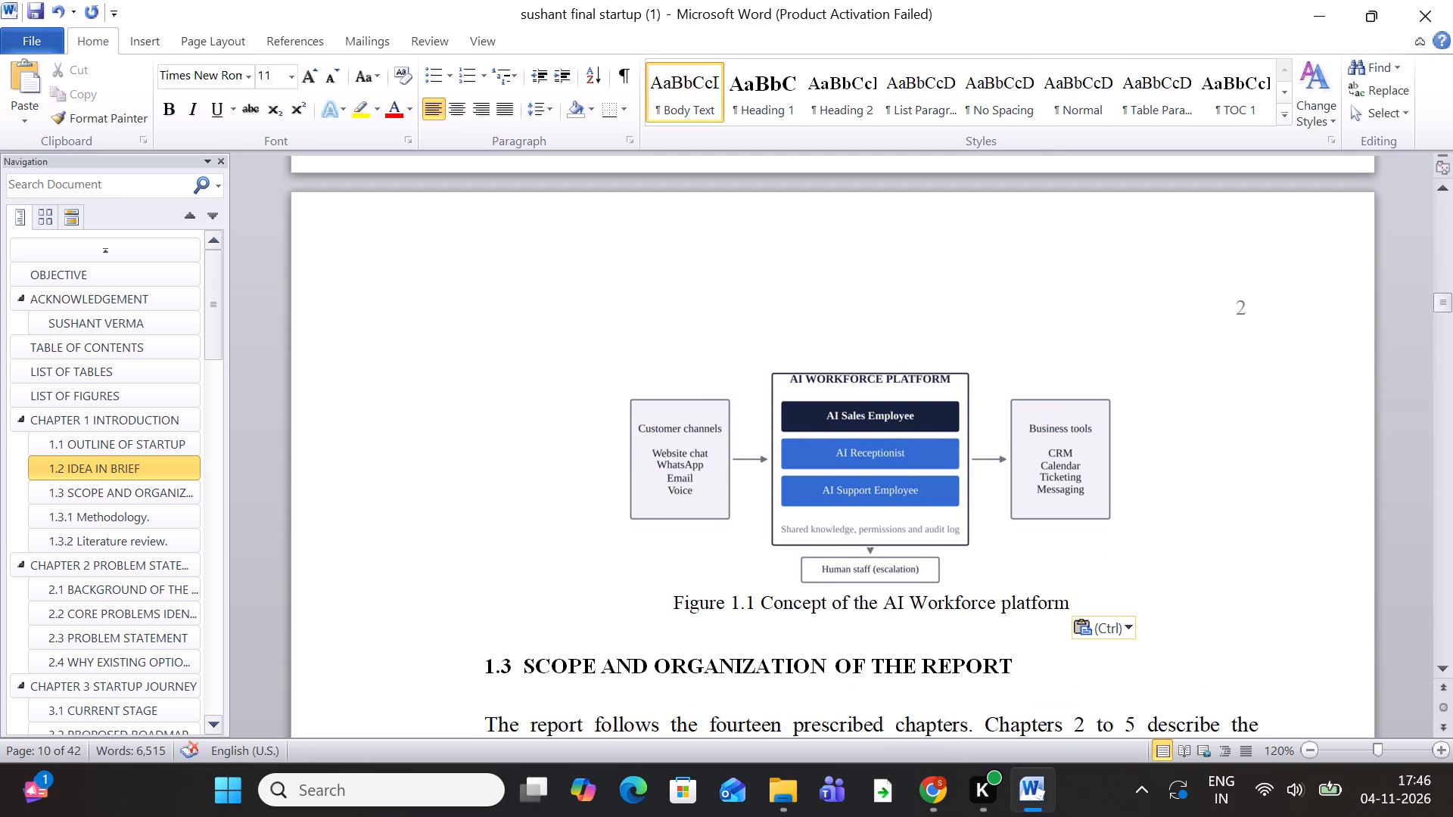
Move the whole Table 2.1 in section 2.2 to a new line directly below its caption.
scroll(811, 458, up, 3)
scroll(811, 458, down, 5)
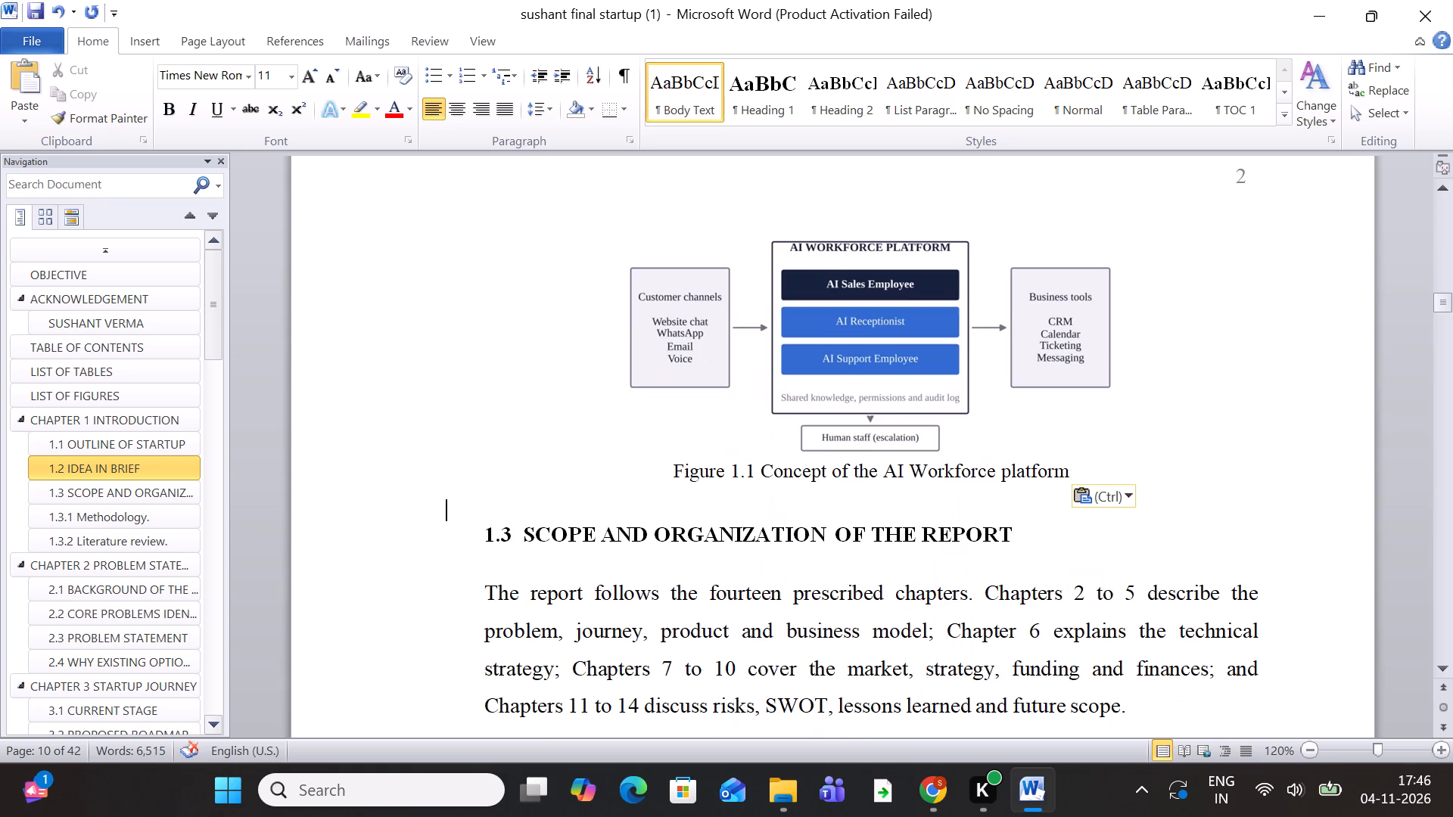
scroll(811, 458, up, 16)
scroll(811, 458, down, 9)
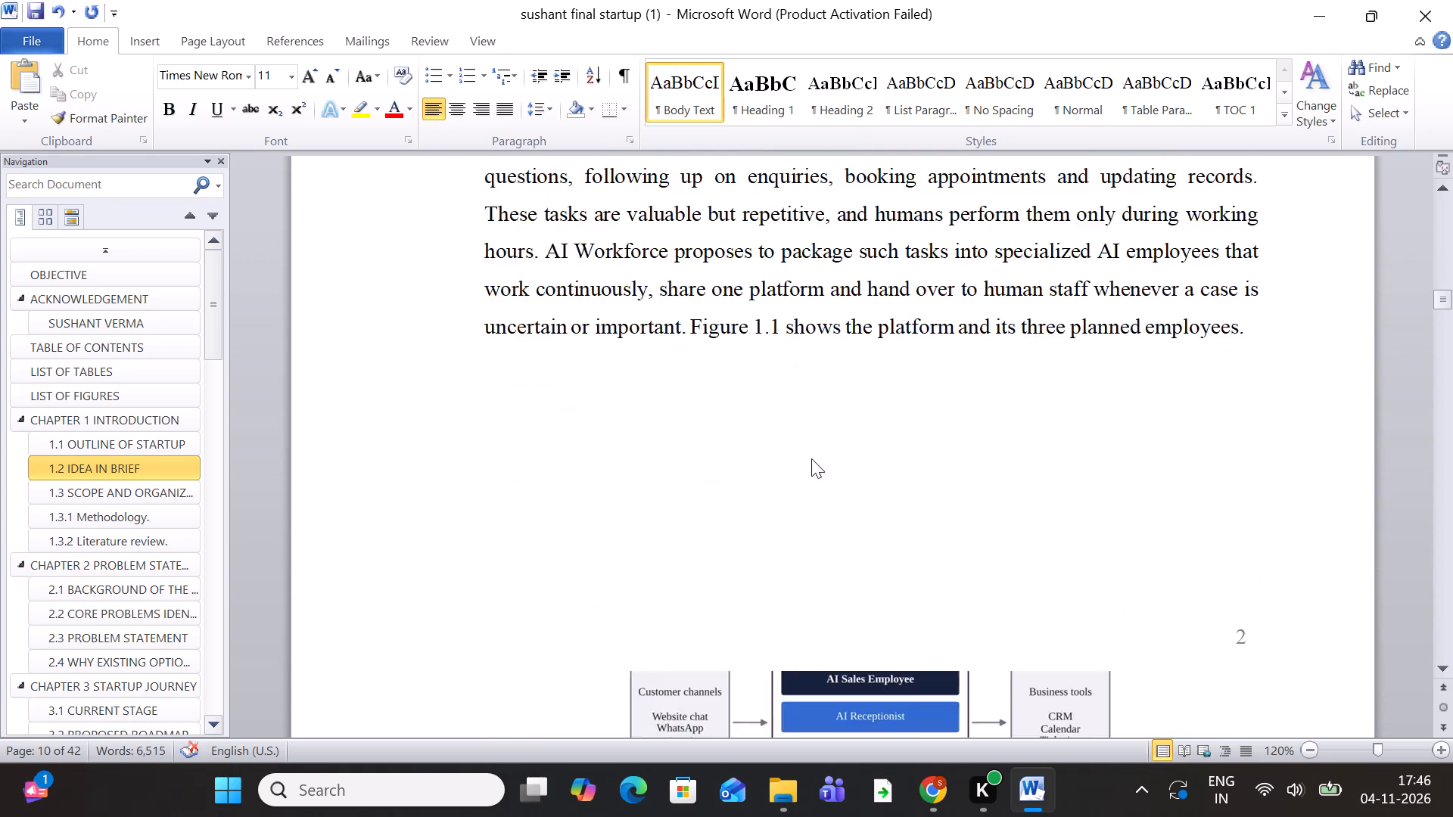
scroll(811, 458, down, 5)
scroll(811, 458, down, 16)
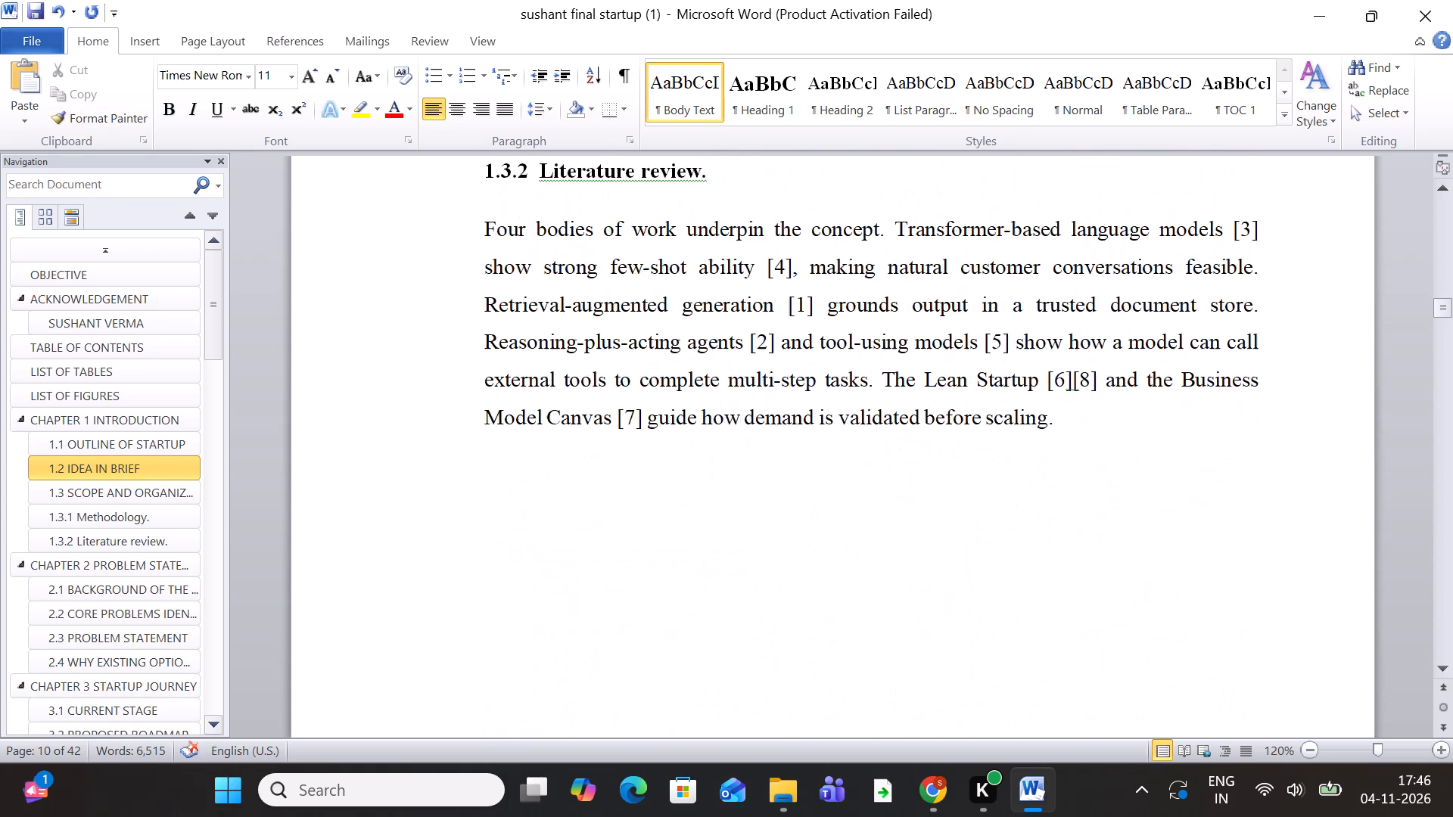
scroll(811, 458, down, 15)
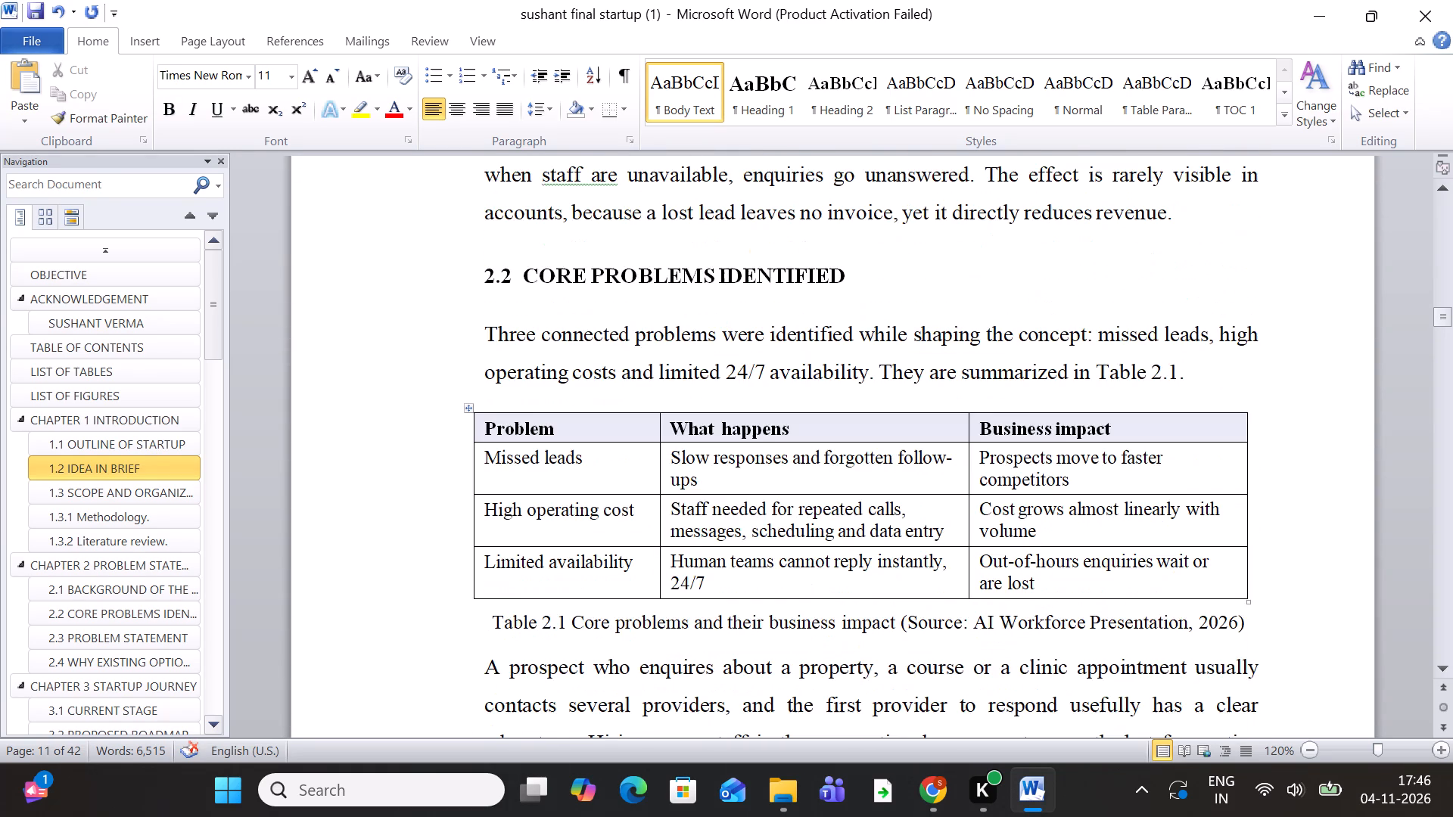
scroll(814, 457, down, 1)
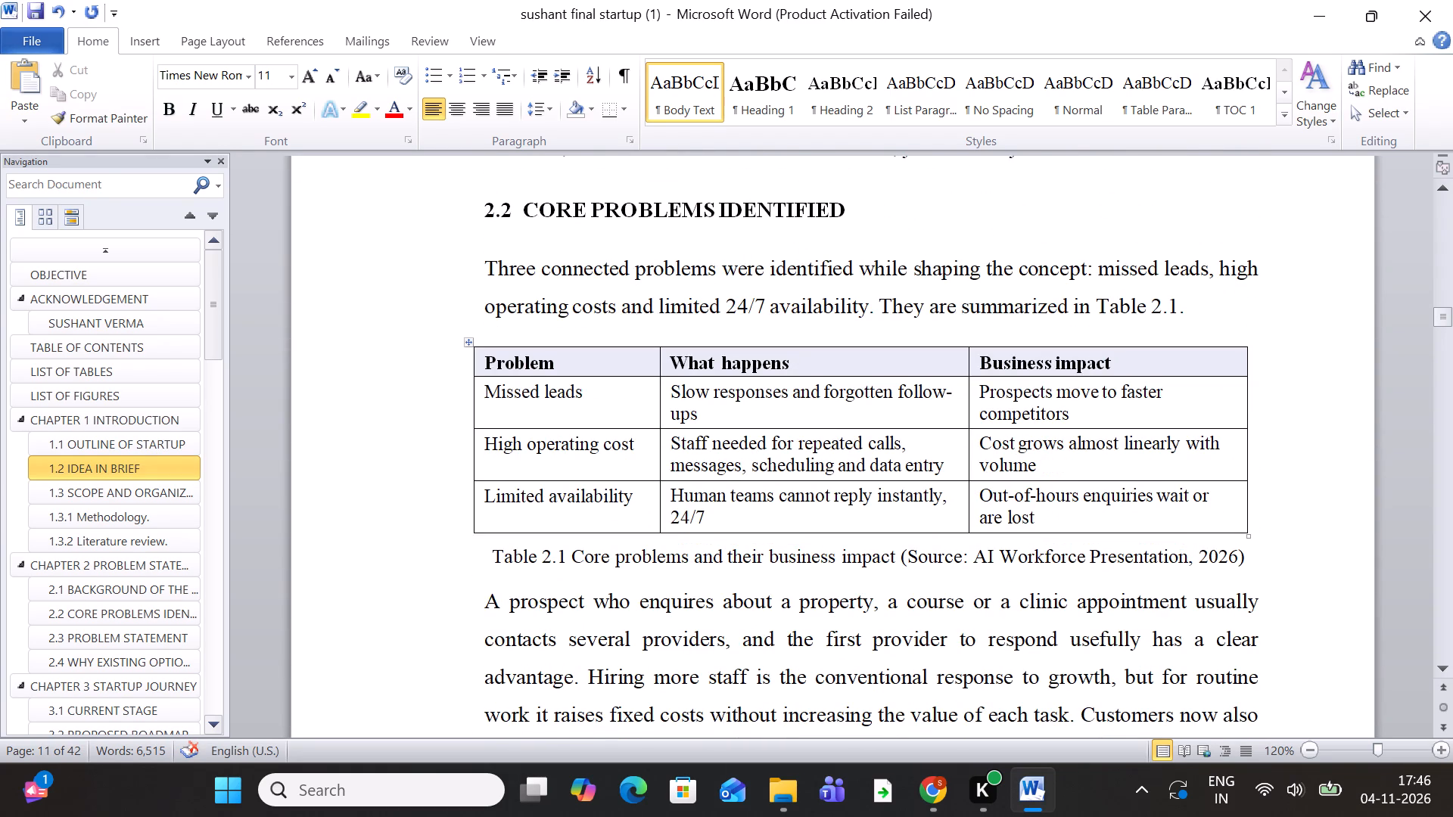
click(467, 340)
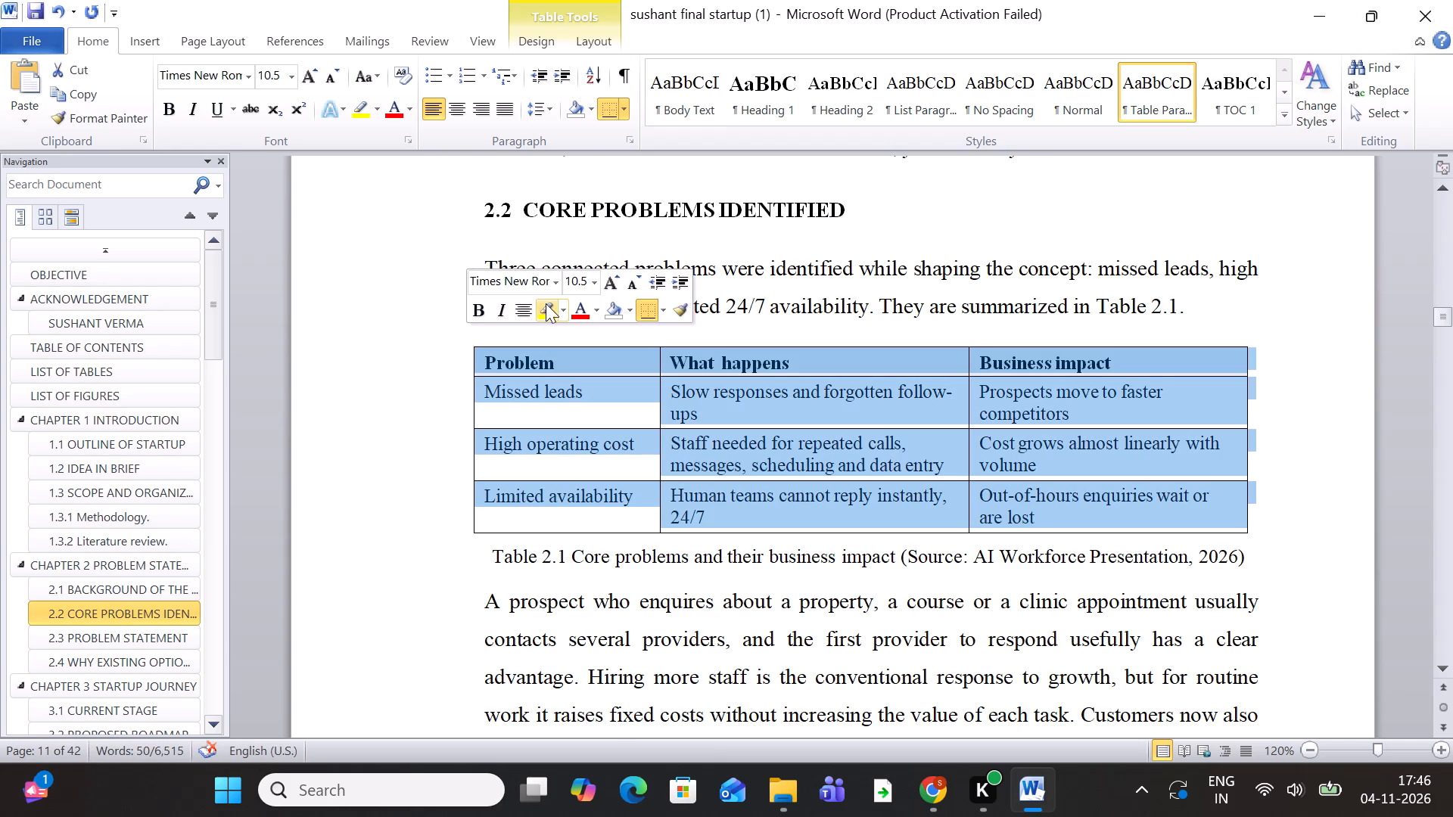
key(ctrl+x)
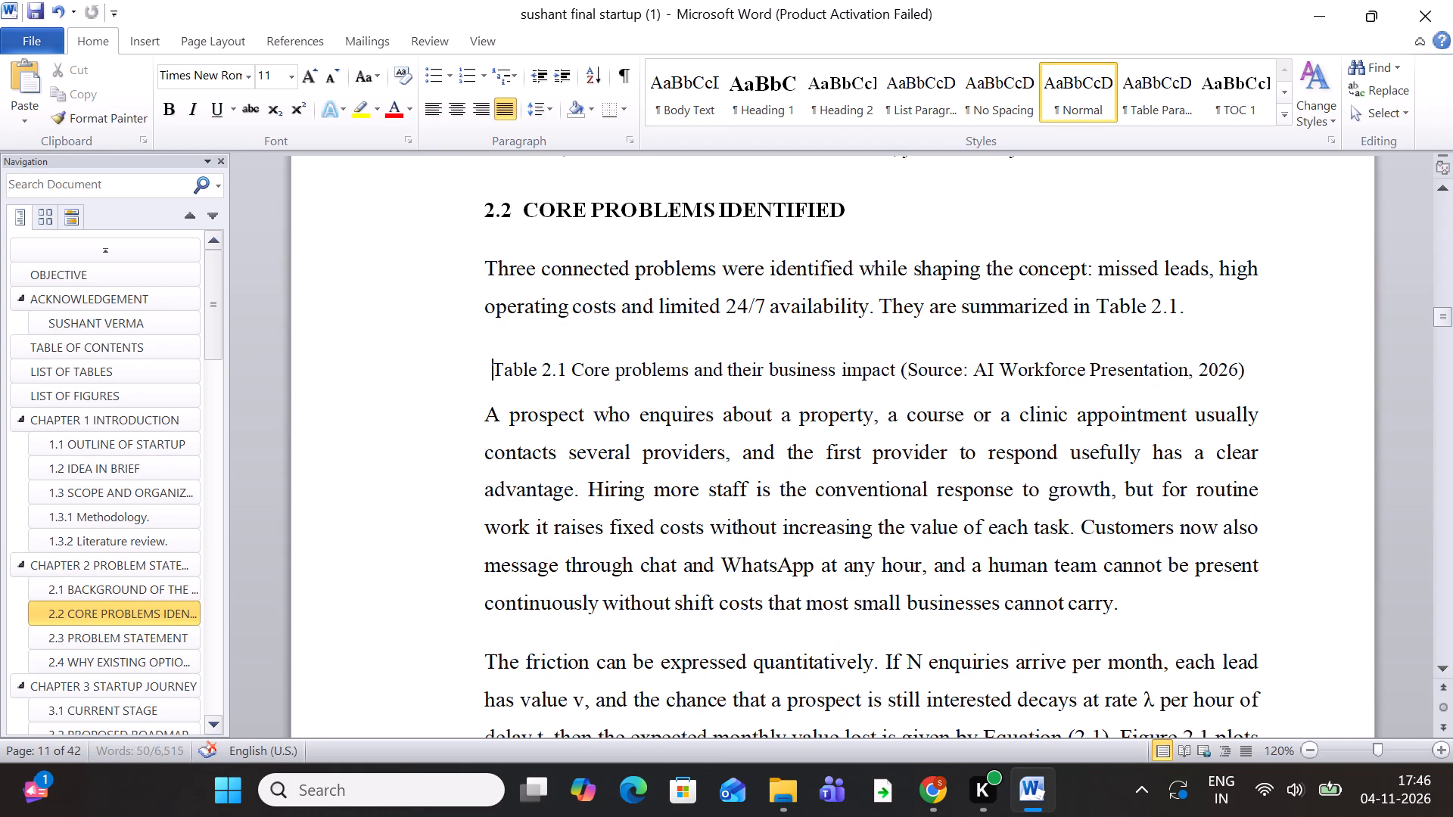
click(1271, 371)
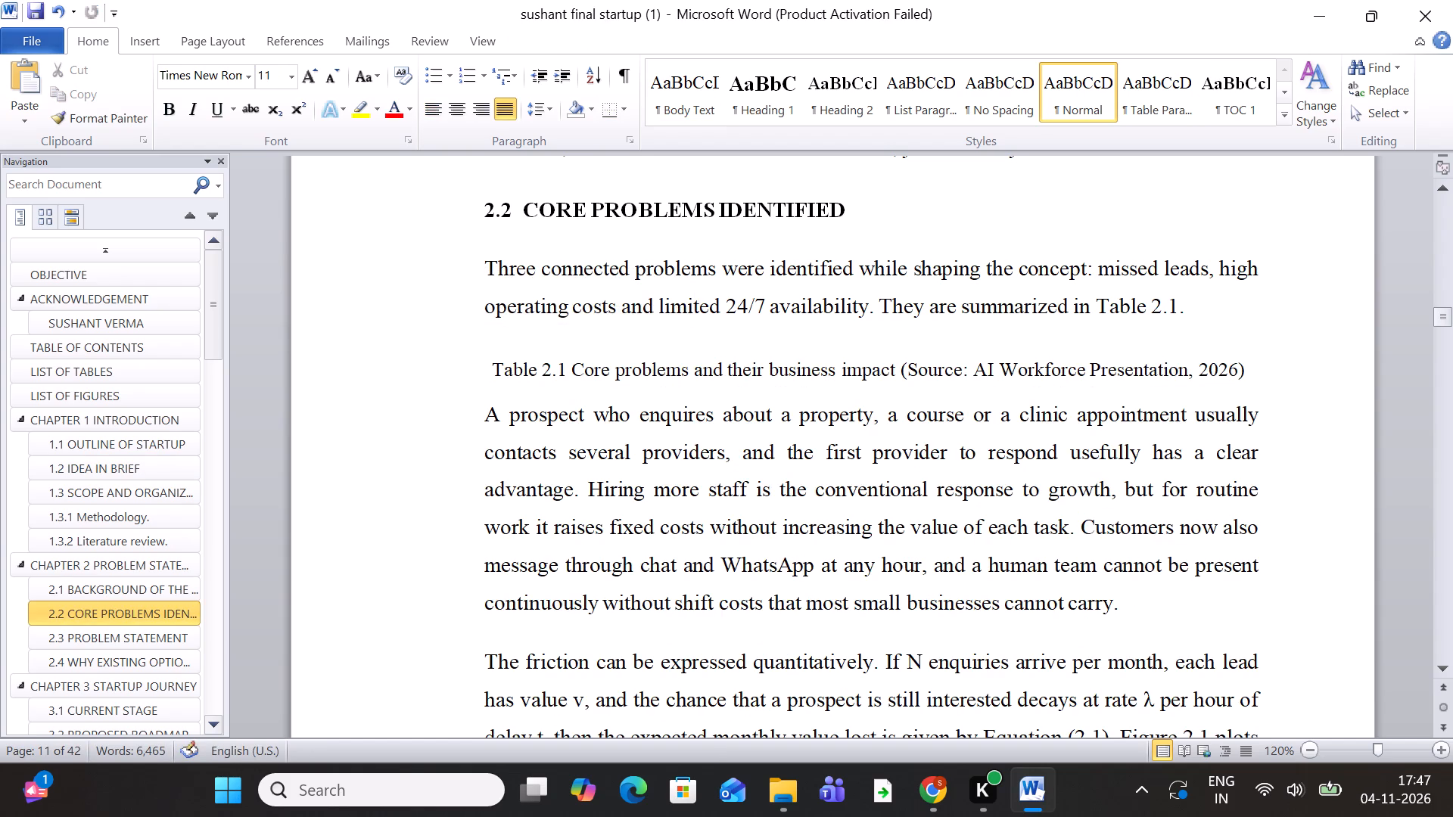
key(Return)
key(ctrl+v)
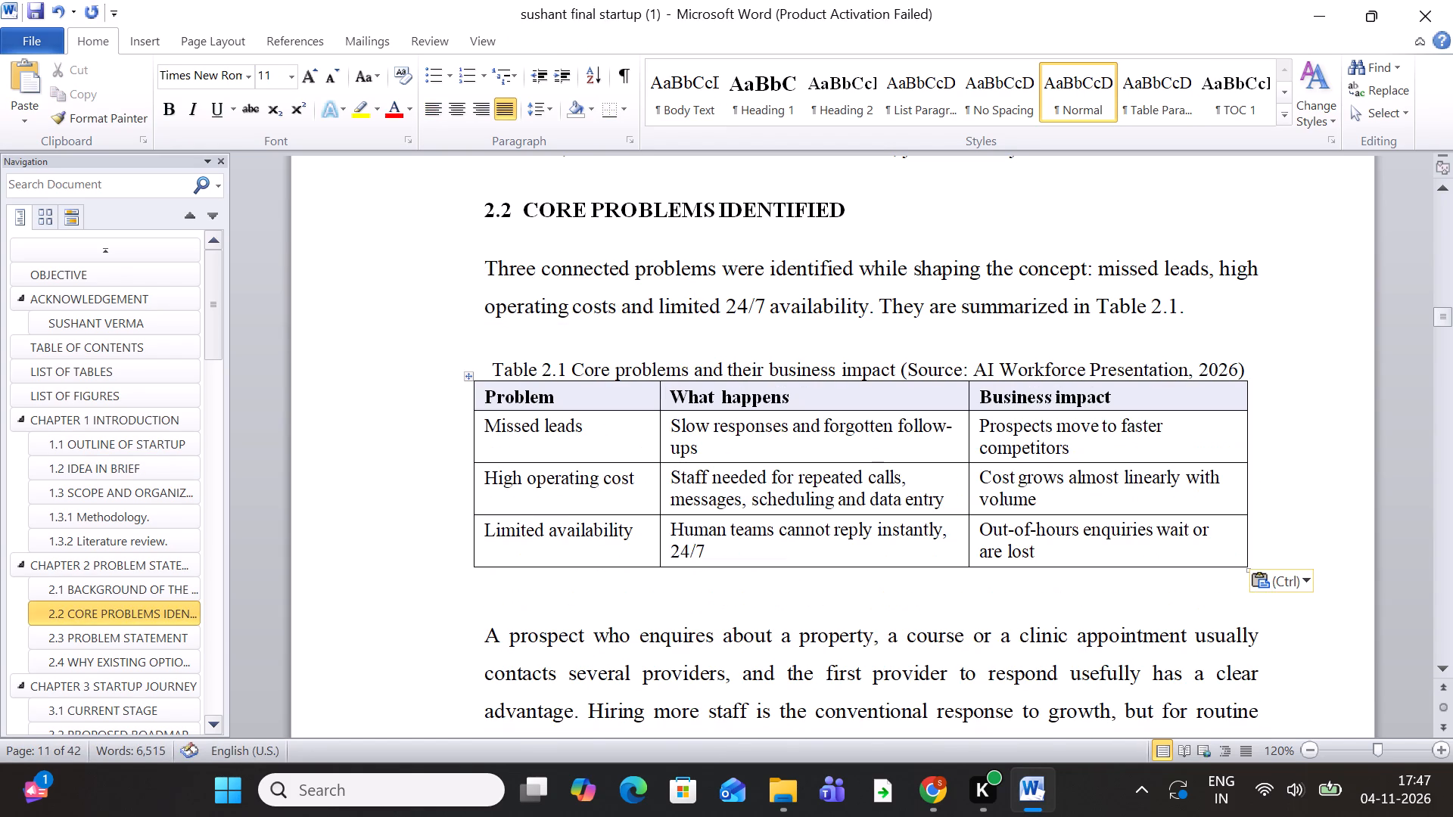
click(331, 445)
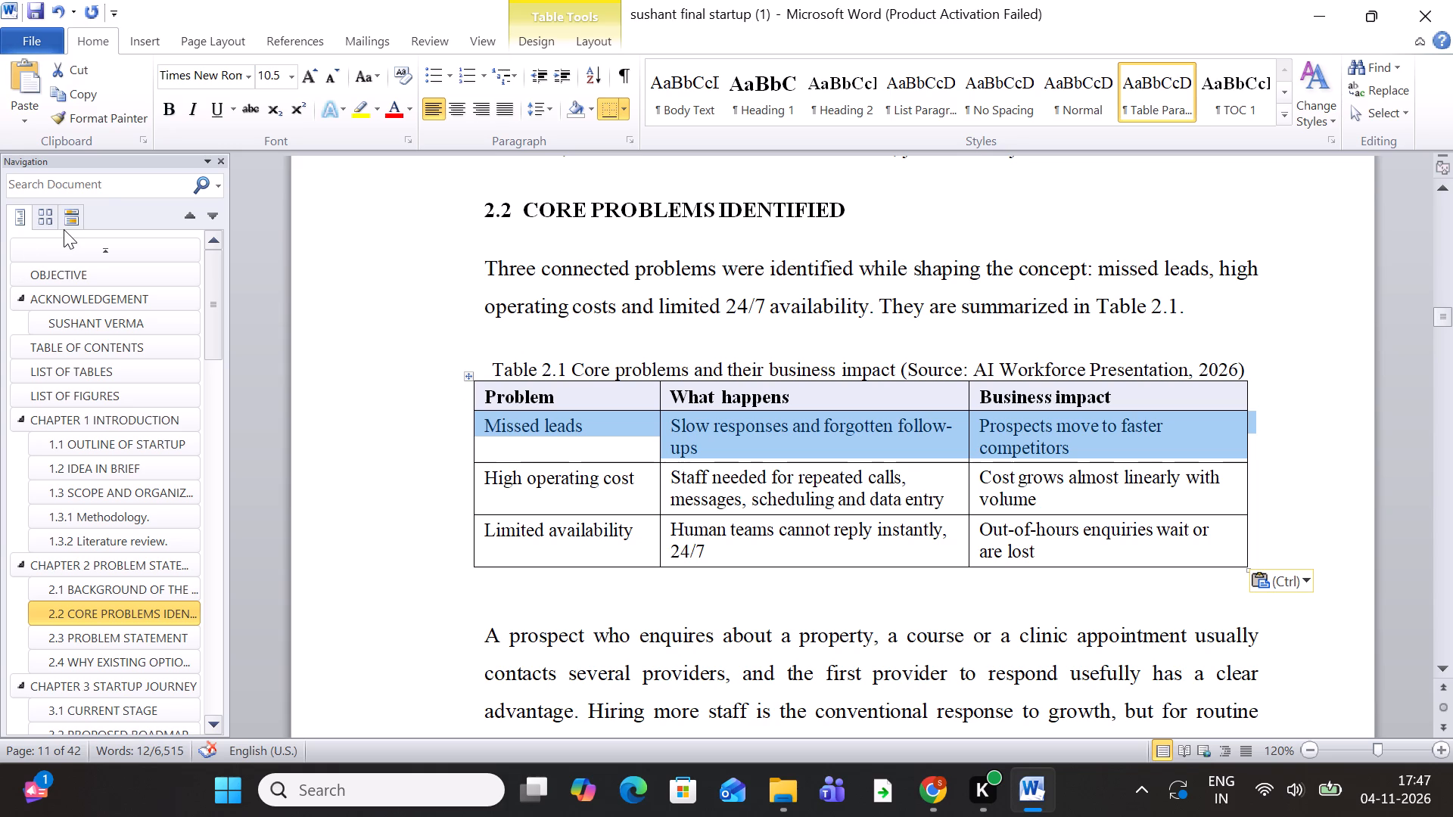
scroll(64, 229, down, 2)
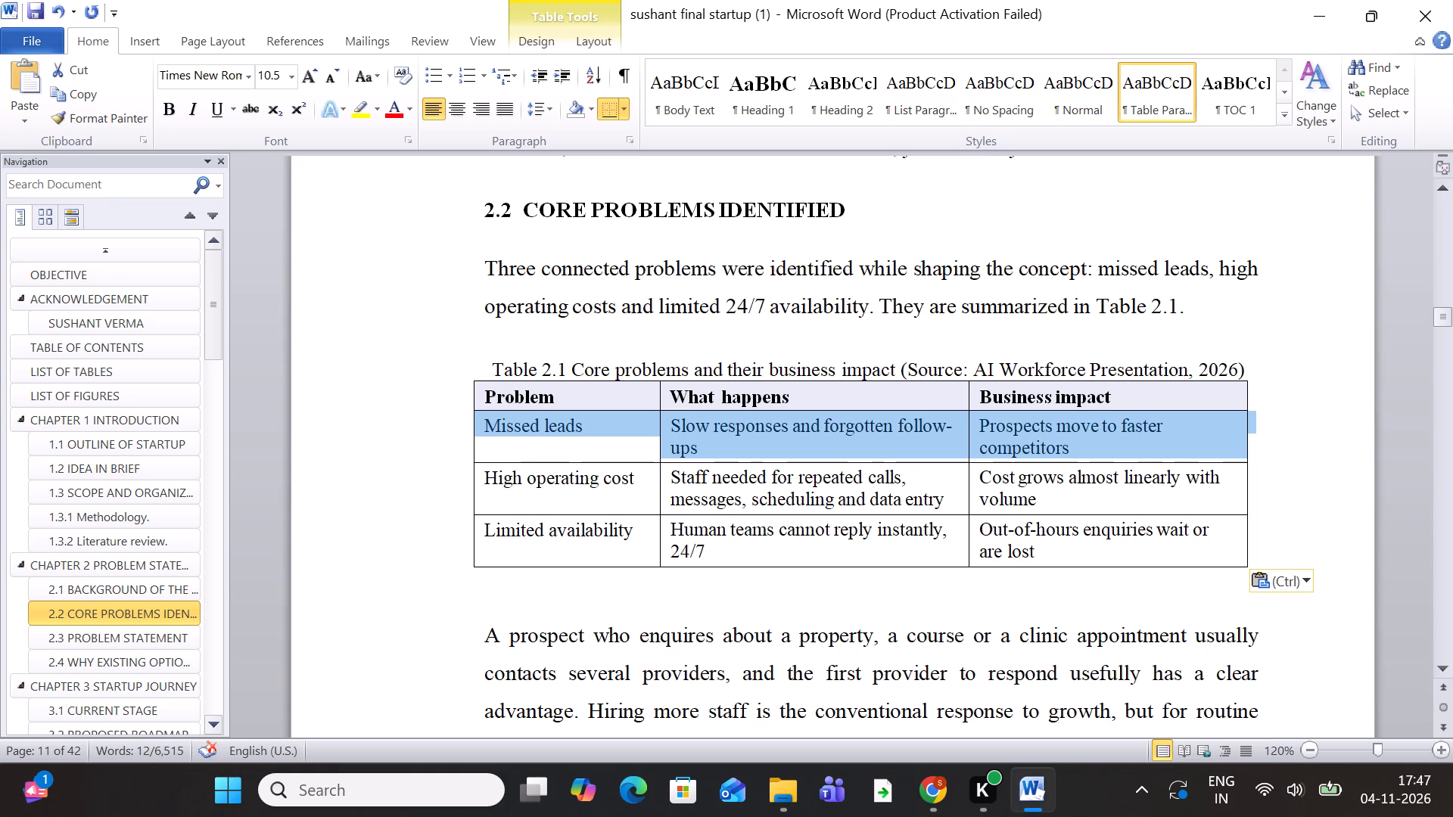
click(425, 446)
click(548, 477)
Move the Figure 2.1 caption from above the lead response graph to directly below it, ahead of heading 2.3.
scroll(772, 511, down, 8)
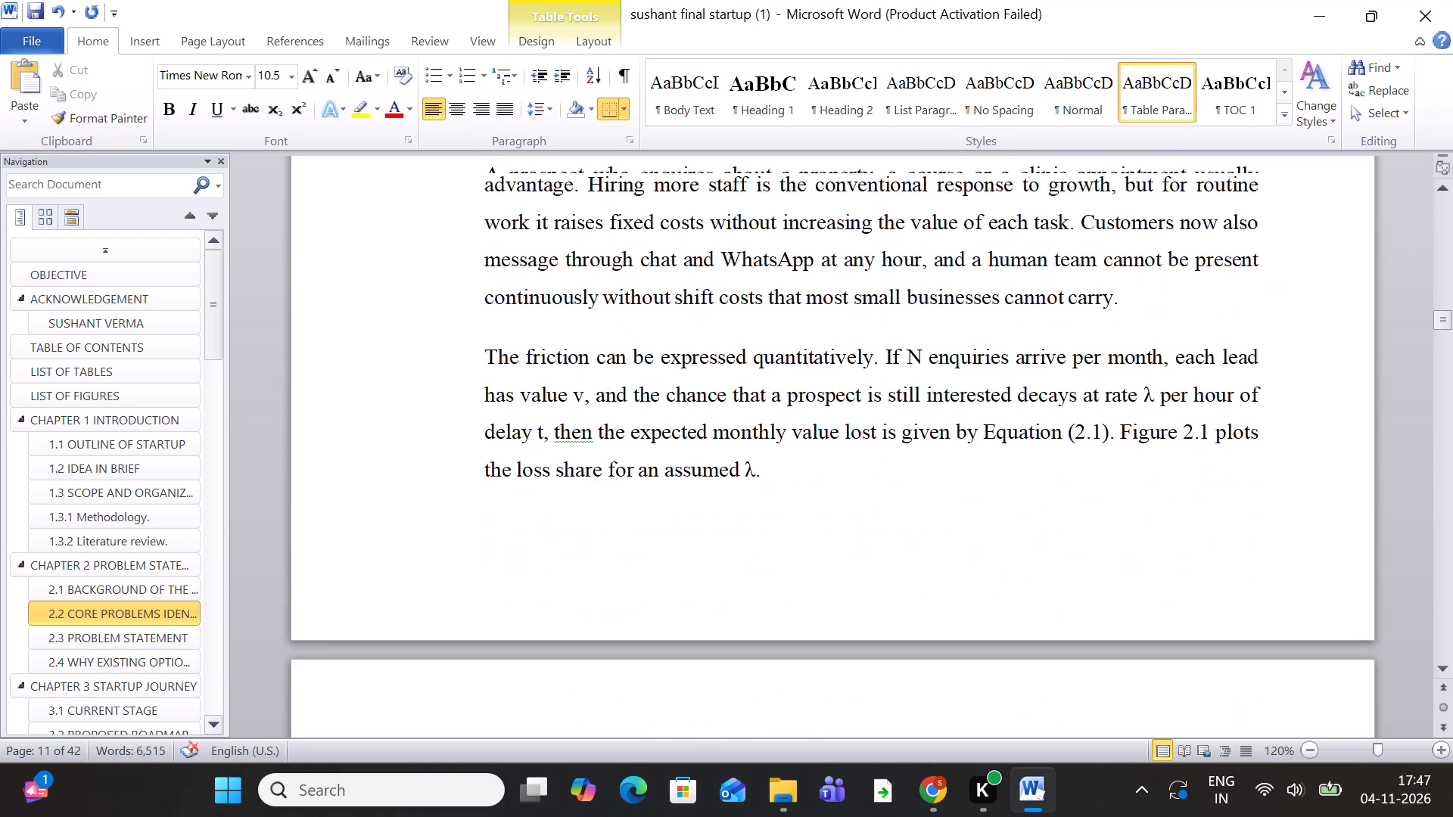
scroll(804, 508, down, 9)
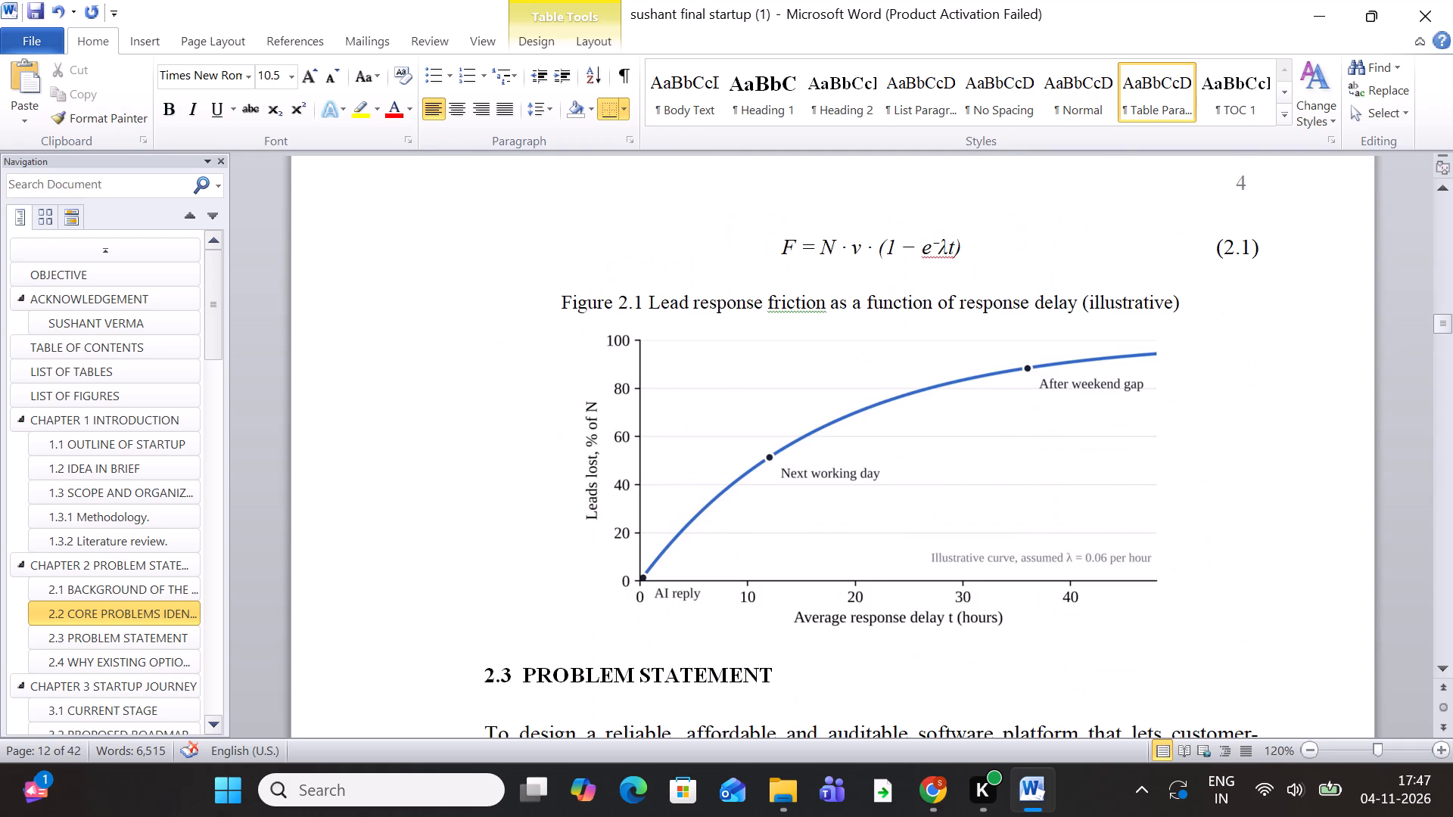
scroll(835, 500, down, 1)
scroll(835, 500, up, 1)
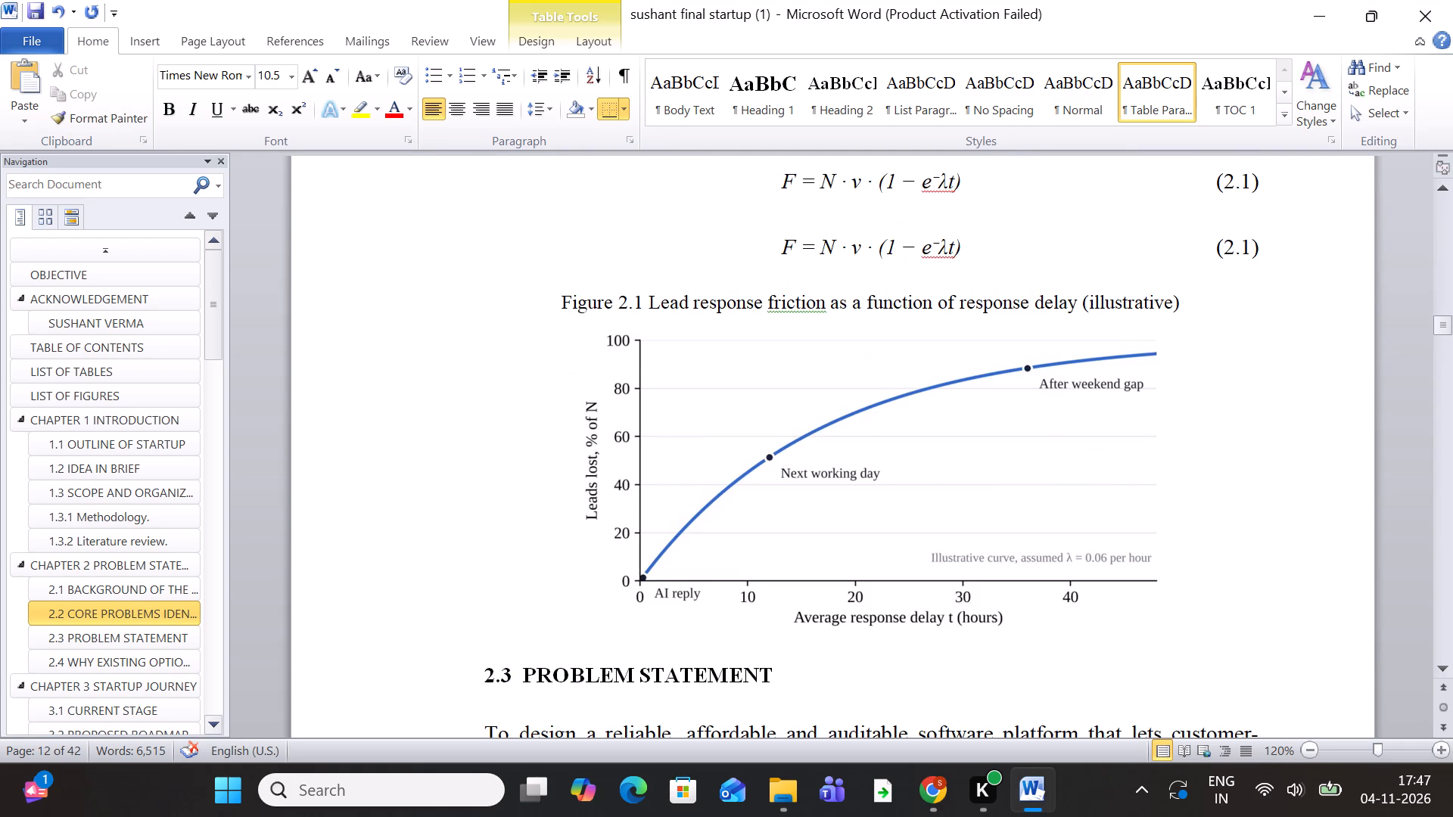
click(1013, 621)
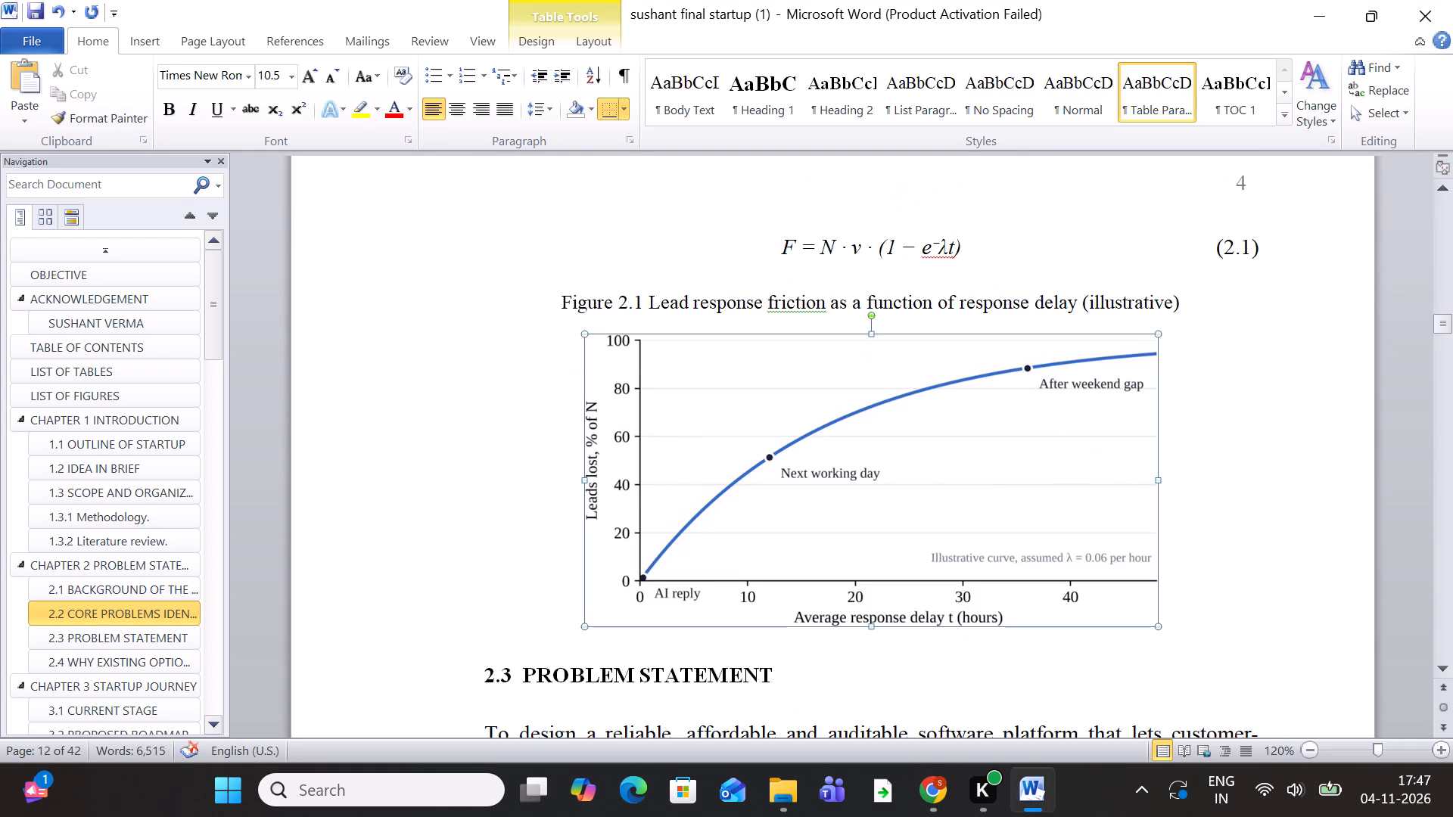
scroll(841, 599, down, 2)
scroll(864, 576, up, 2)
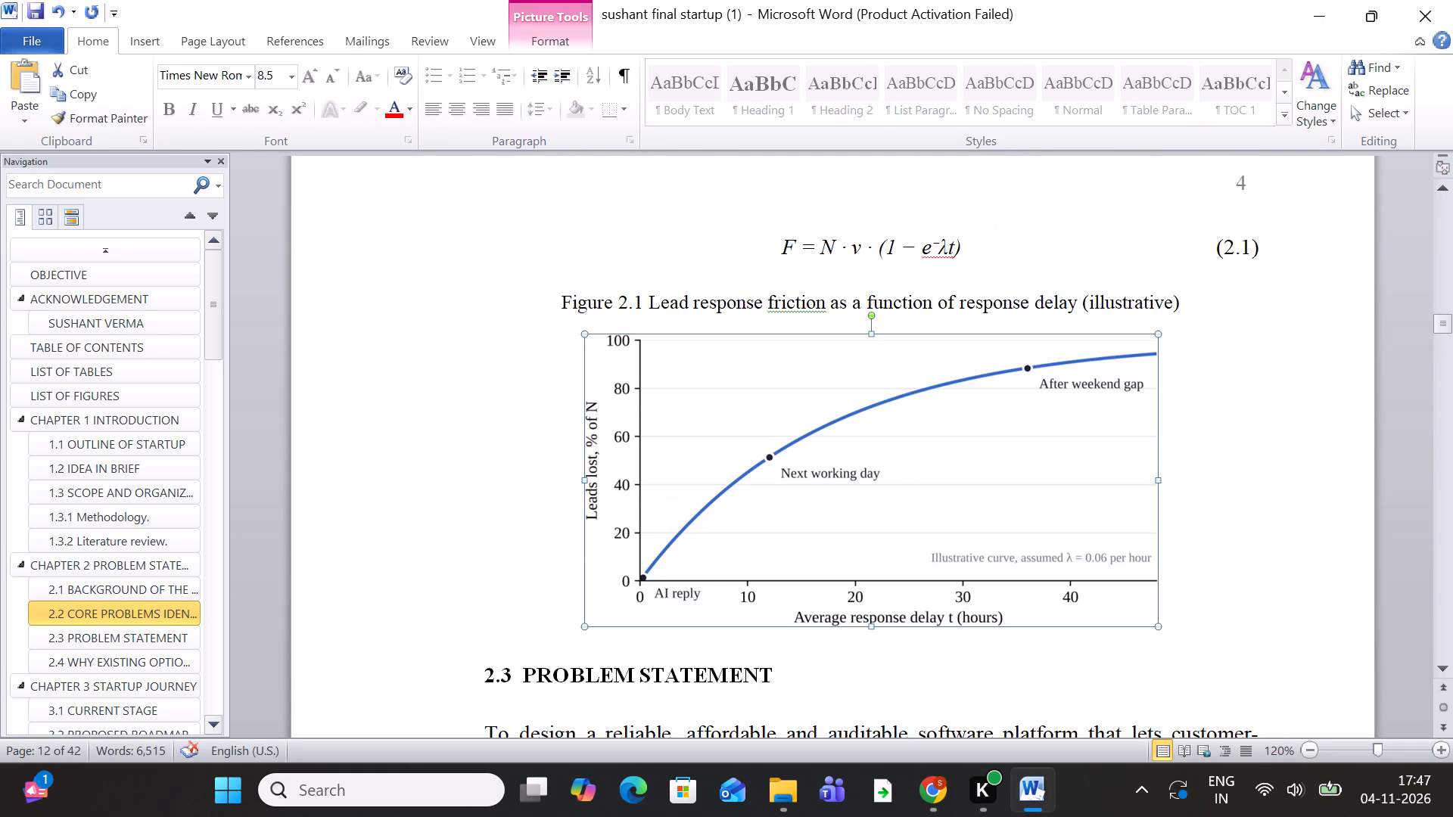
drag(557, 299, 574, 300)
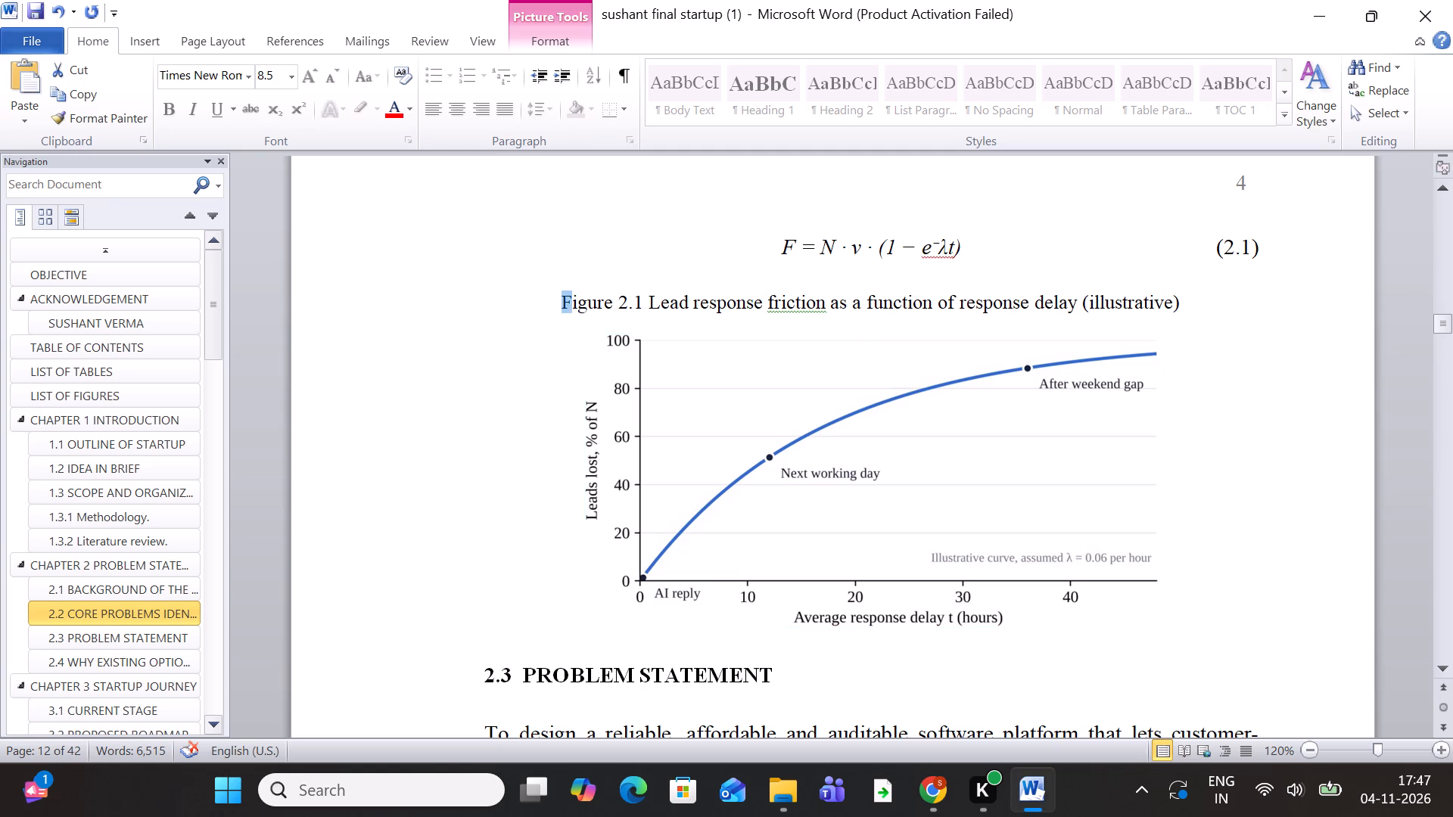
drag(574, 300, 1185, 302)
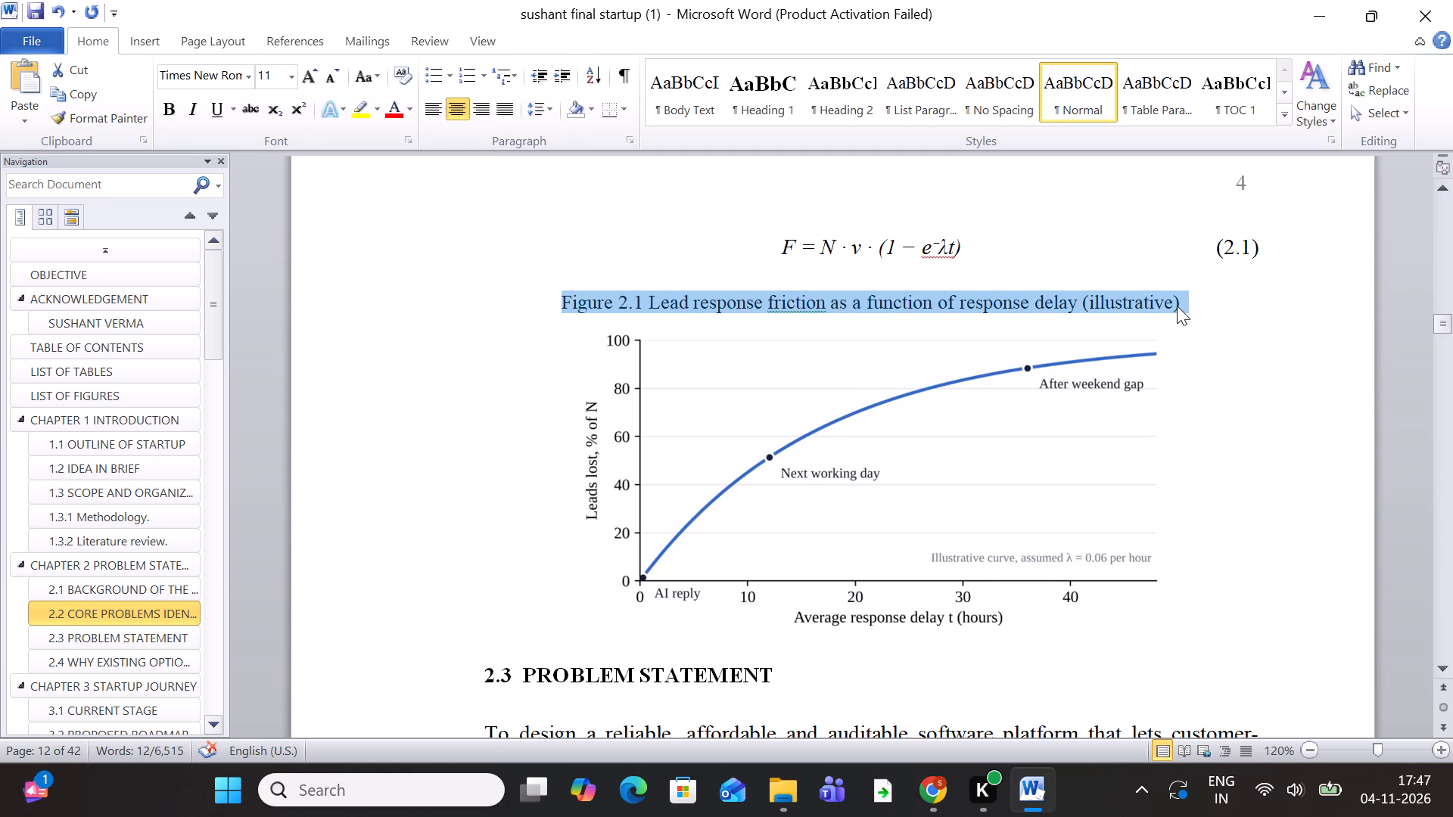
key(ctrl+x)
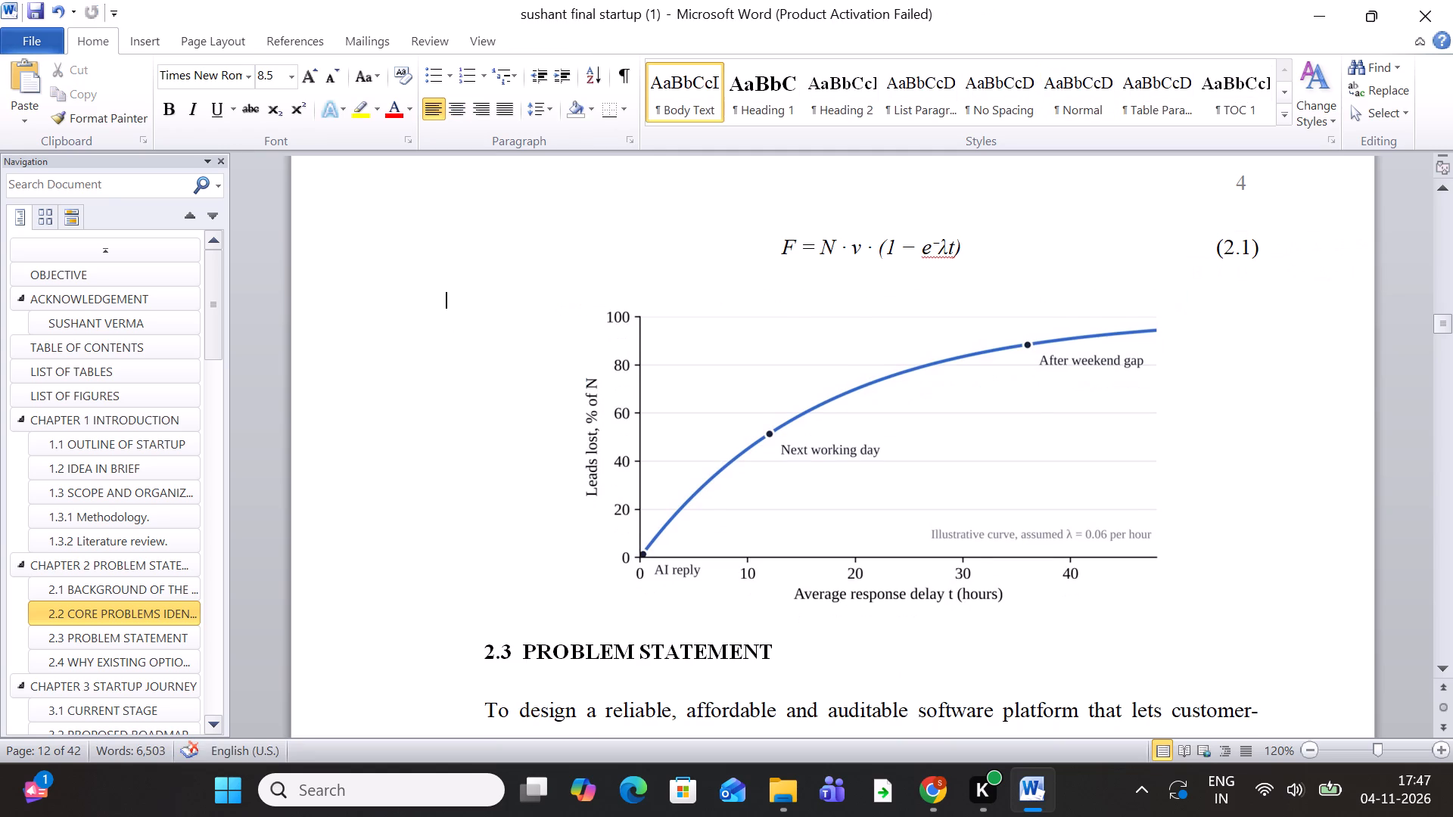
scroll(1190, 421, up, 1)
scroll(1193, 644, down, 1)
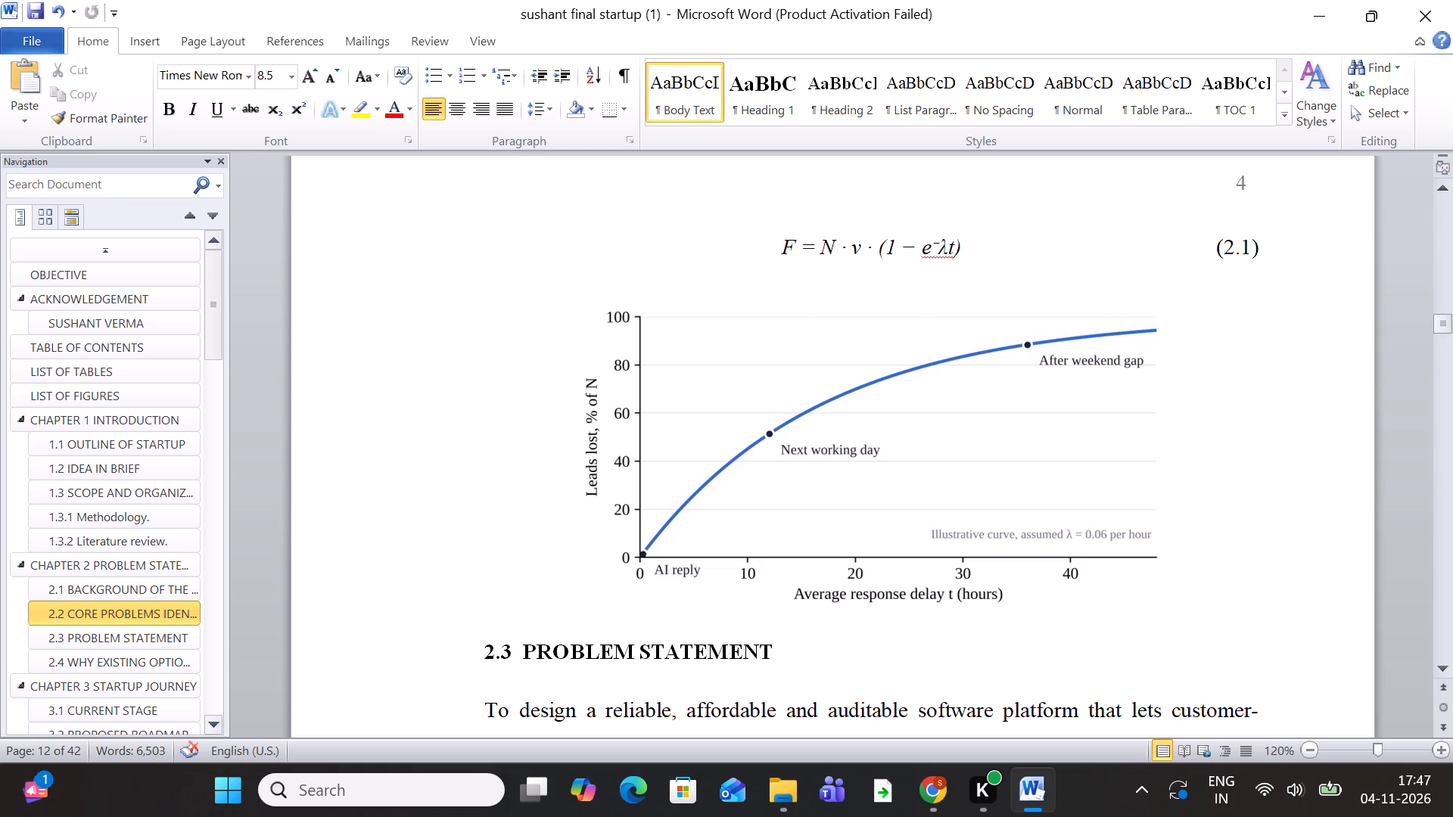
click(1025, 601)
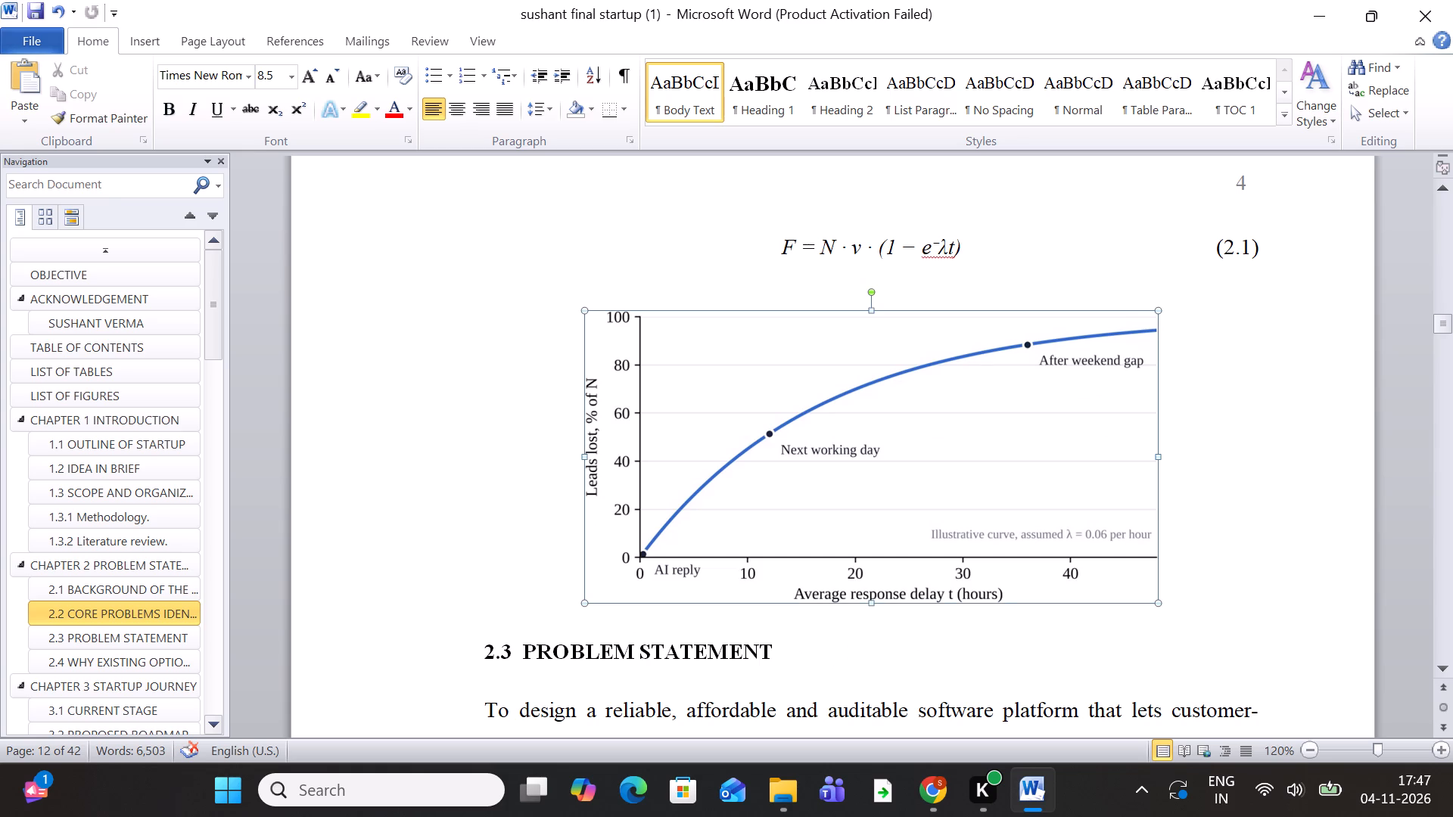
click(1234, 526)
click(1231, 527)
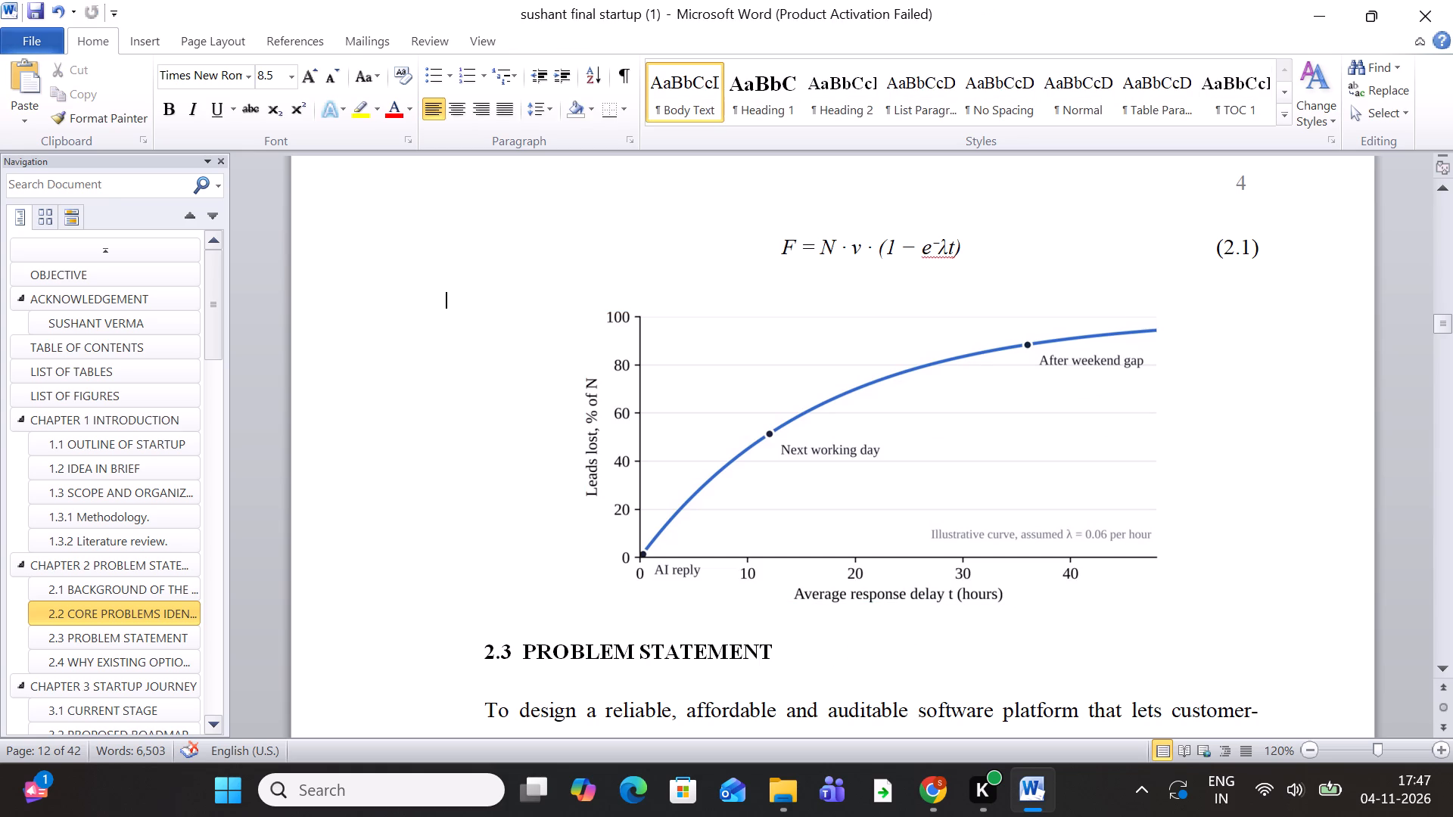
key(Return)
key(BackSpace)
key(Down)
key(Down)
key(Down)
key(Down)
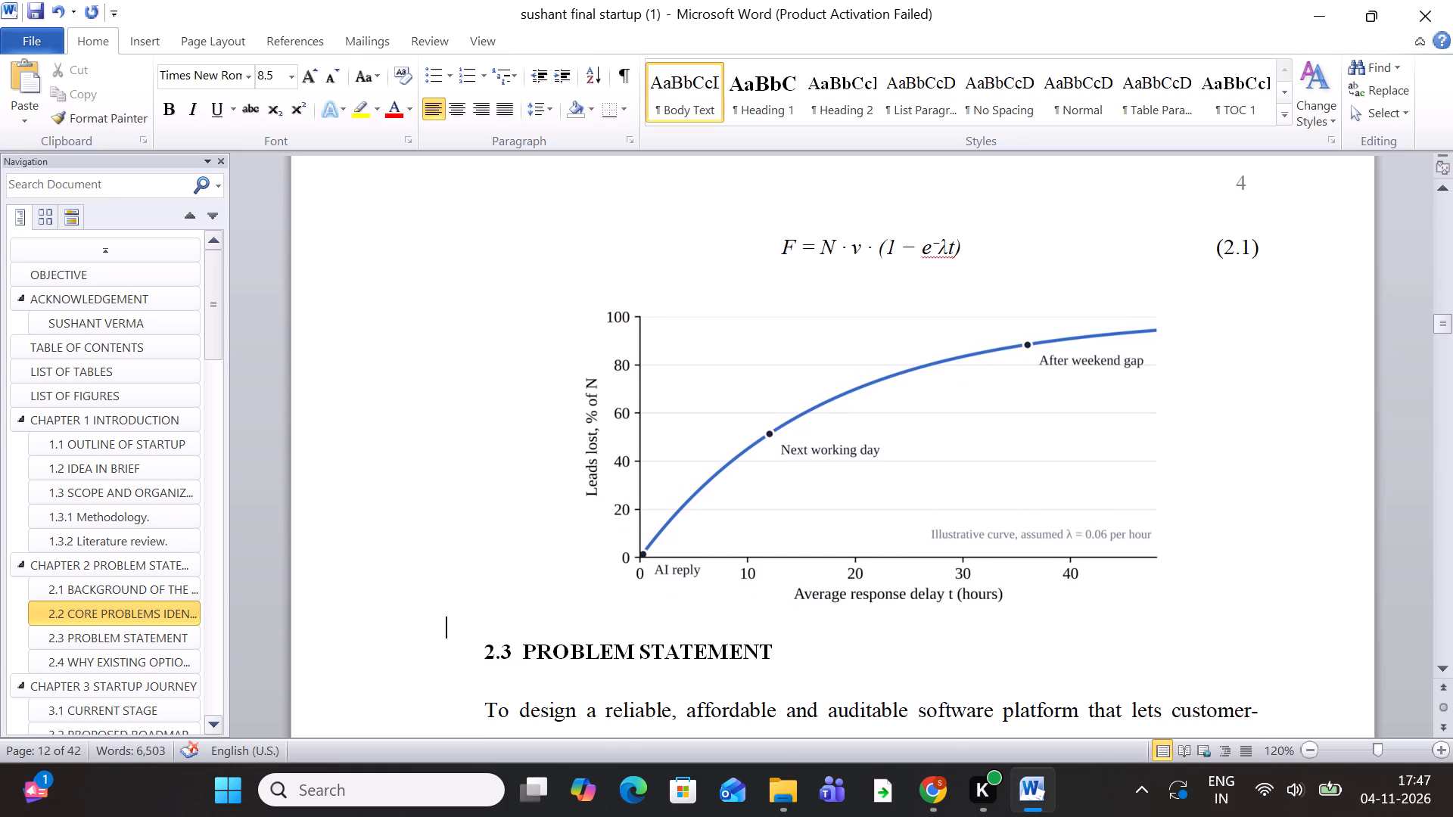
key(Up)
key(Up)
key(Up)
key(ctrl+v)
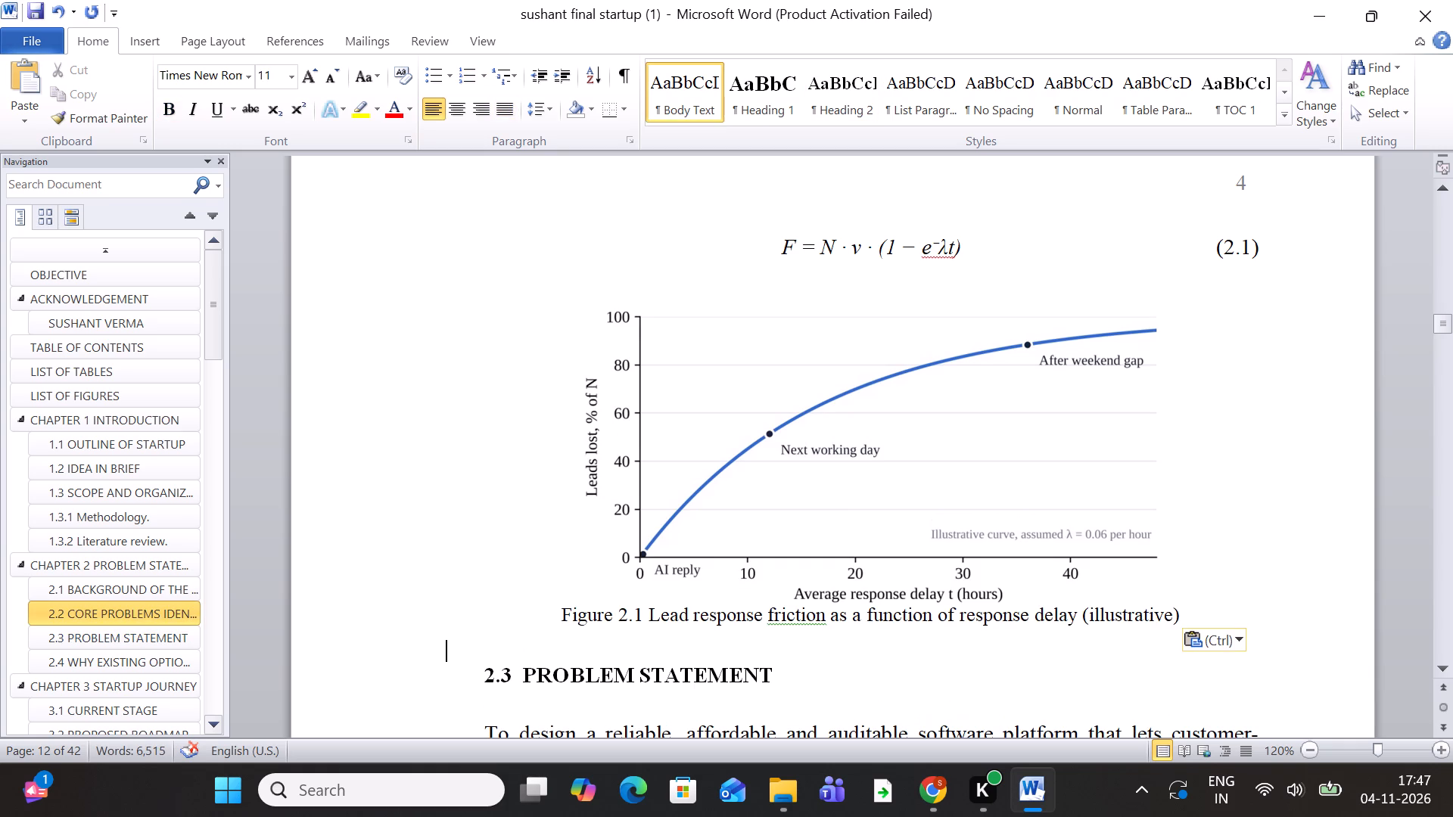
Check the layout from section 2.3 through Figure 3.1 and the phase table, including where the captions sit.
scroll(1094, 449, down, 1)
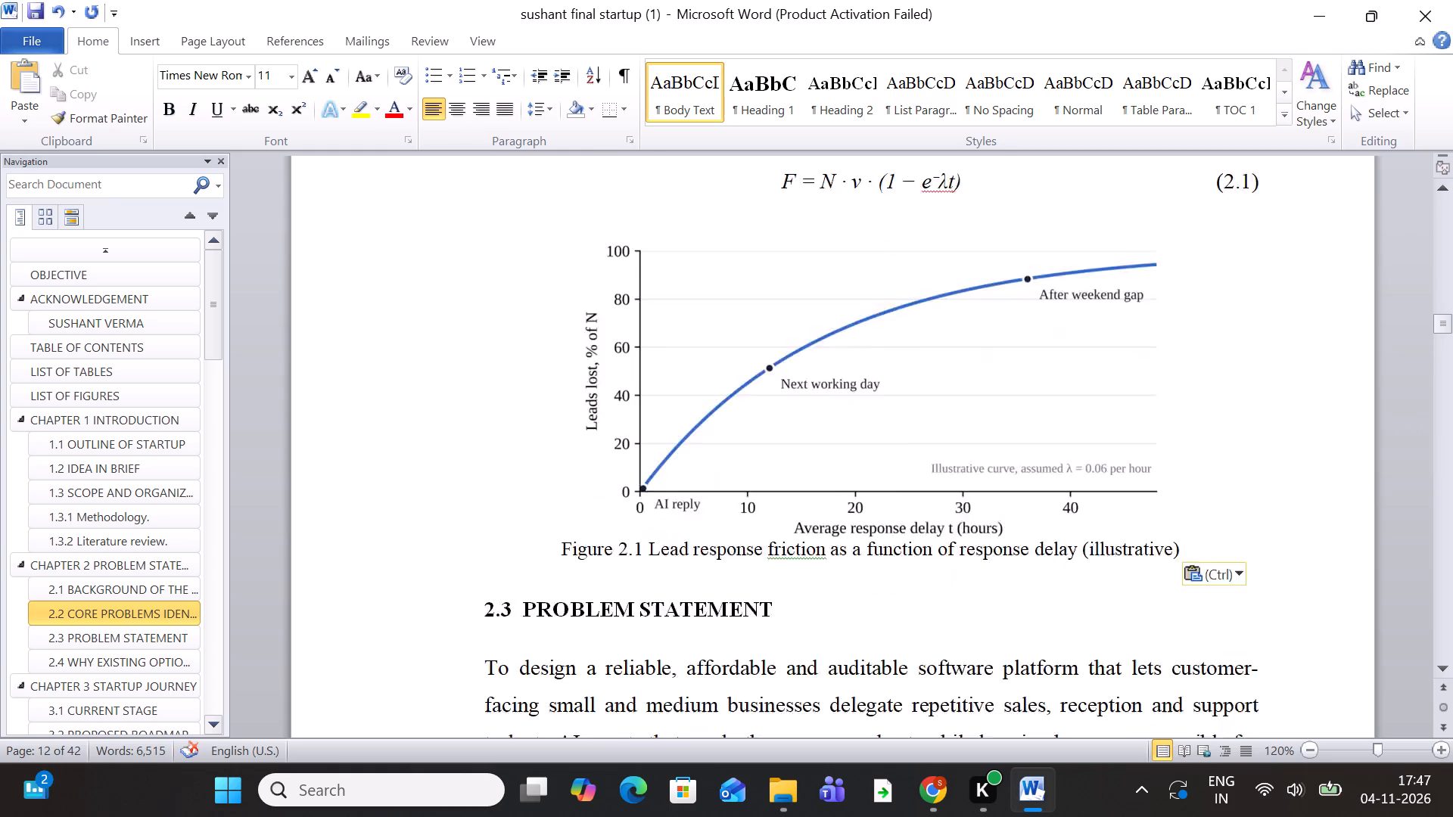
scroll(1093, 450, down, 20)
scroll(1092, 461, down, 10)
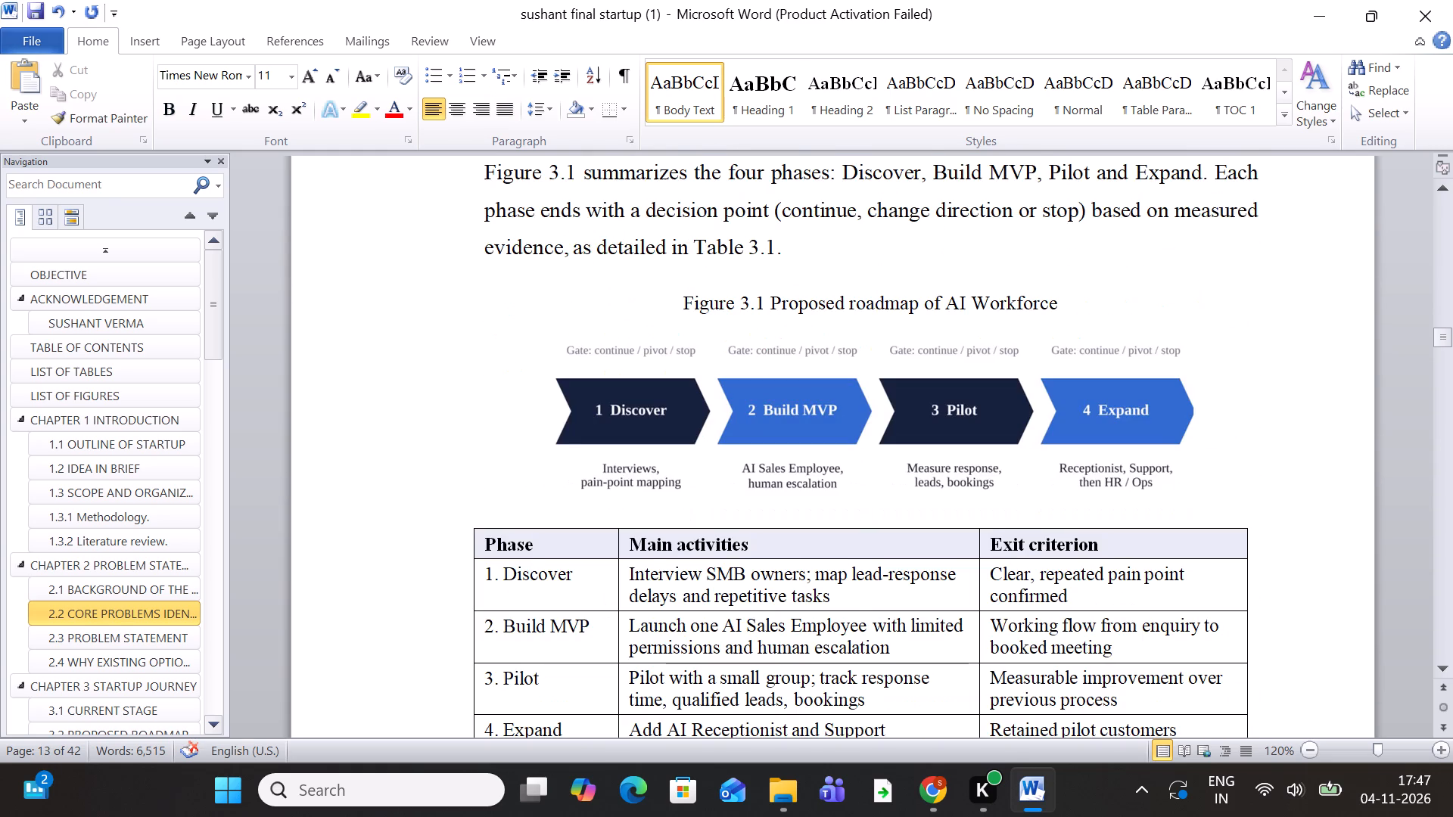
scroll(1020, 487, down, 2)
scroll(1020, 487, up, 3)
scroll(1032, 471, down, 1)
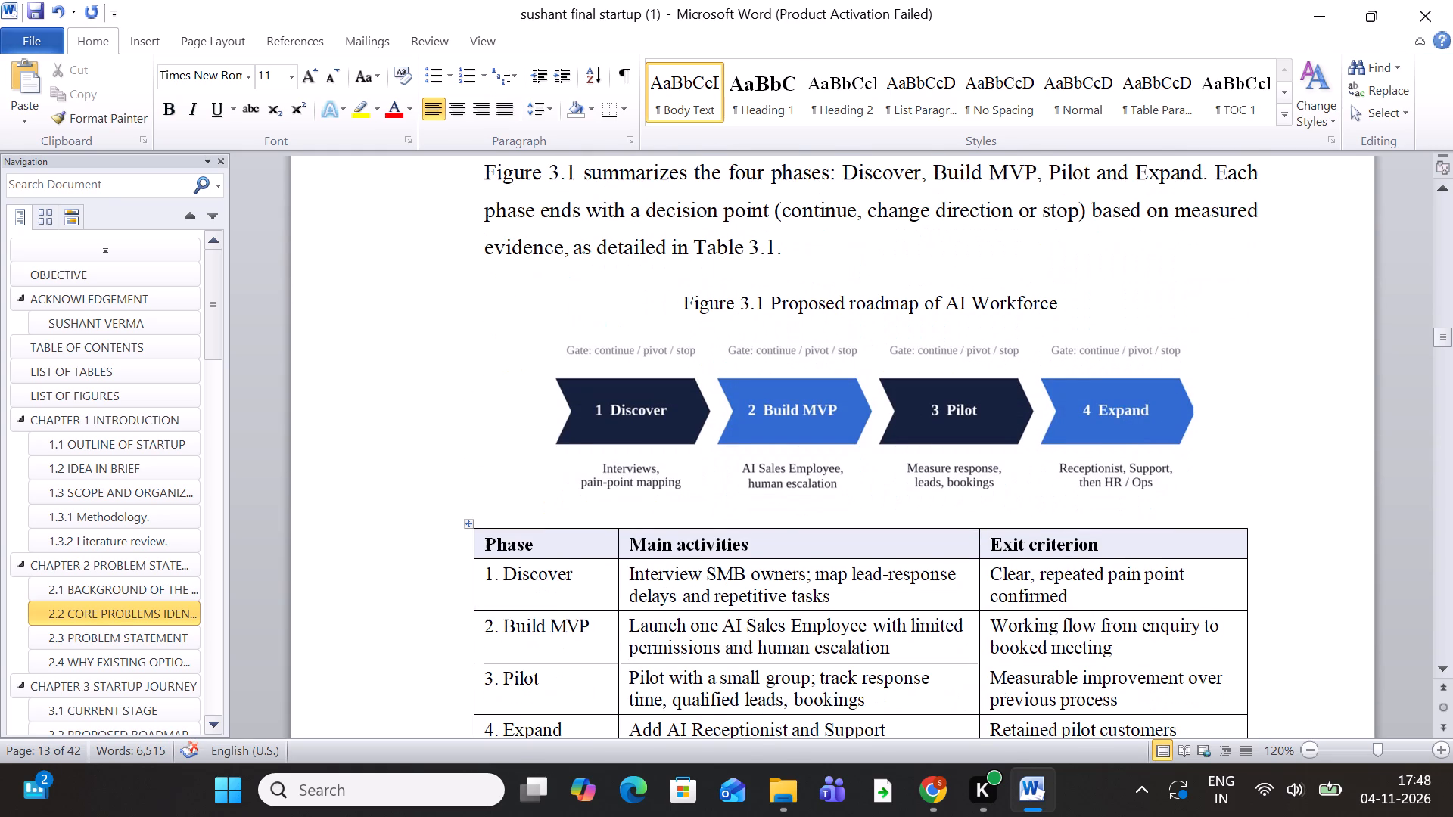
Move the Figure 3.1 caption from above the roadmap diagram to directly below it, ahead of the phase table.
drag(680, 300, 885, 299)
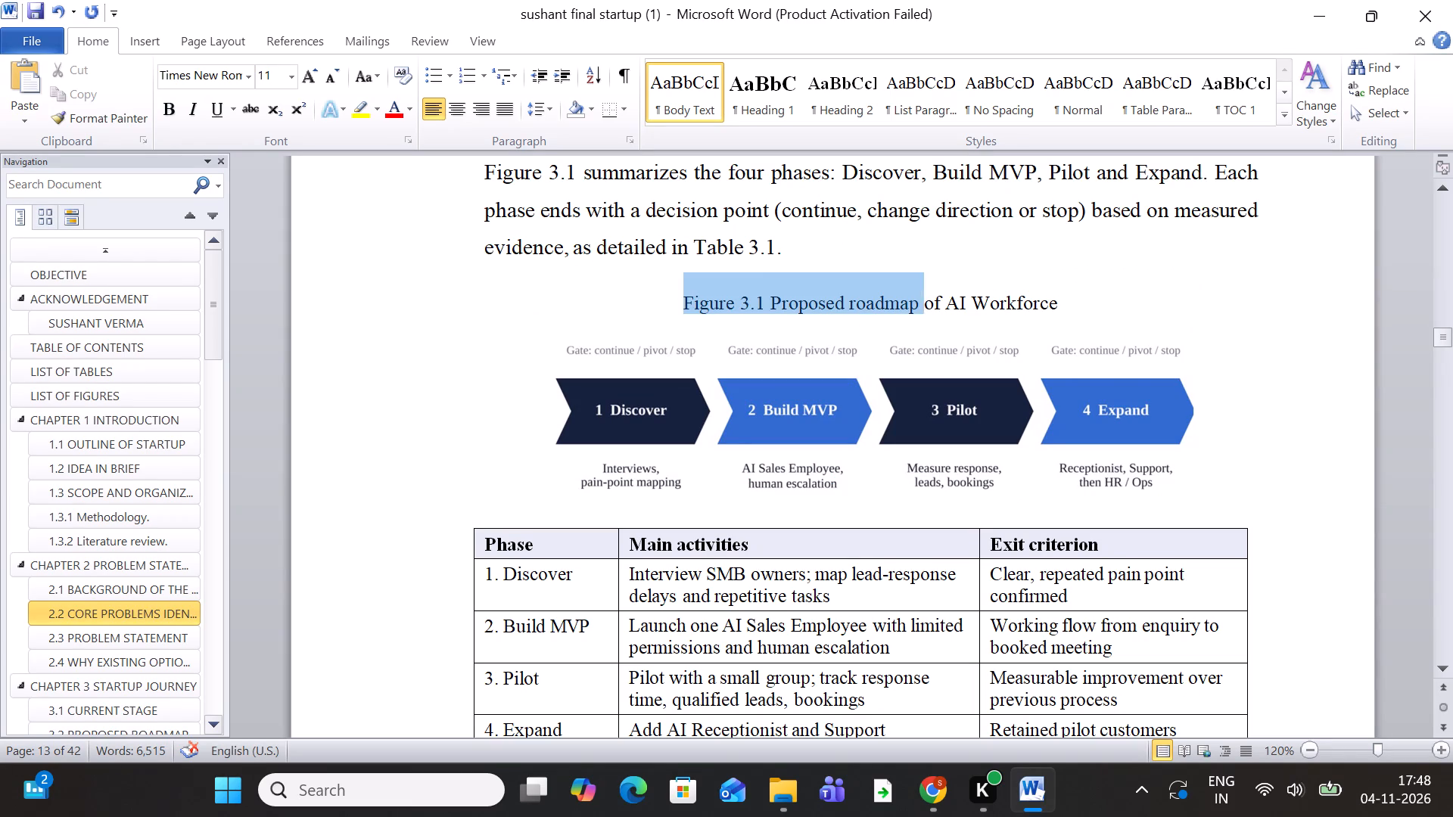
drag(885, 299, 1092, 293)
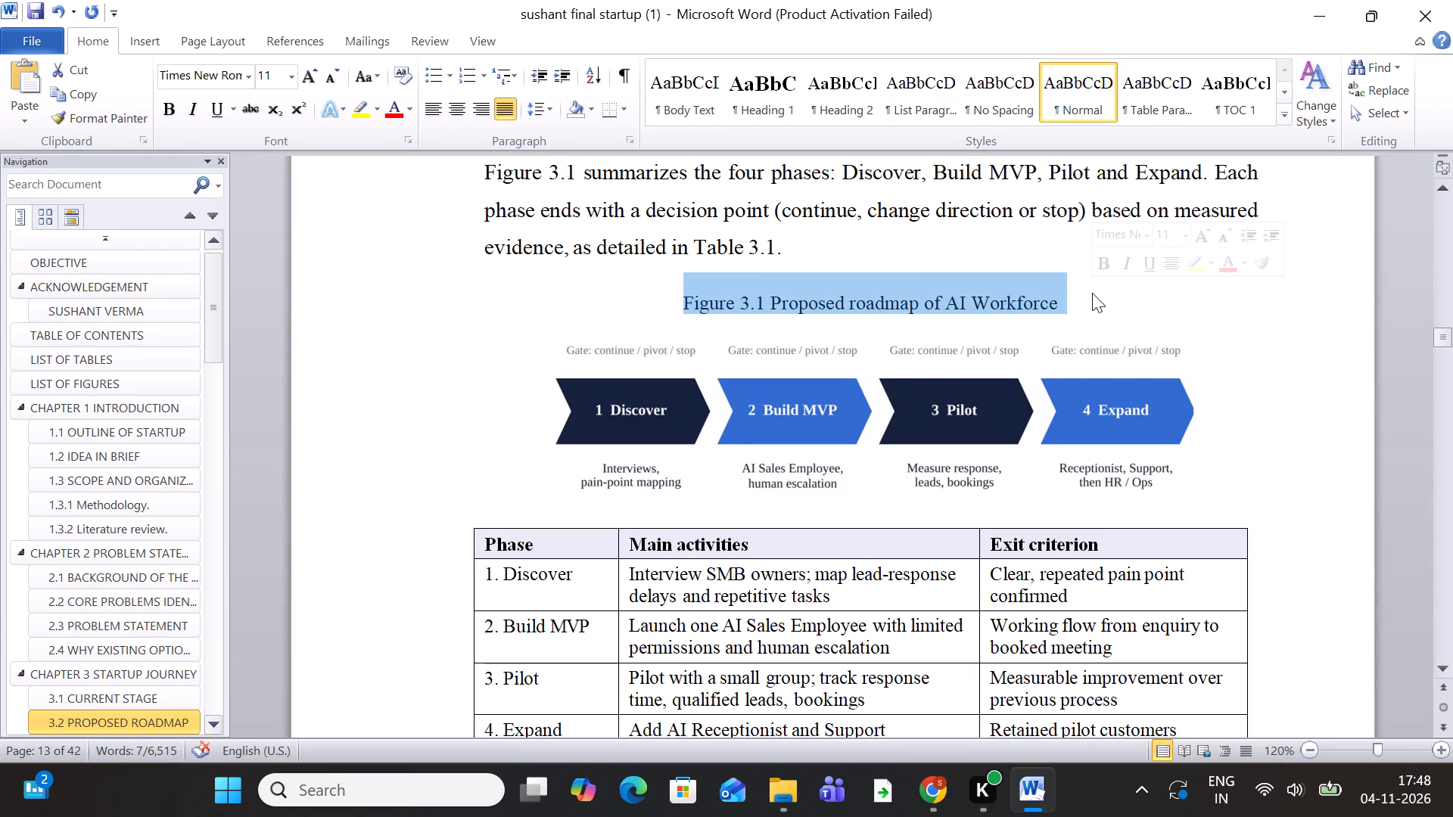
key(ctrl+x)
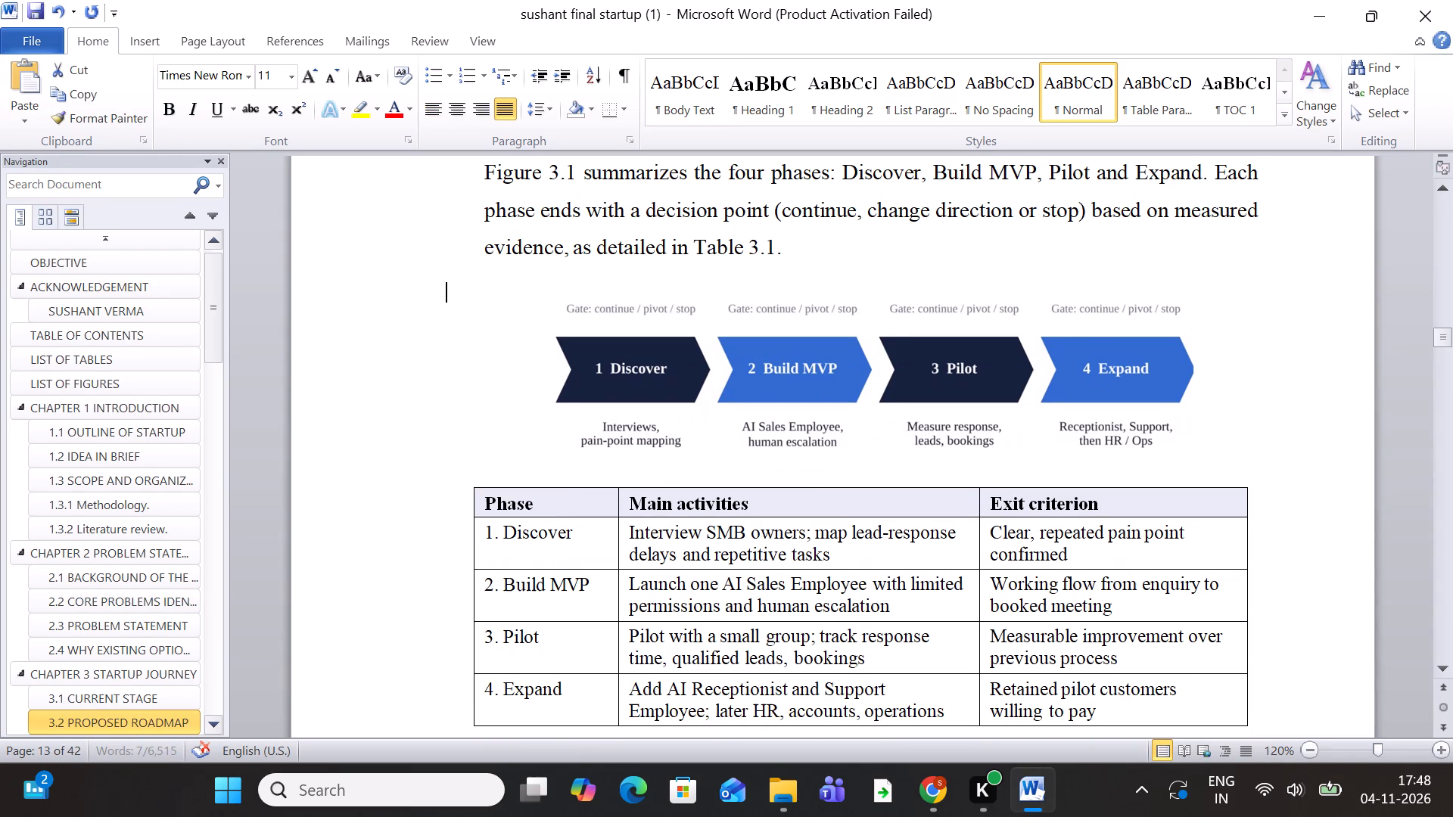
click(1227, 436)
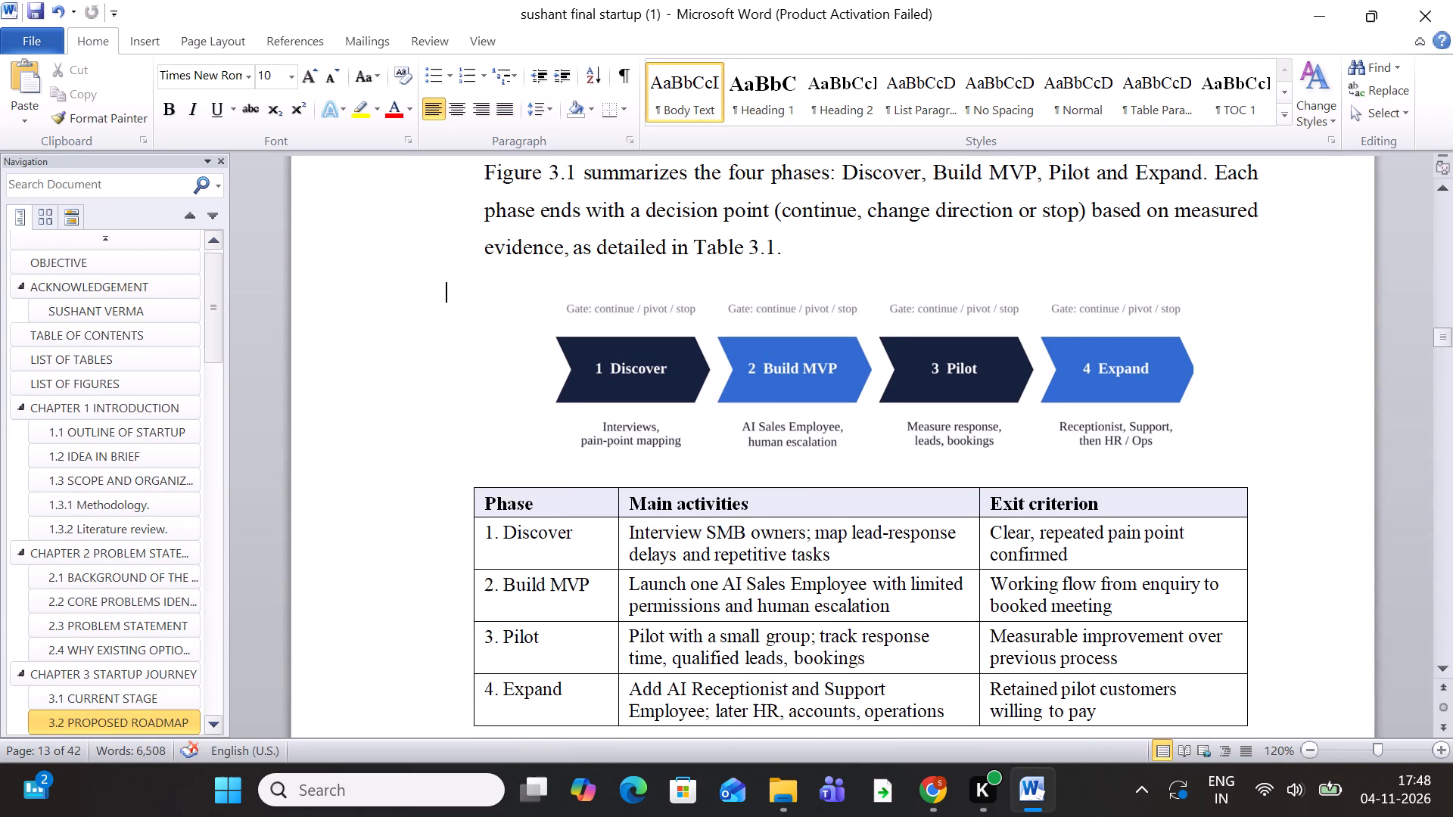
key(Down)
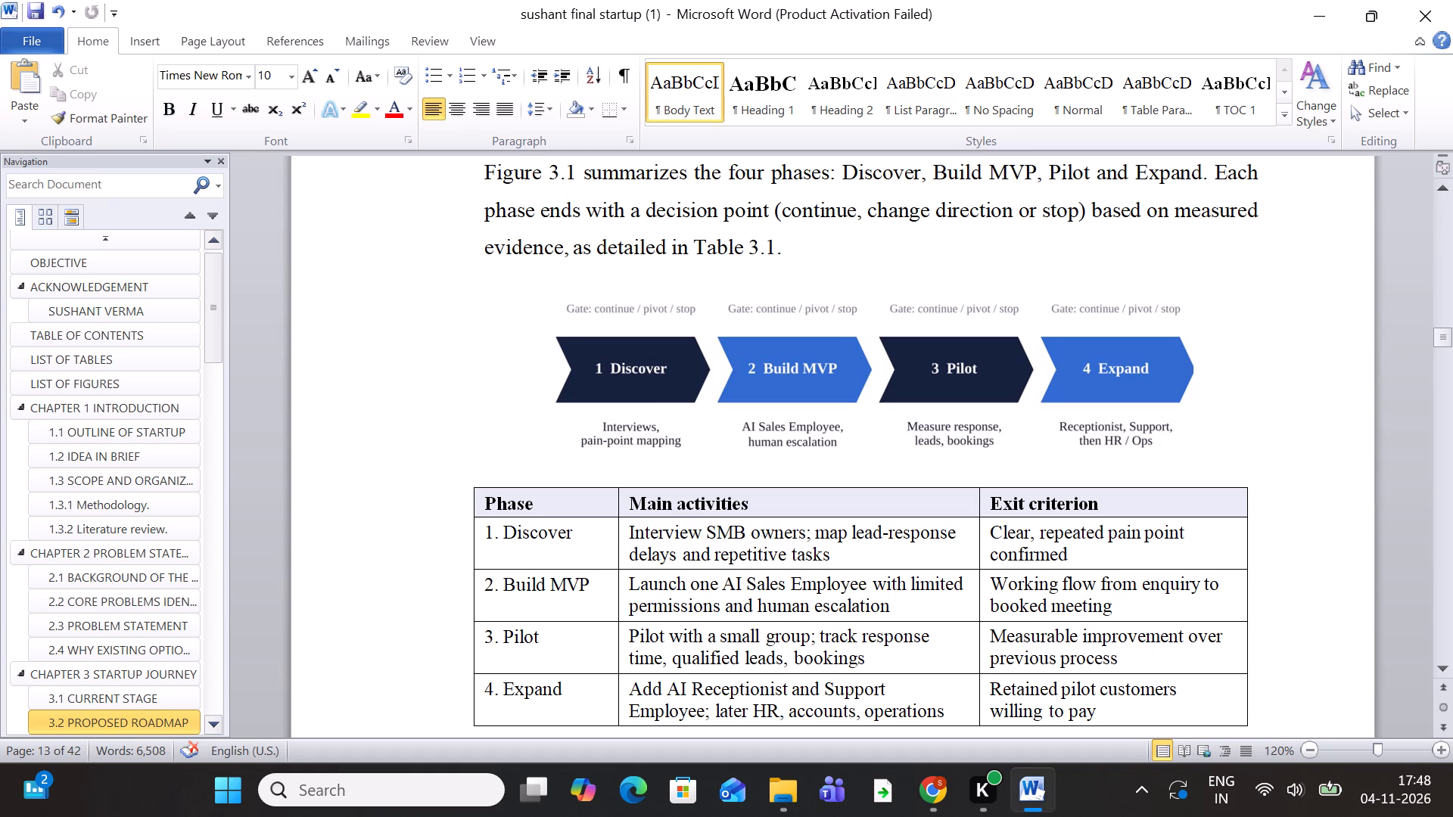
key(ctrl+v)
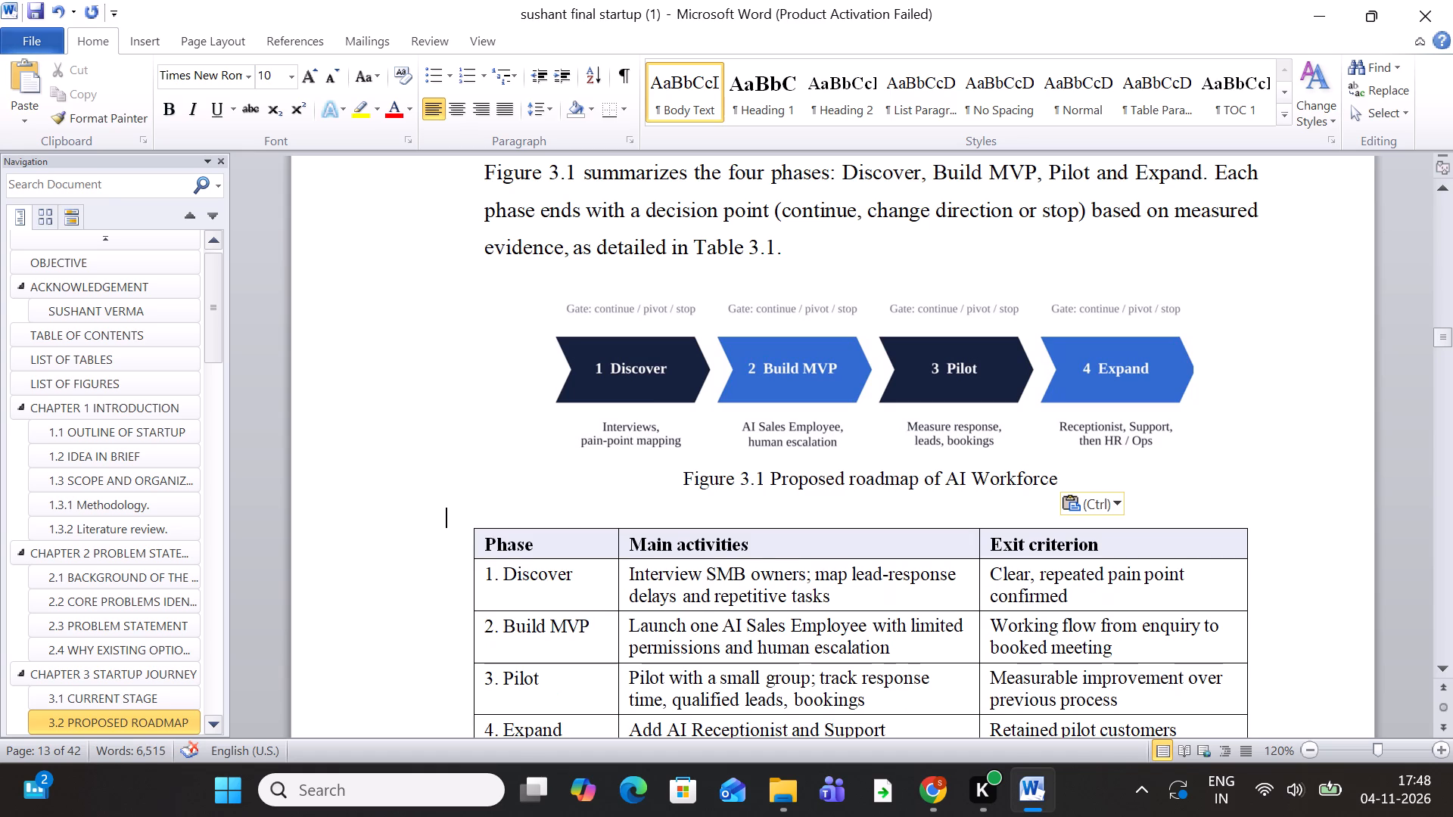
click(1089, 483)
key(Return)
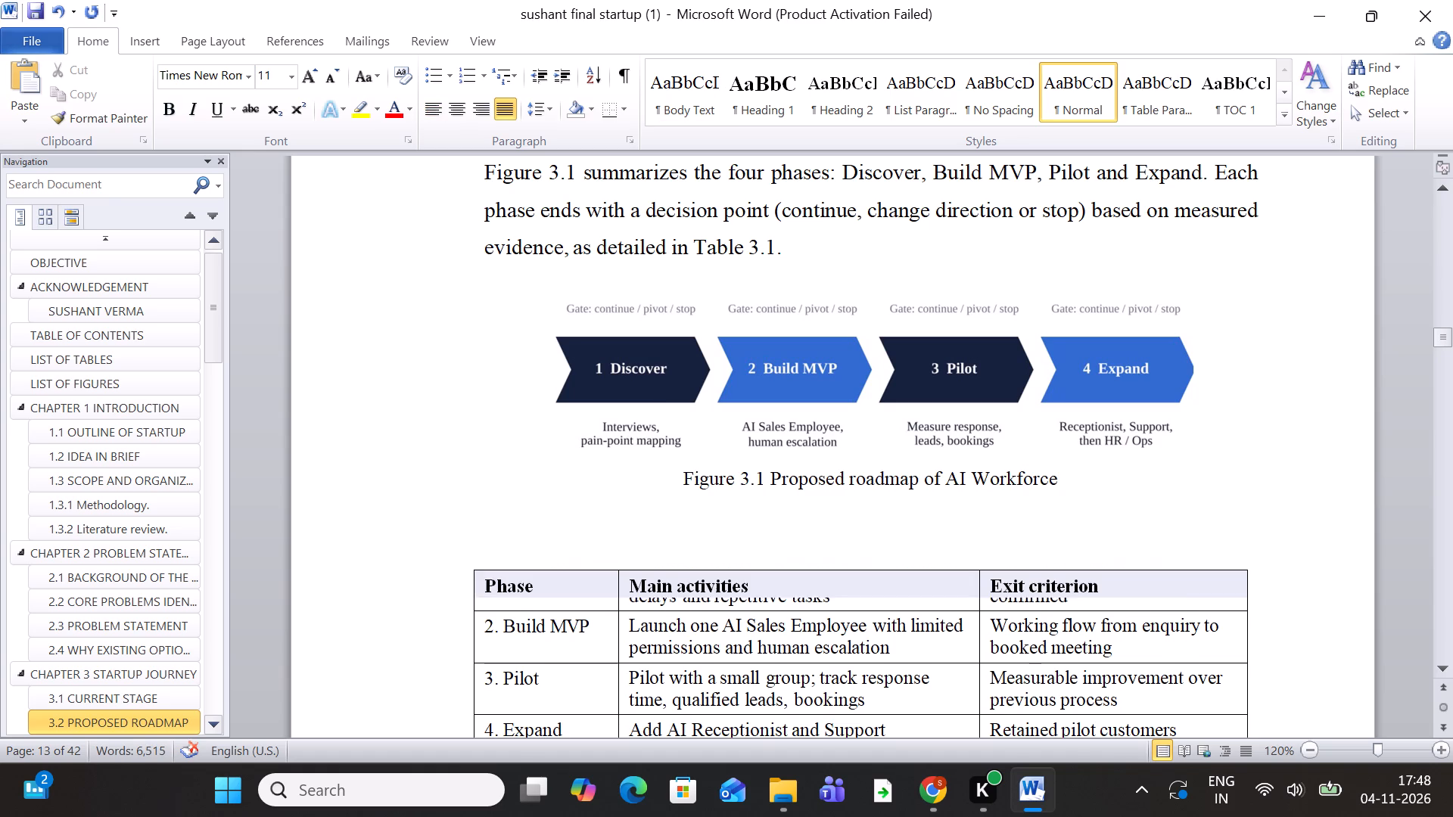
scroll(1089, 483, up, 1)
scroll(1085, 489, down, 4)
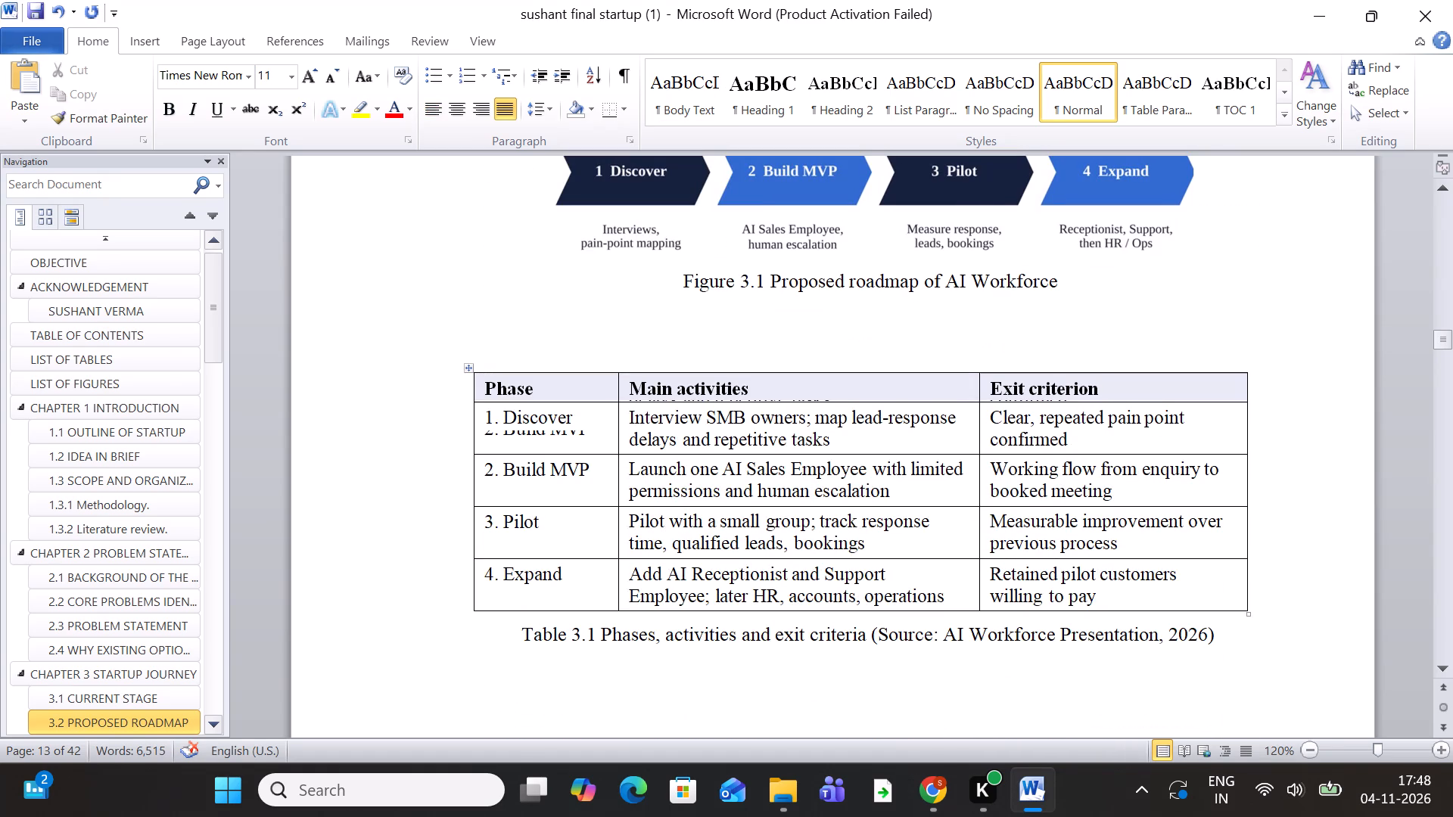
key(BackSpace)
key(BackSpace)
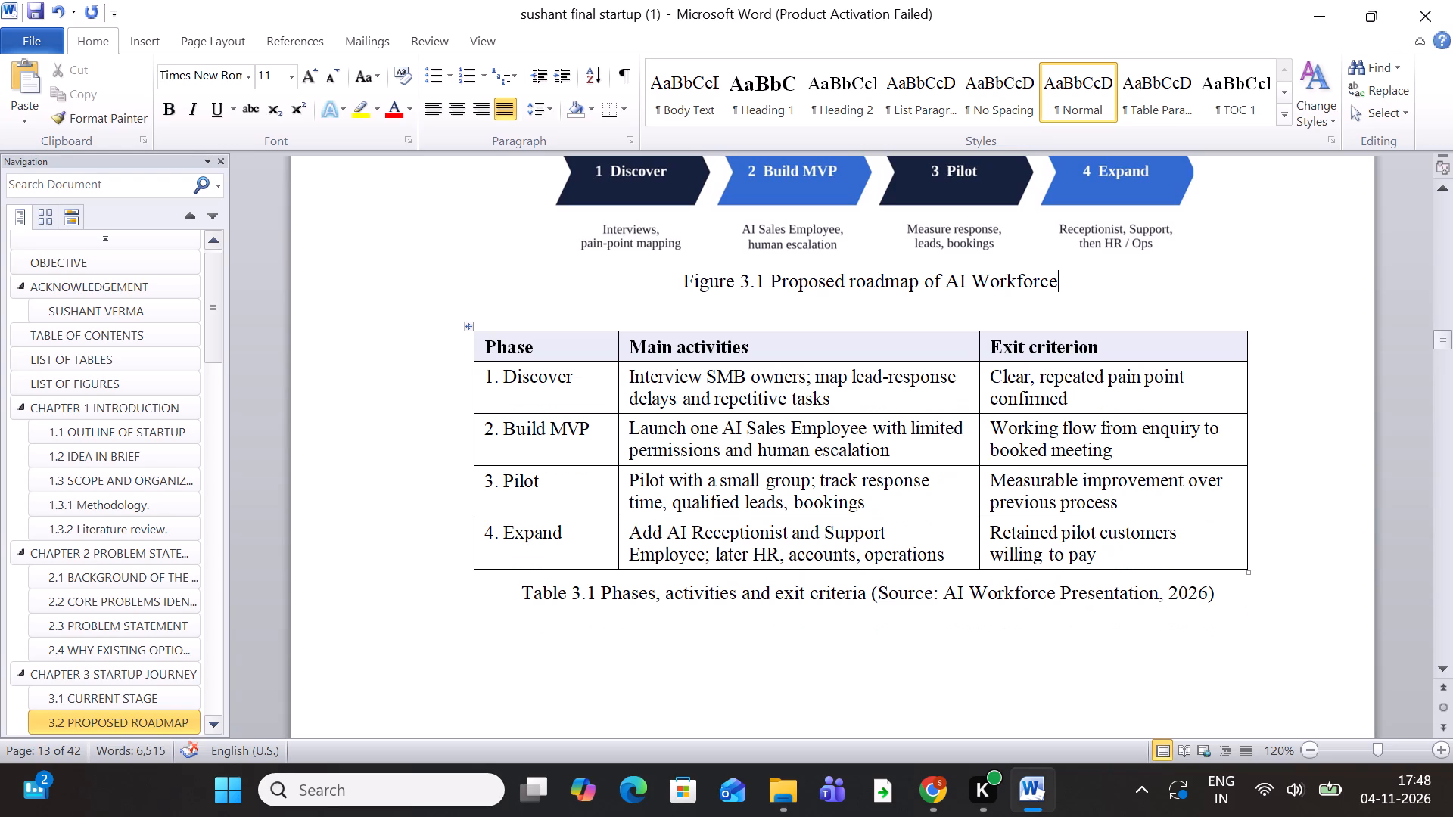
Move the whole Table 3.1 of phases, activities and exit criteria to a new line directly below its caption.
click(467, 323)
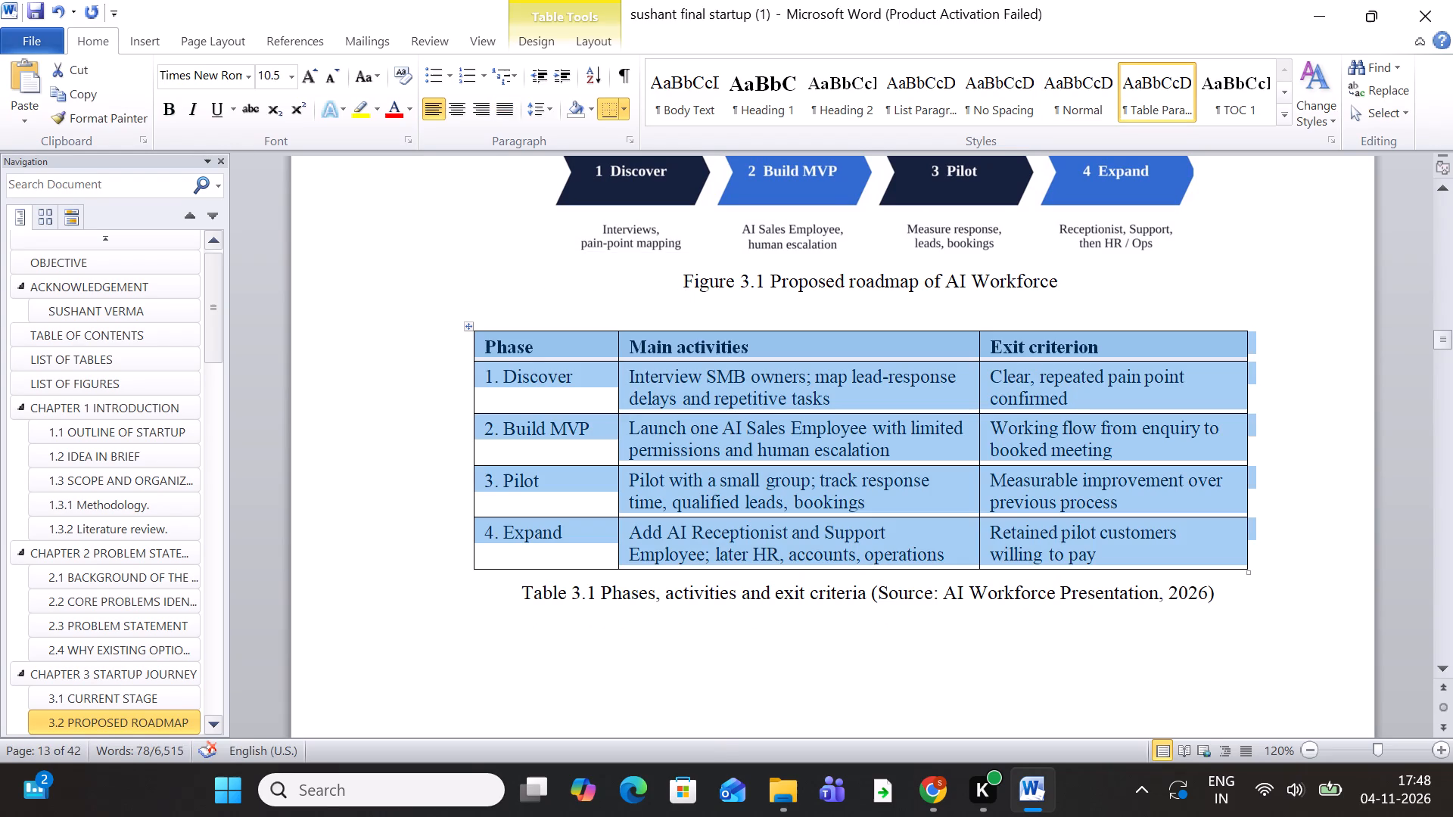
key(ctrl+x)
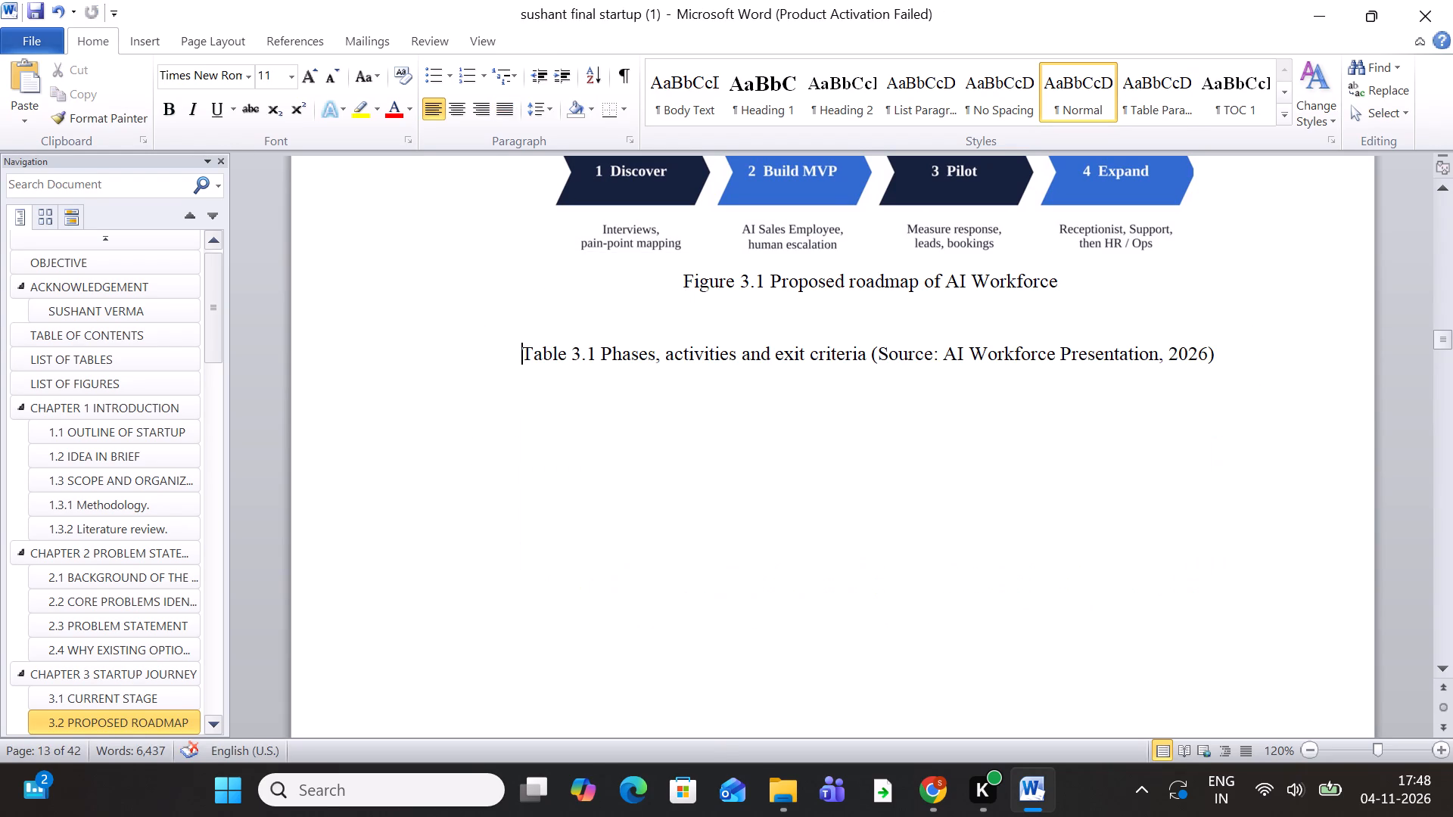
click(1242, 359)
key(Return)
key(ctrl+v)
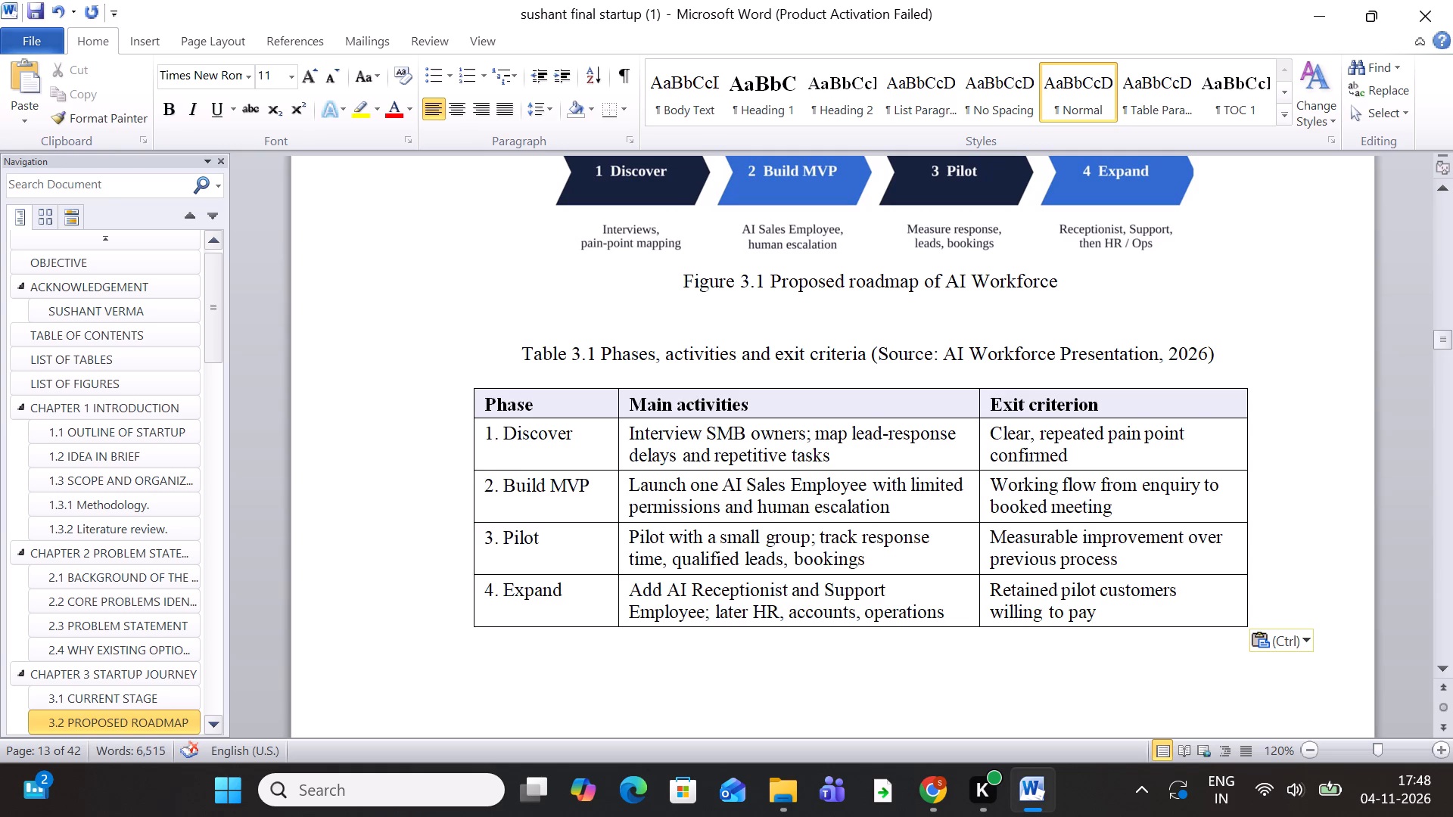
Move the whole Table 4.1 of planned AI employees in section 4.1 to a new line directly below its caption.
scroll(1242, 359, up, 2)
scroll(863, 373, down, 20)
scroll(863, 373, down, 5)
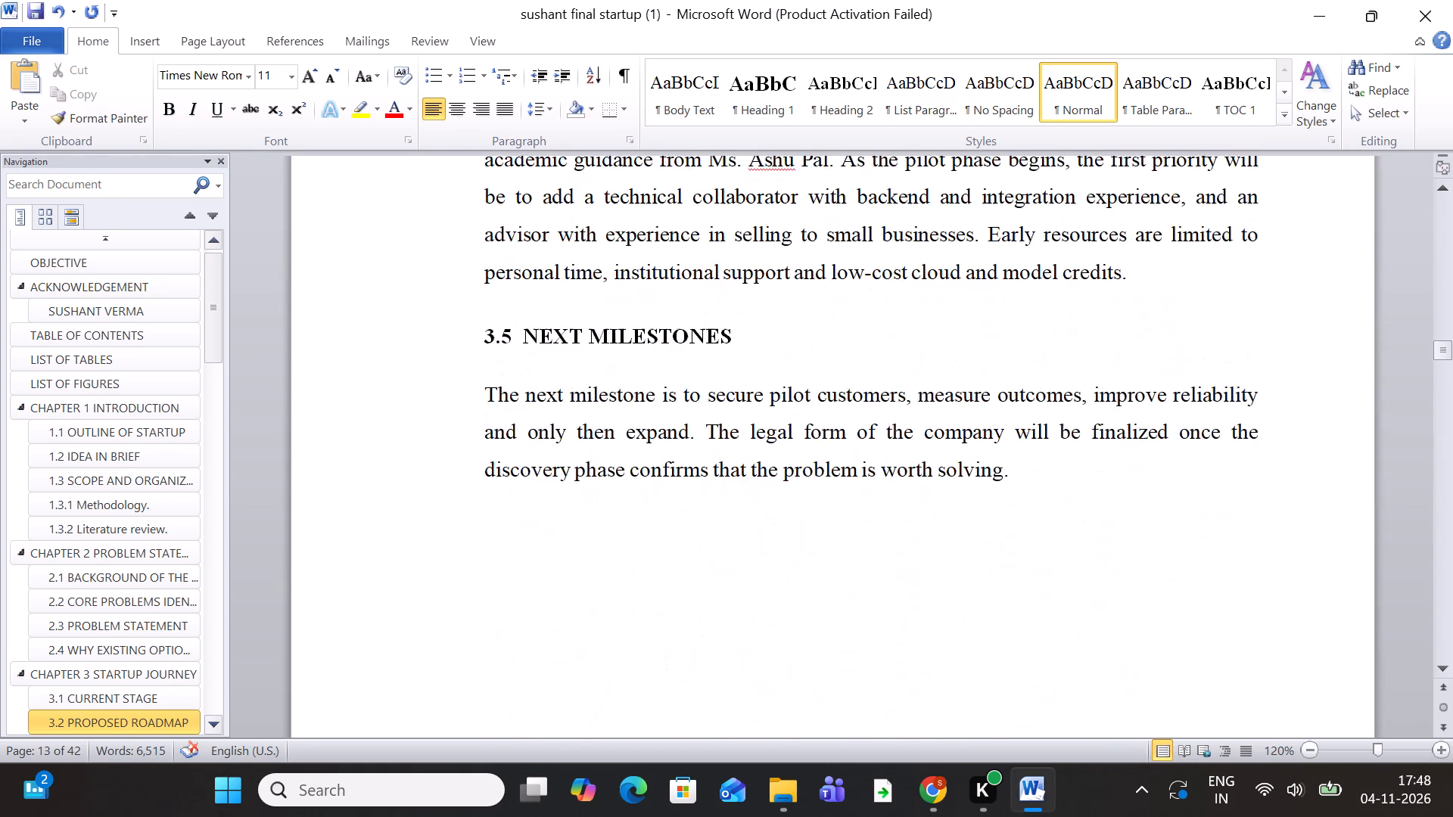
scroll(863, 380, down, 18)
scroll(863, 380, up, 1)
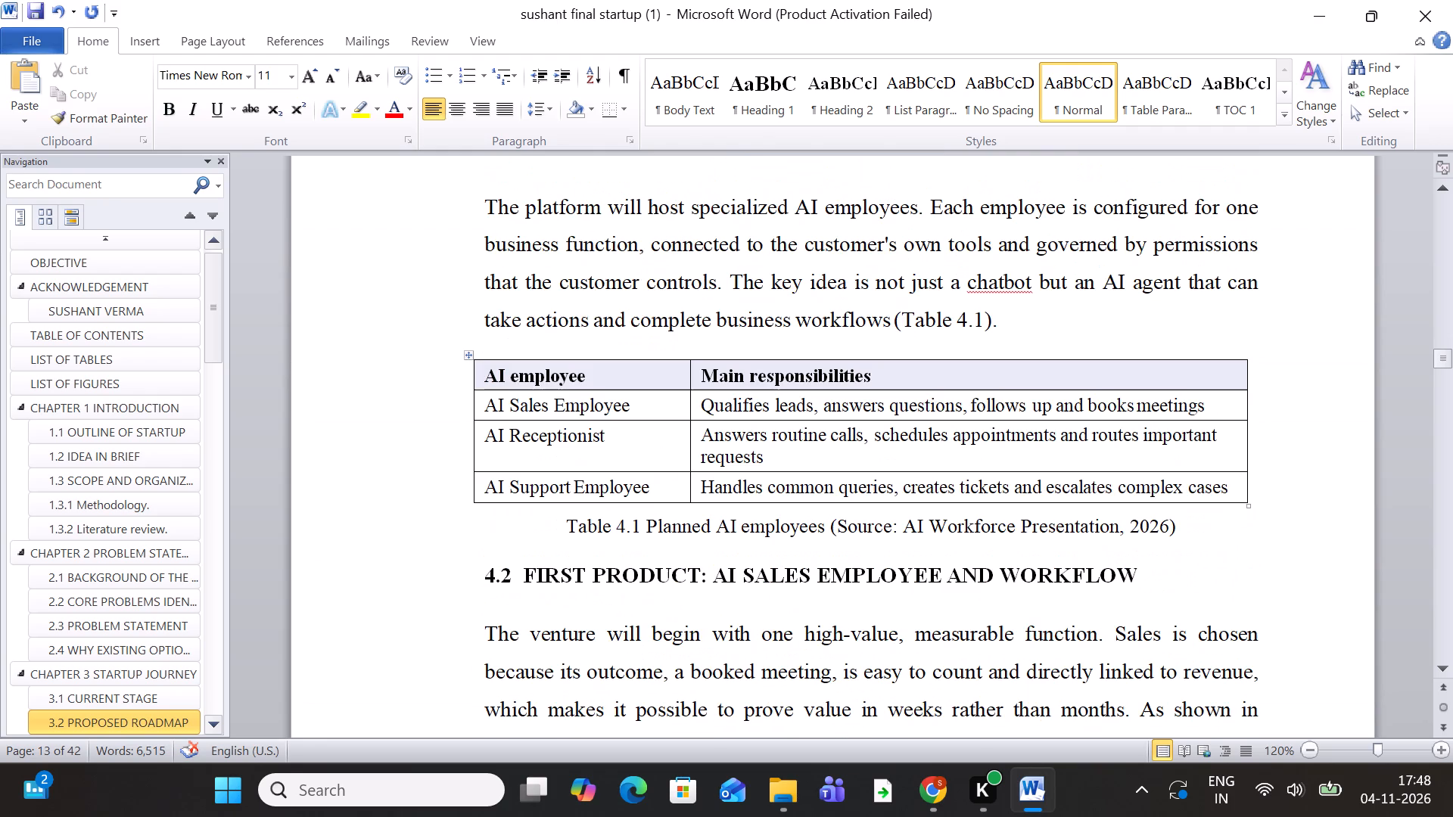
right_click(464, 351)
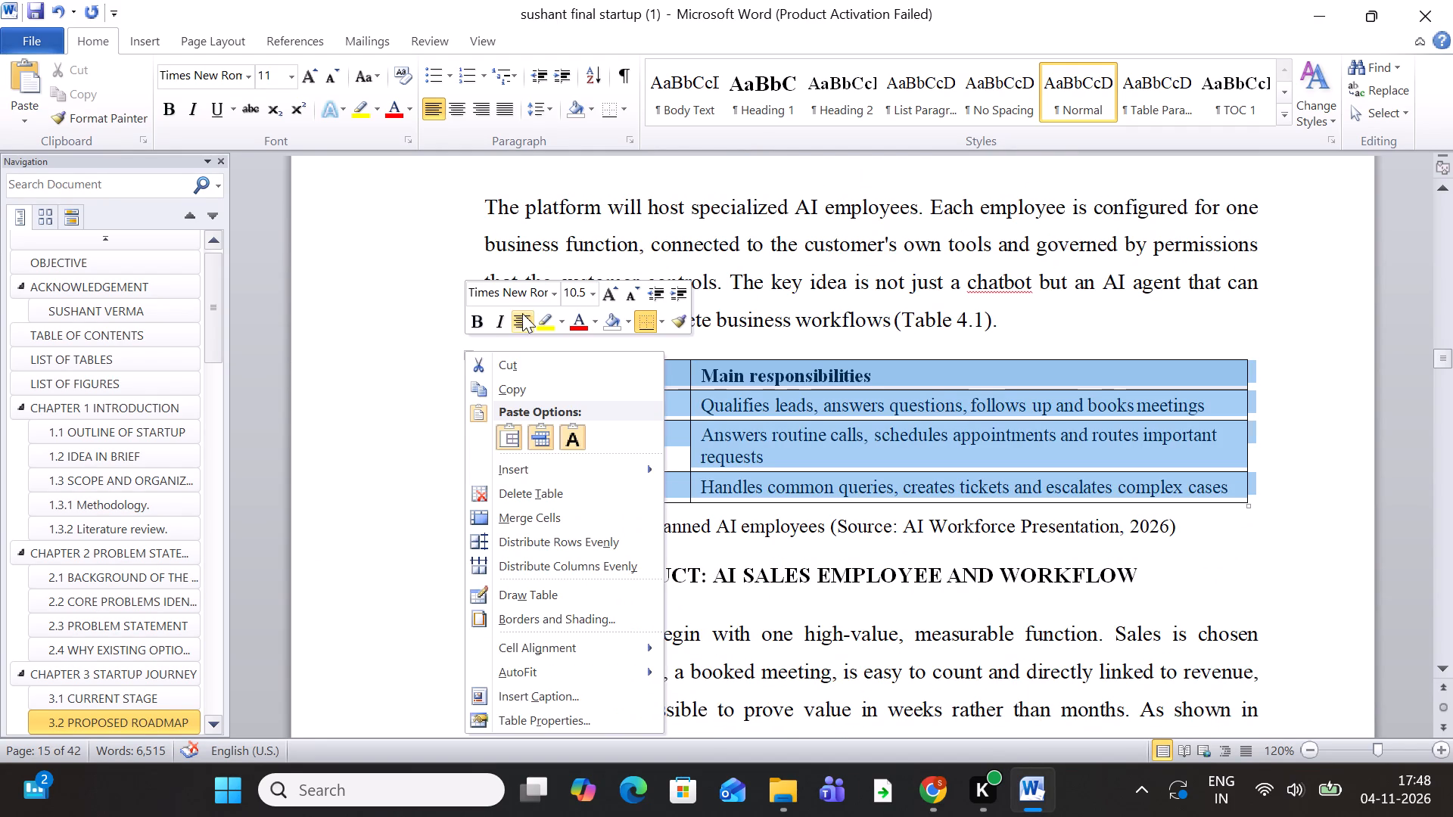
click(542, 371)
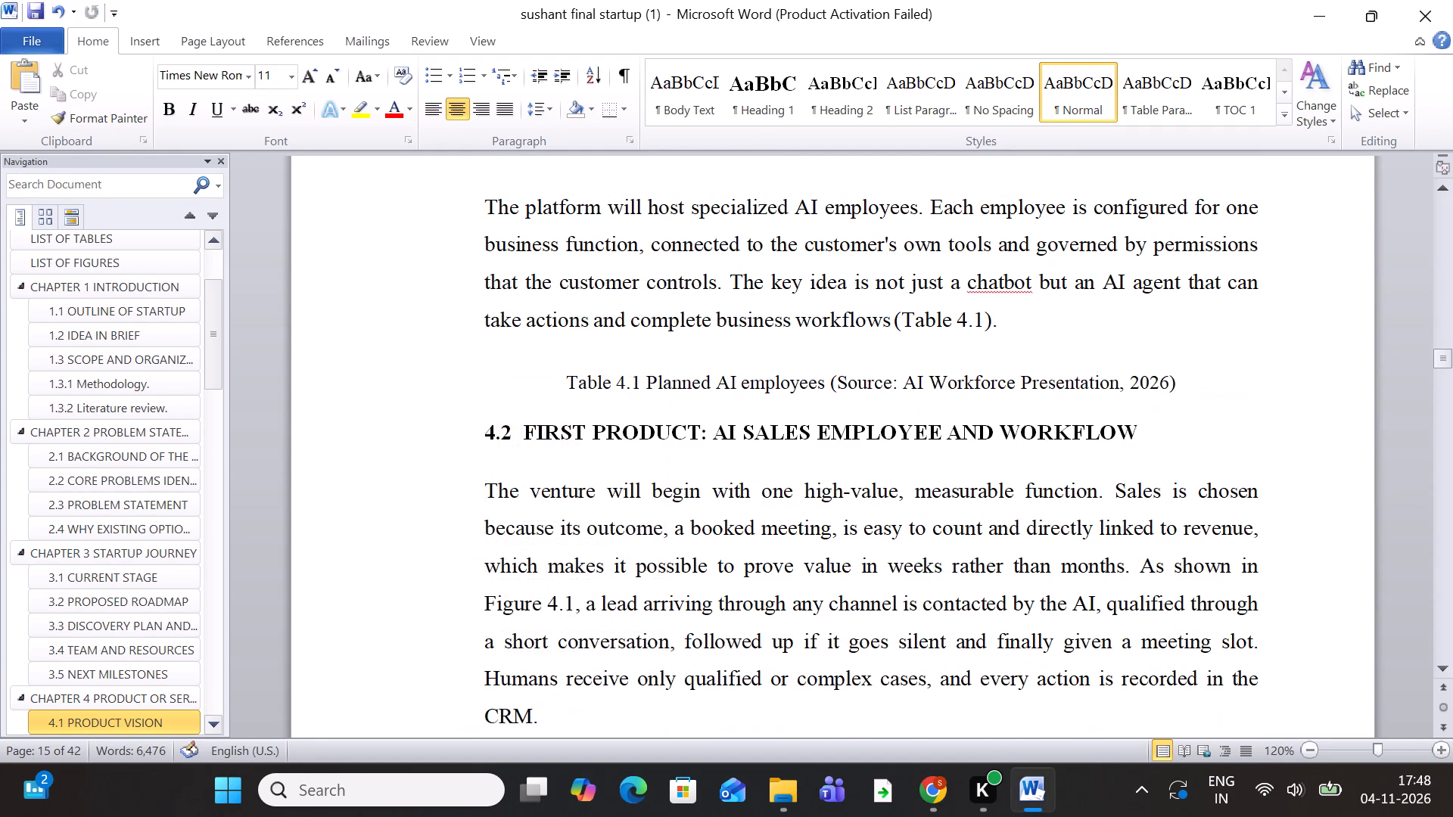
click(1196, 389)
key(Return)
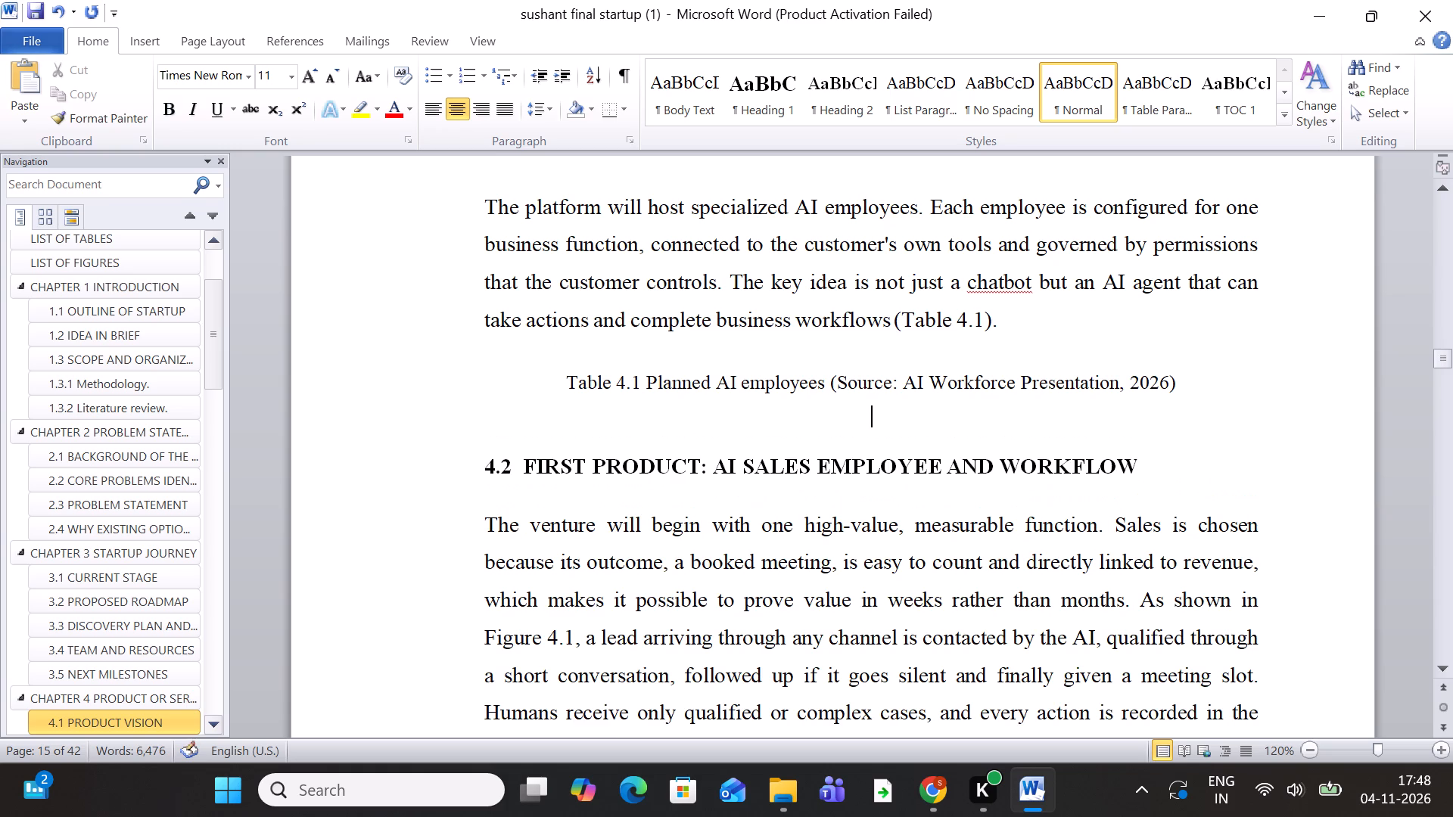
key(ctrl+v)
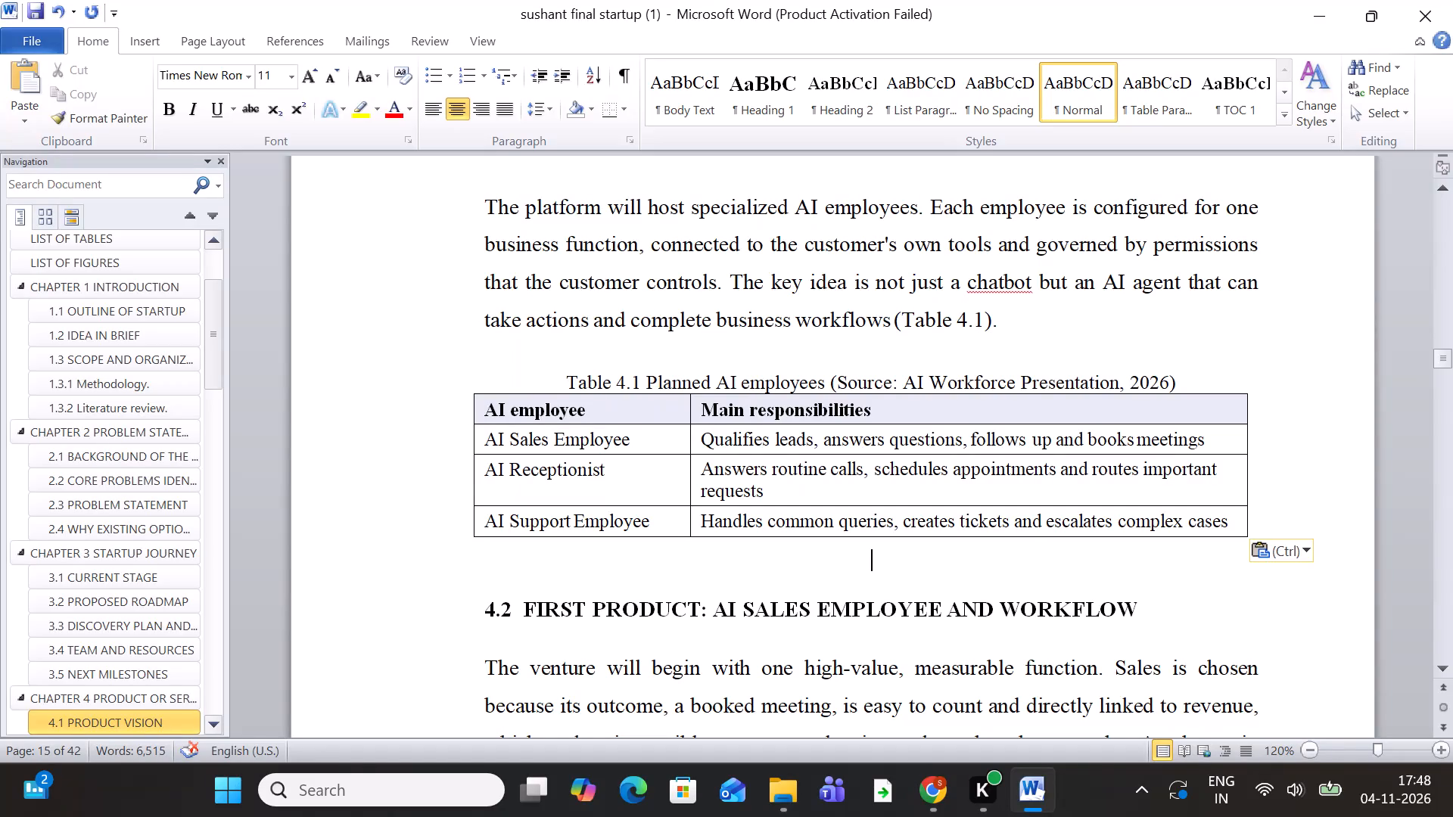
Move the Figure 4.1 caption from above the AI Sales Employee workflow diagram to directly below it, ahead of the planned channels paragraph.
scroll(1181, 397, down, 8)
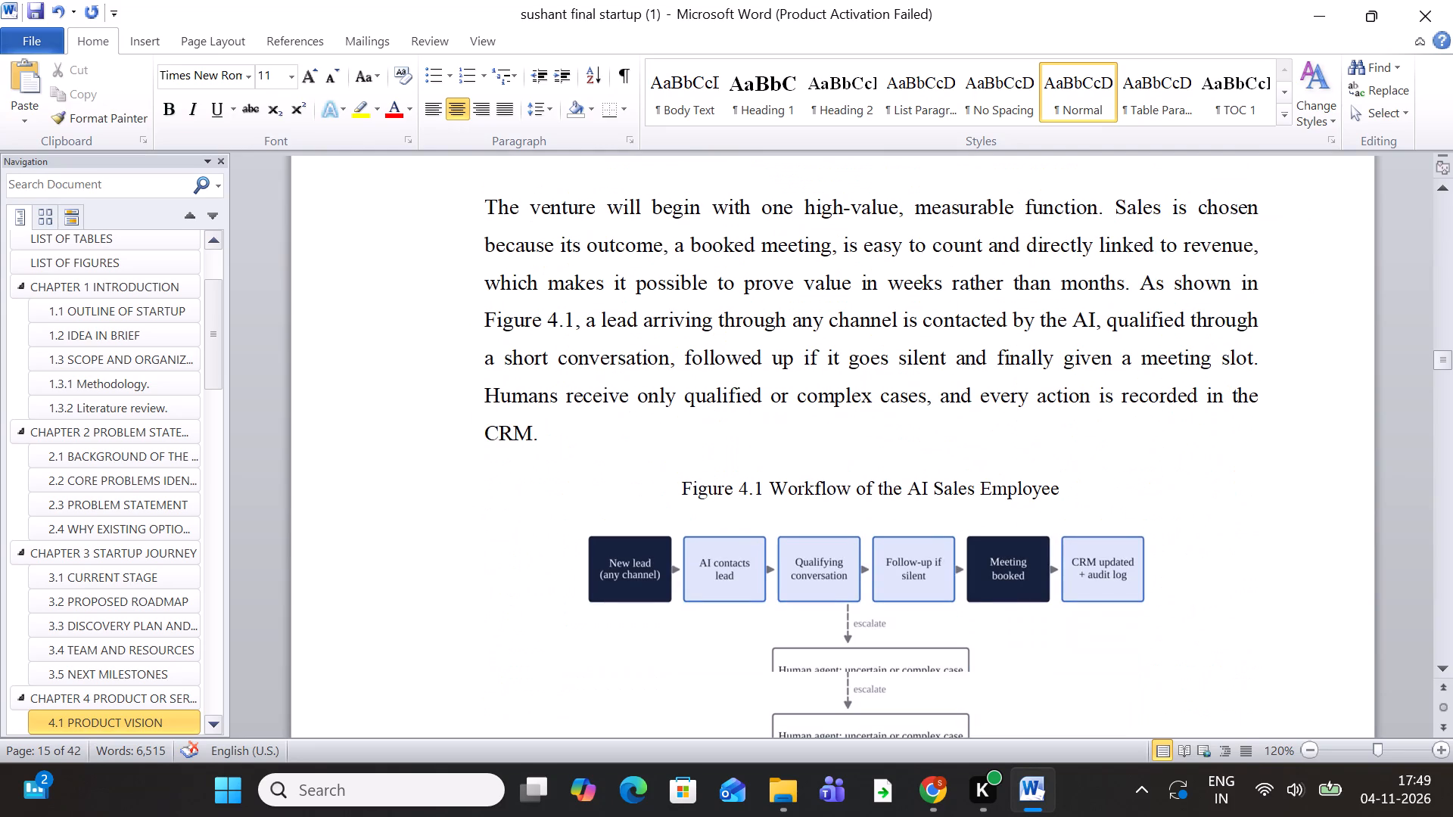
drag(673, 421, 1019, 407)
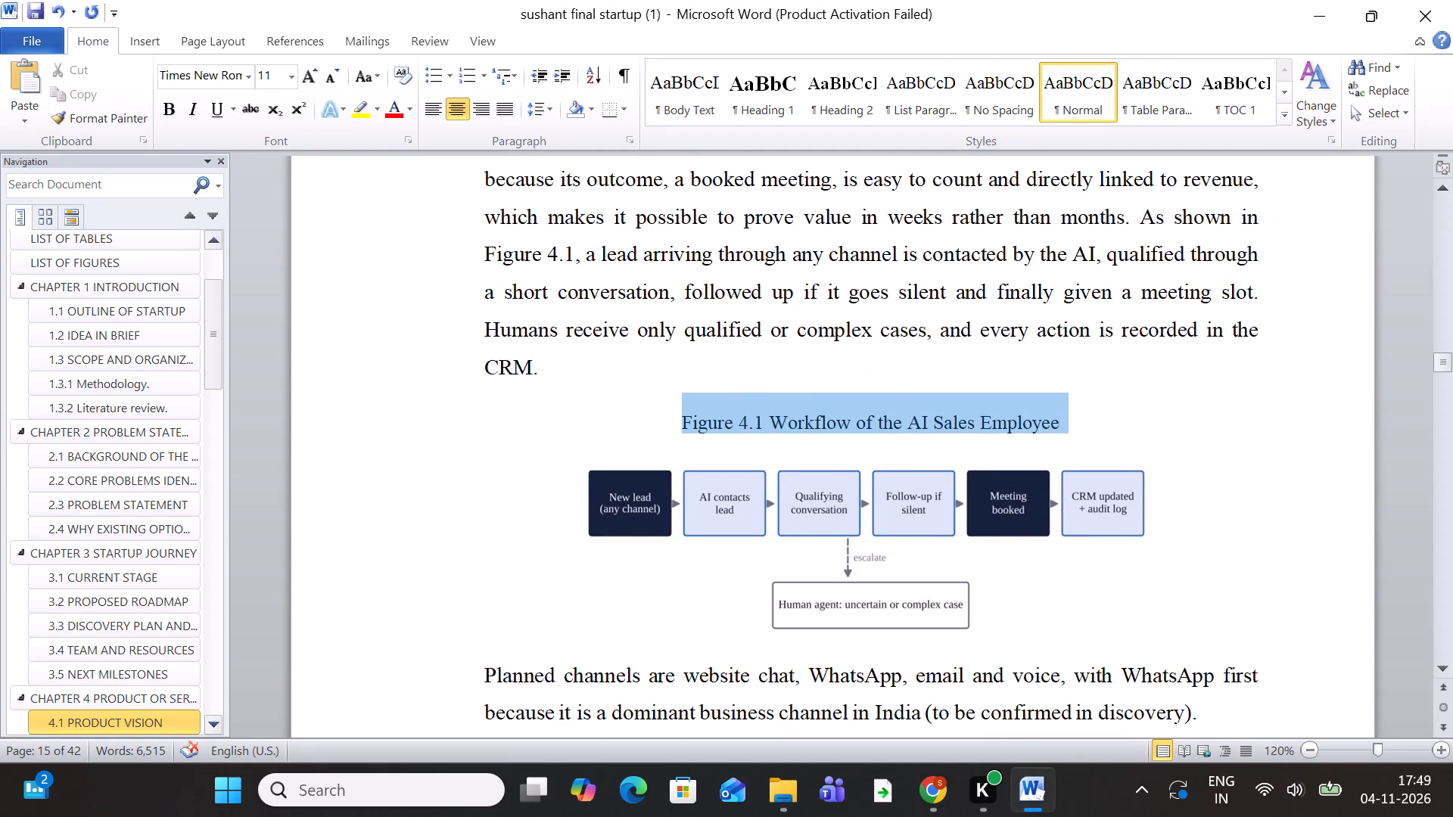
drag(1019, 407, 1035, 407)
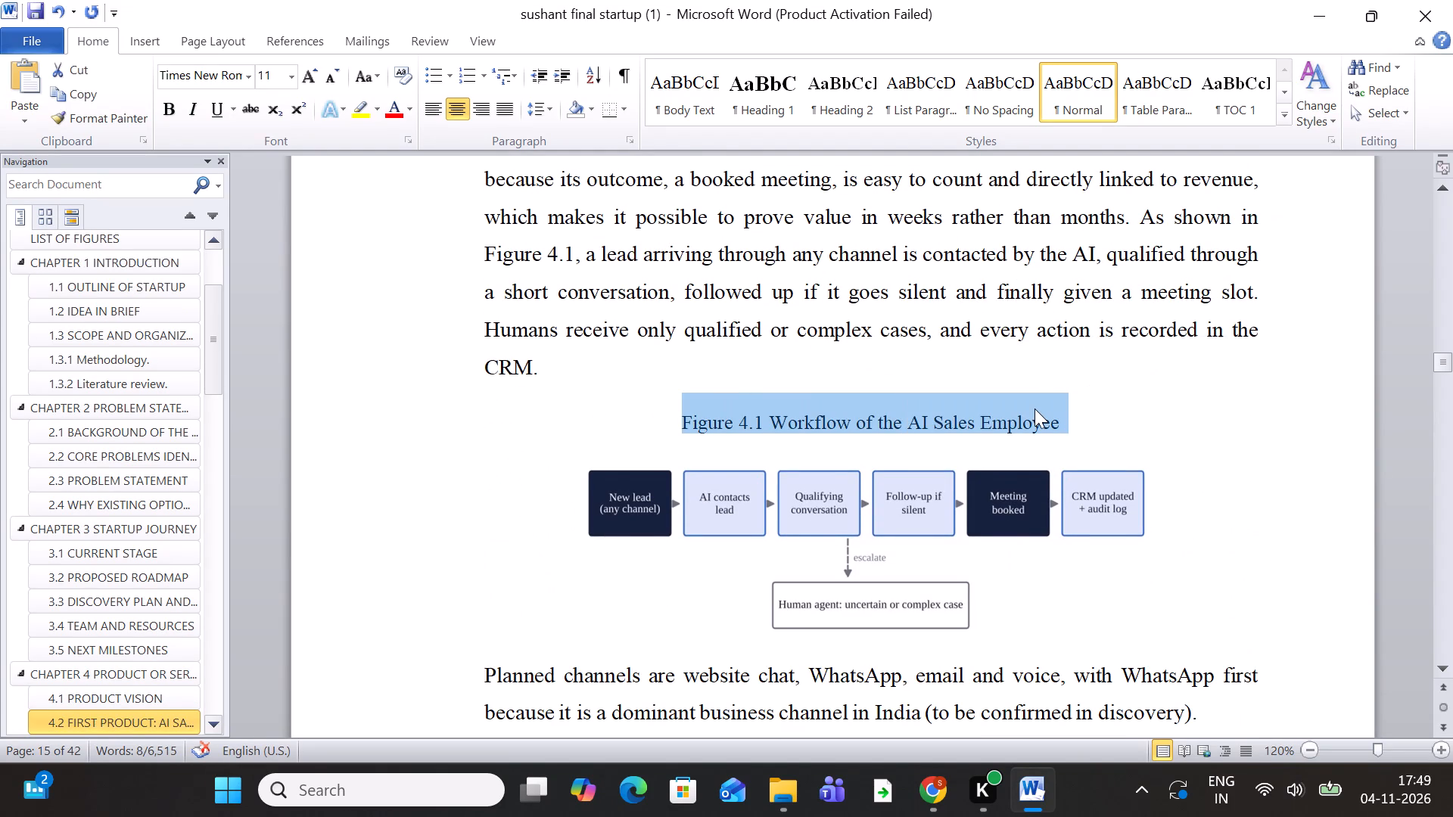
key(ctrl+x)
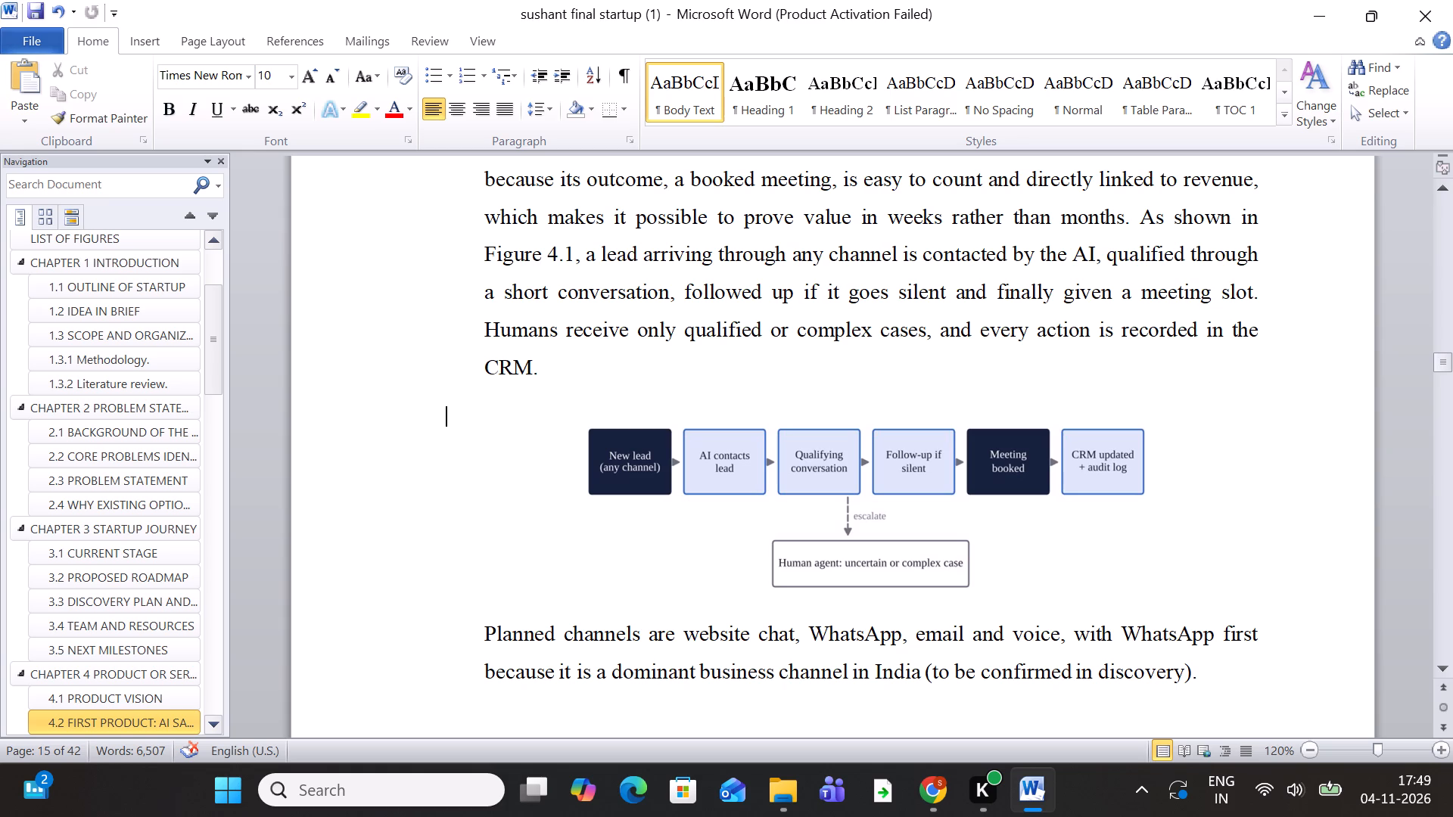
click(488, 632)
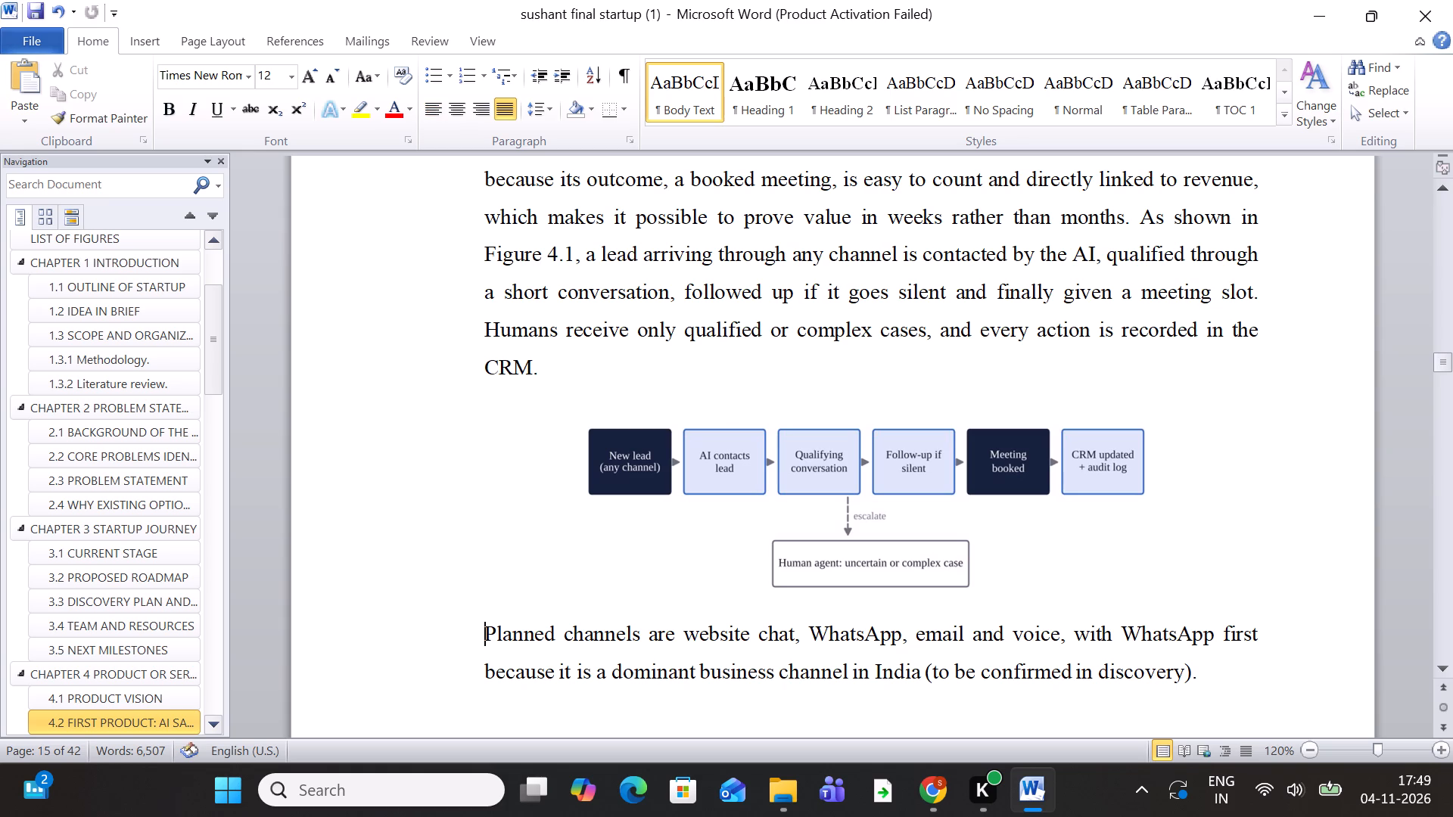
key(Up)
key(ctrl+v)
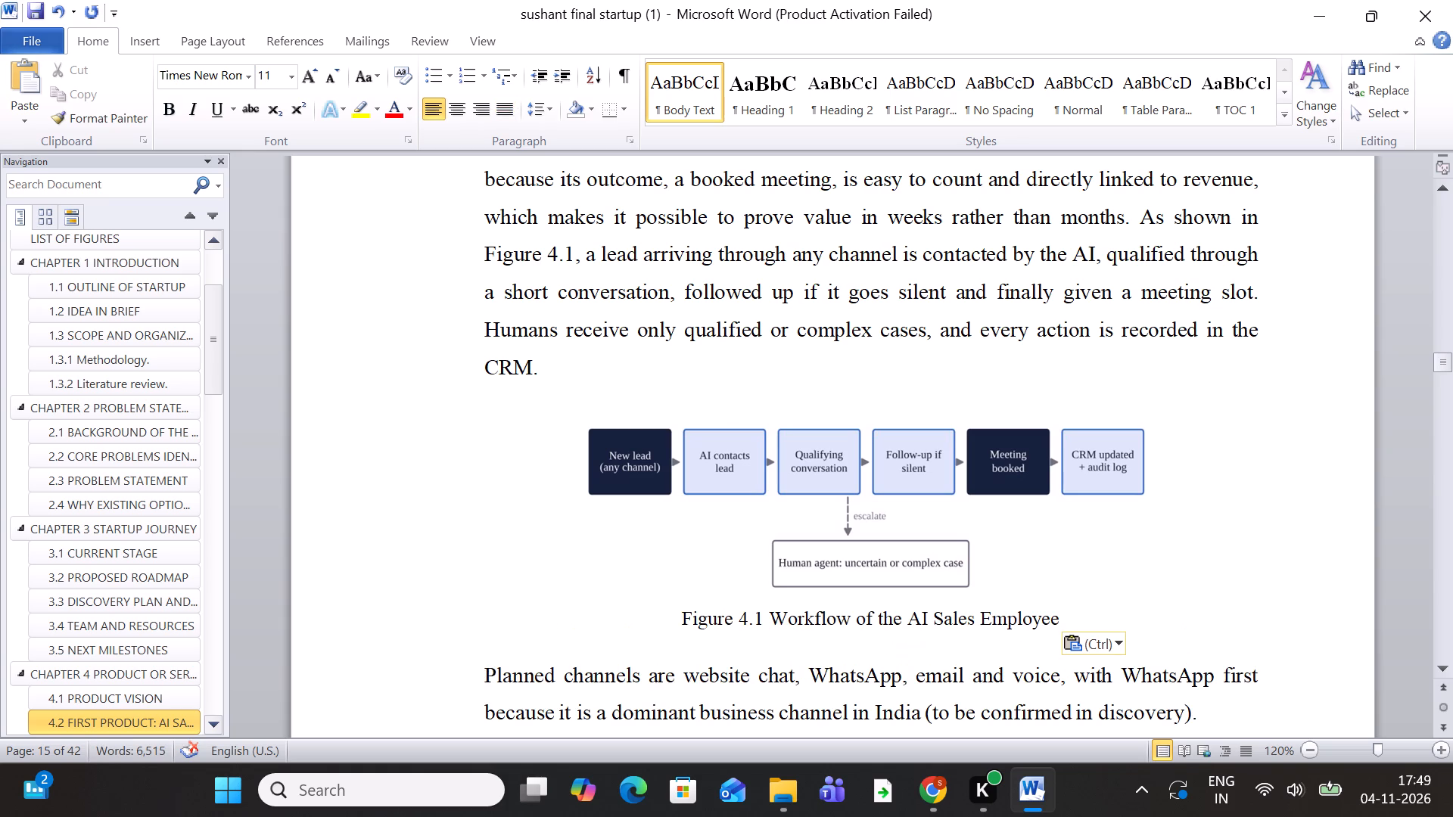
Save the report.
scroll(831, 533, down, 3)
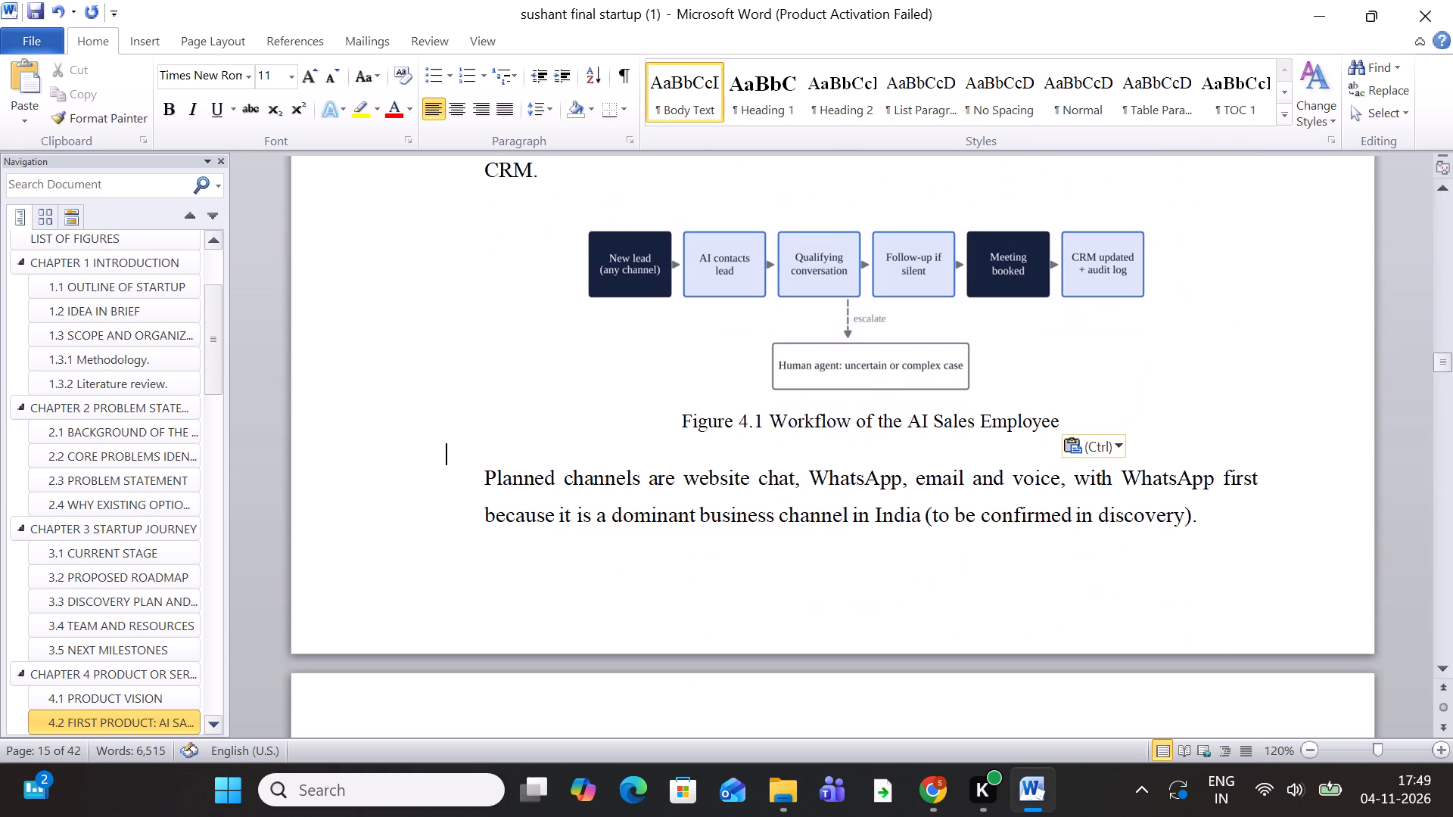
click(36, 0)
Move the whole Table 4.2 of target industries in section 4.3 to a new line directly below its caption.
scroll(891, 210, down, 2)
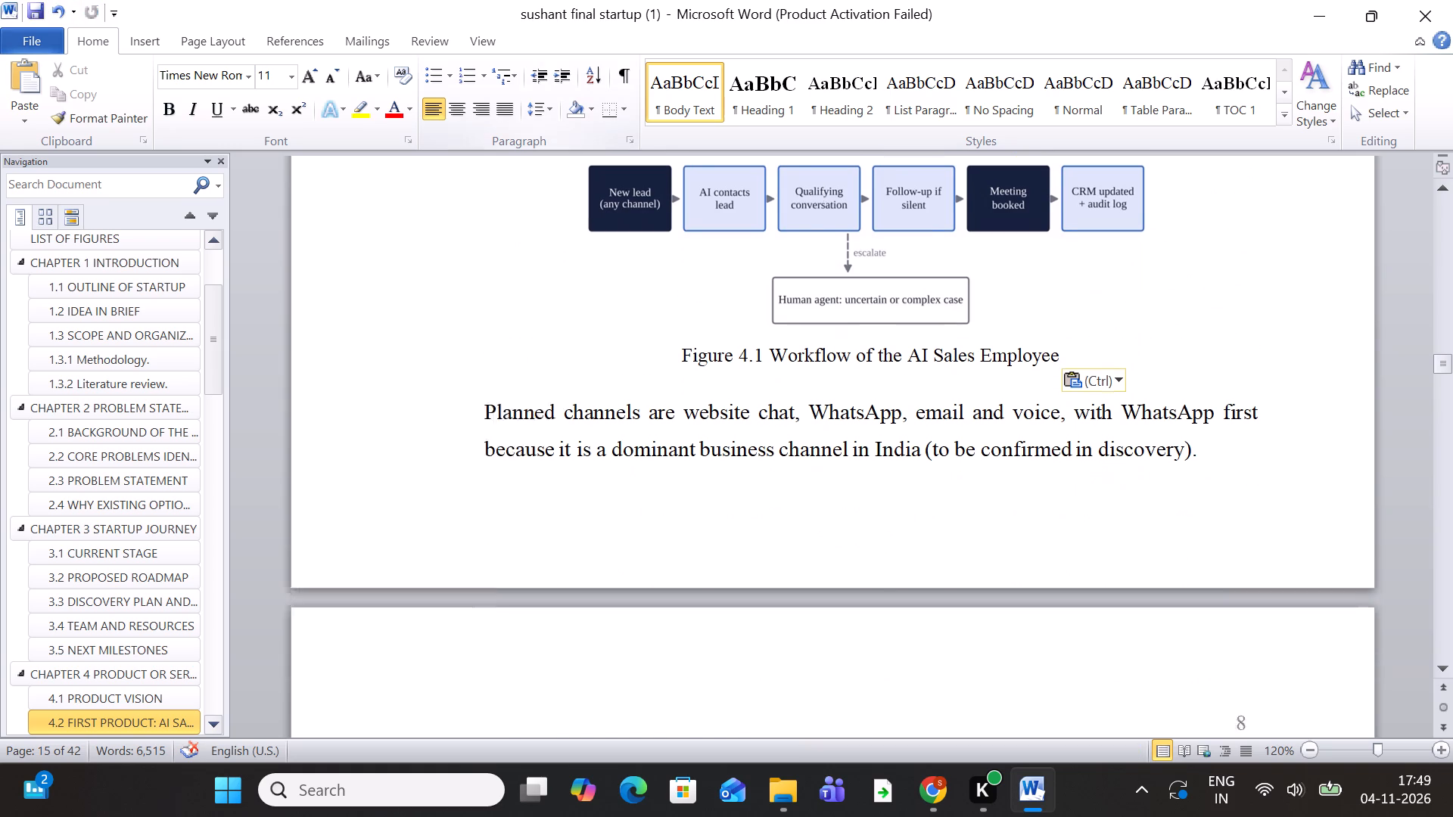
scroll(901, 445, down, 3)
scroll(901, 445, up, 4)
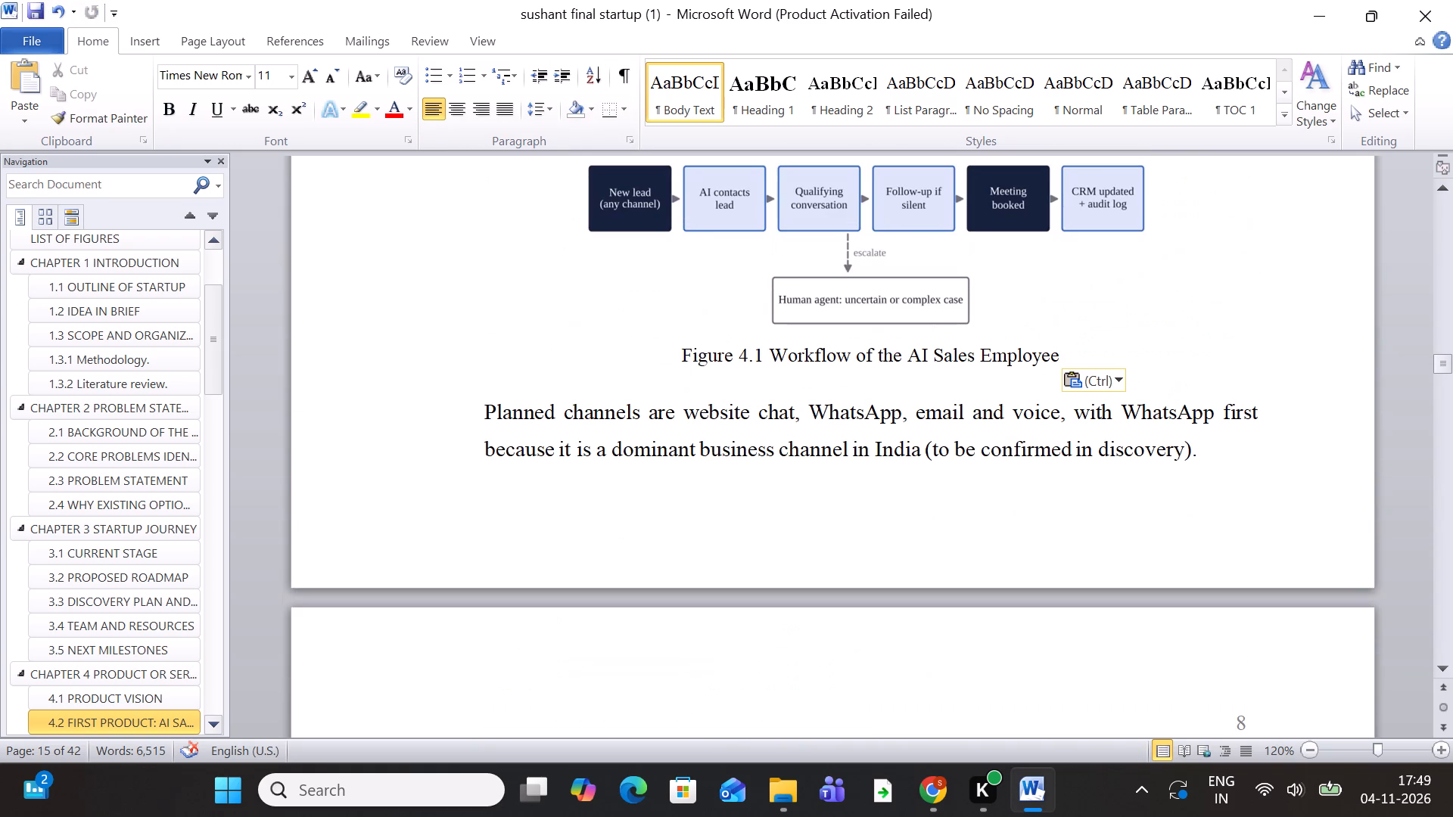
scroll(901, 445, down, 7)
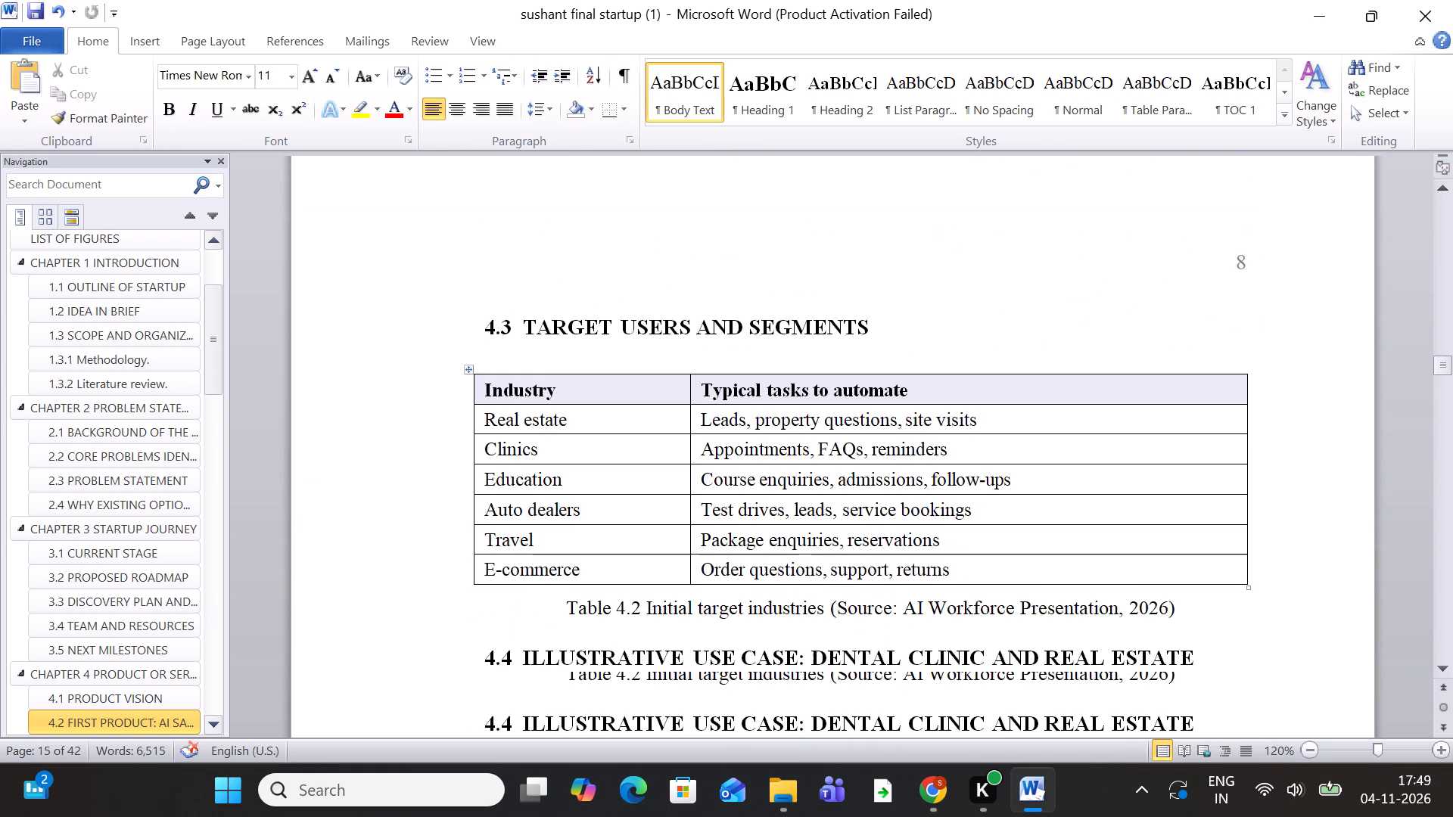
scroll(901, 445, down, 2)
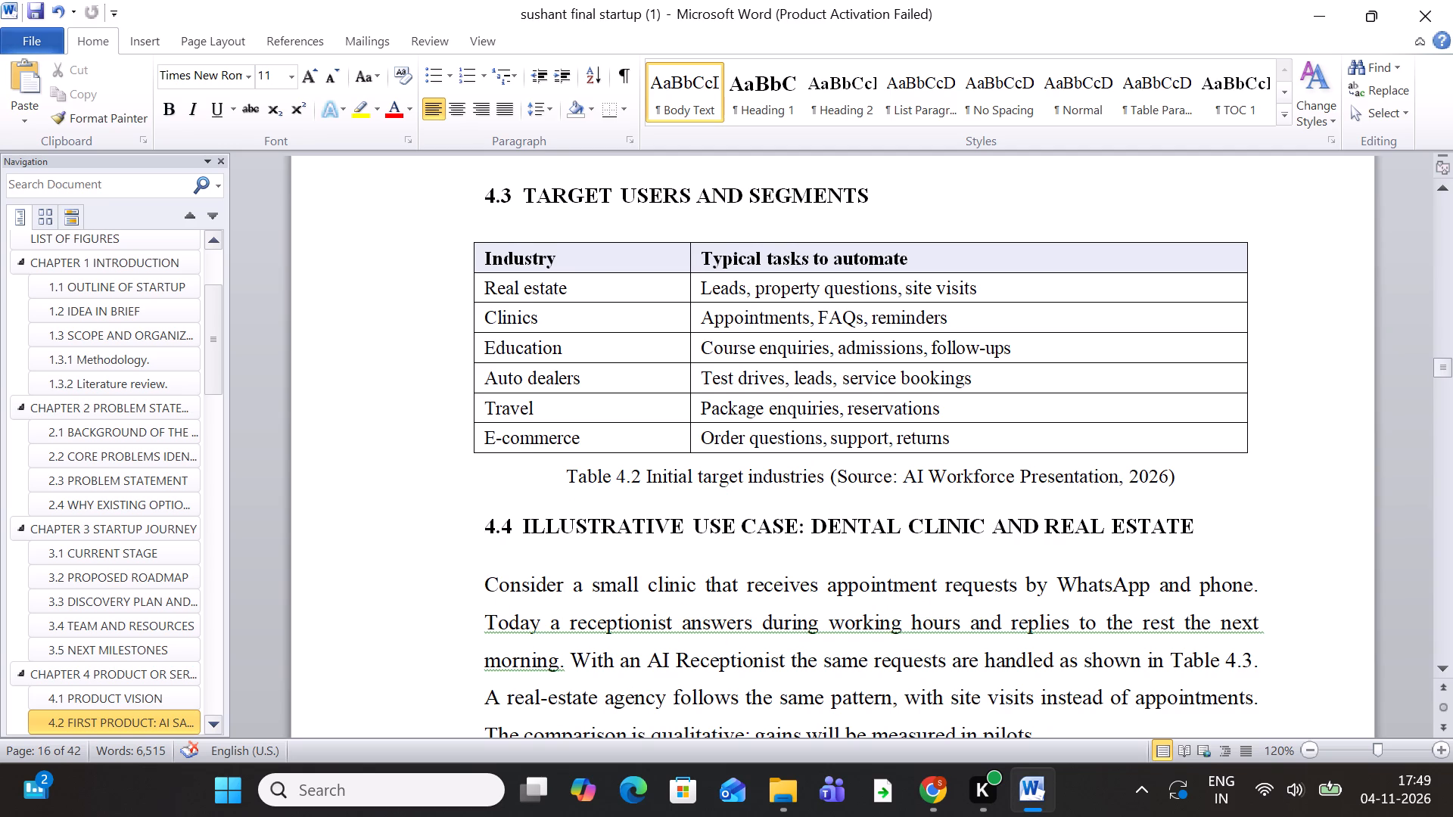
click(471, 241)
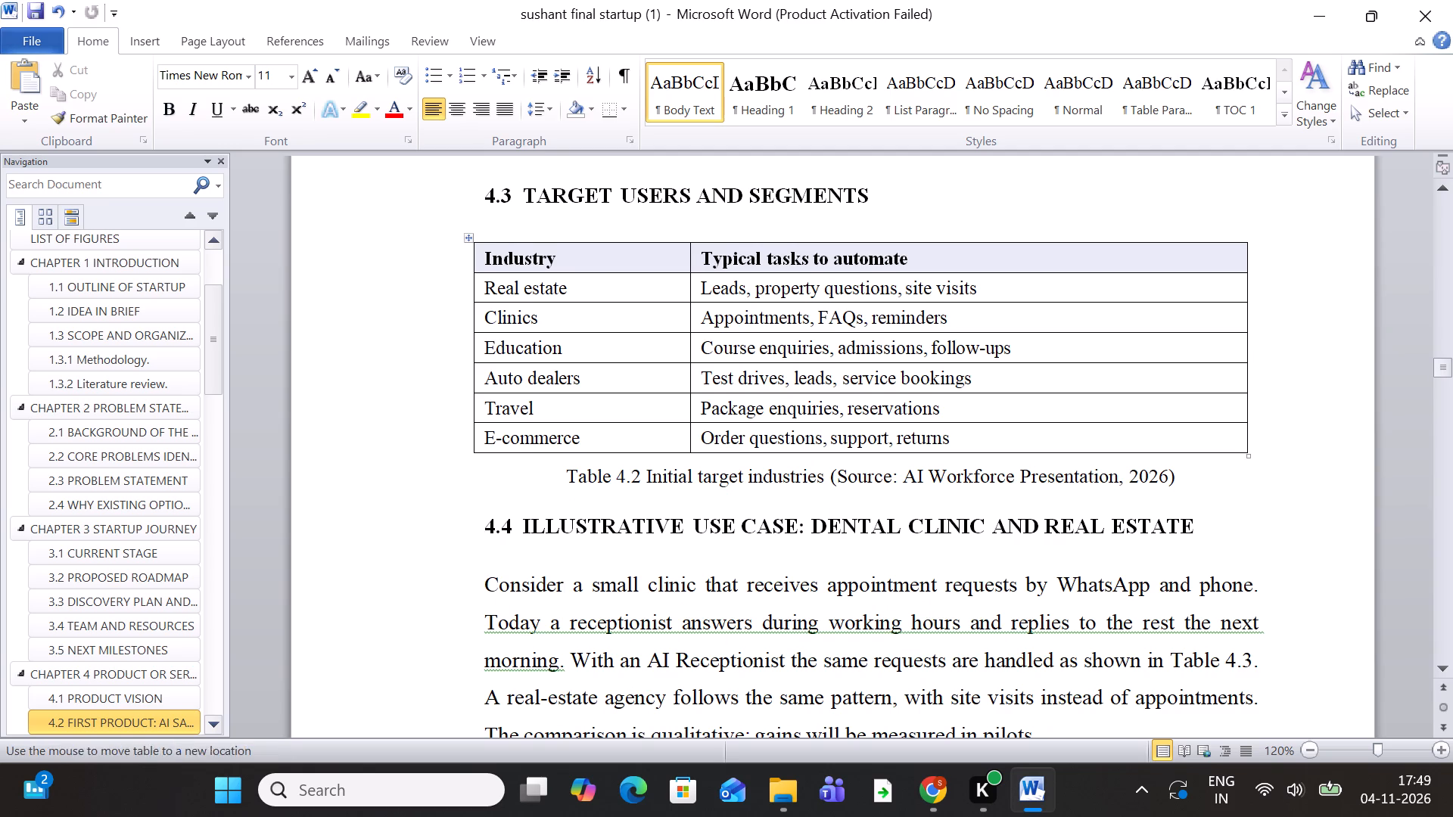
right_click(471, 240)
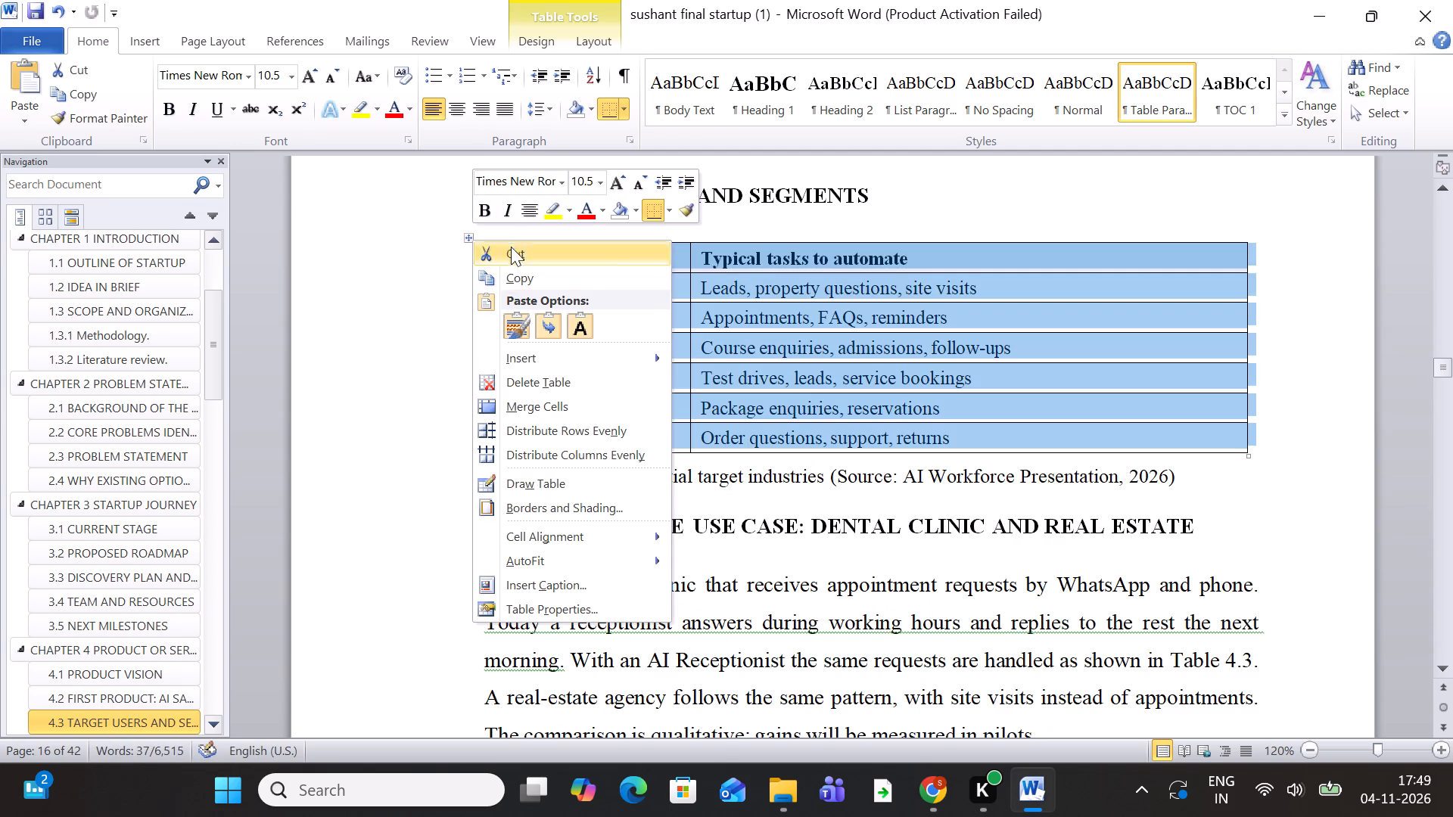
click(516, 239)
click(467, 235)
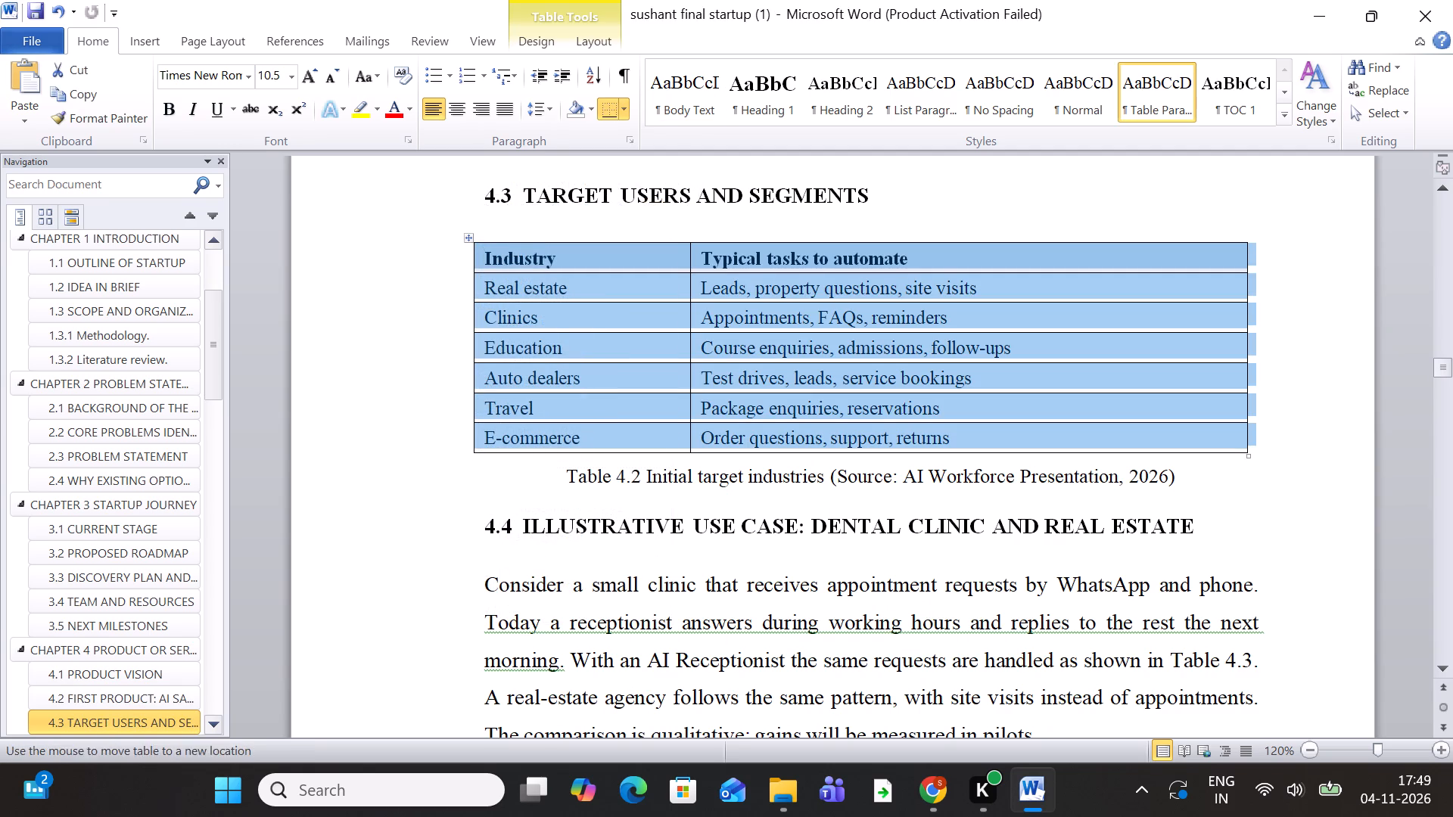
right_click(465, 239)
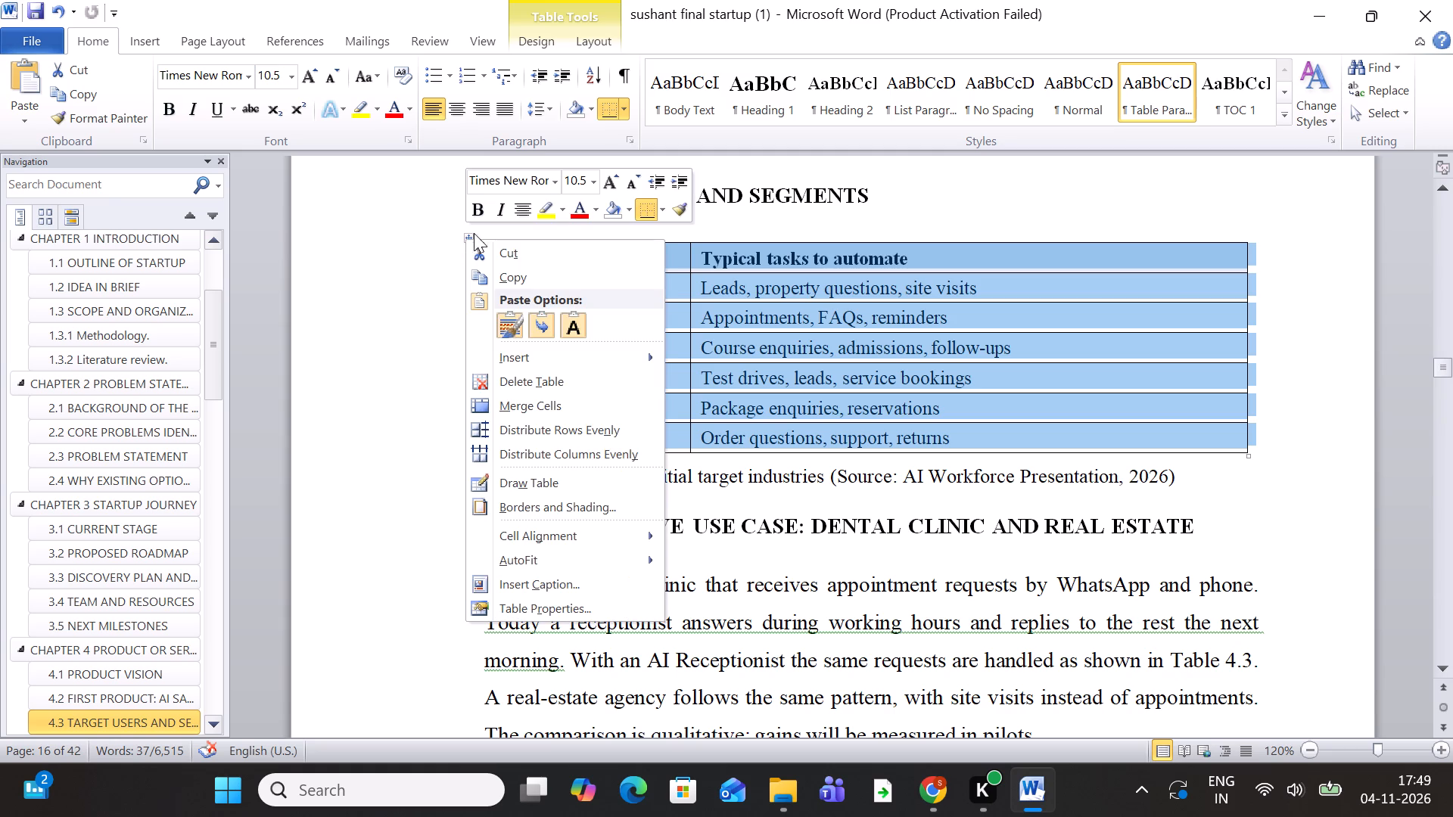
click(486, 245)
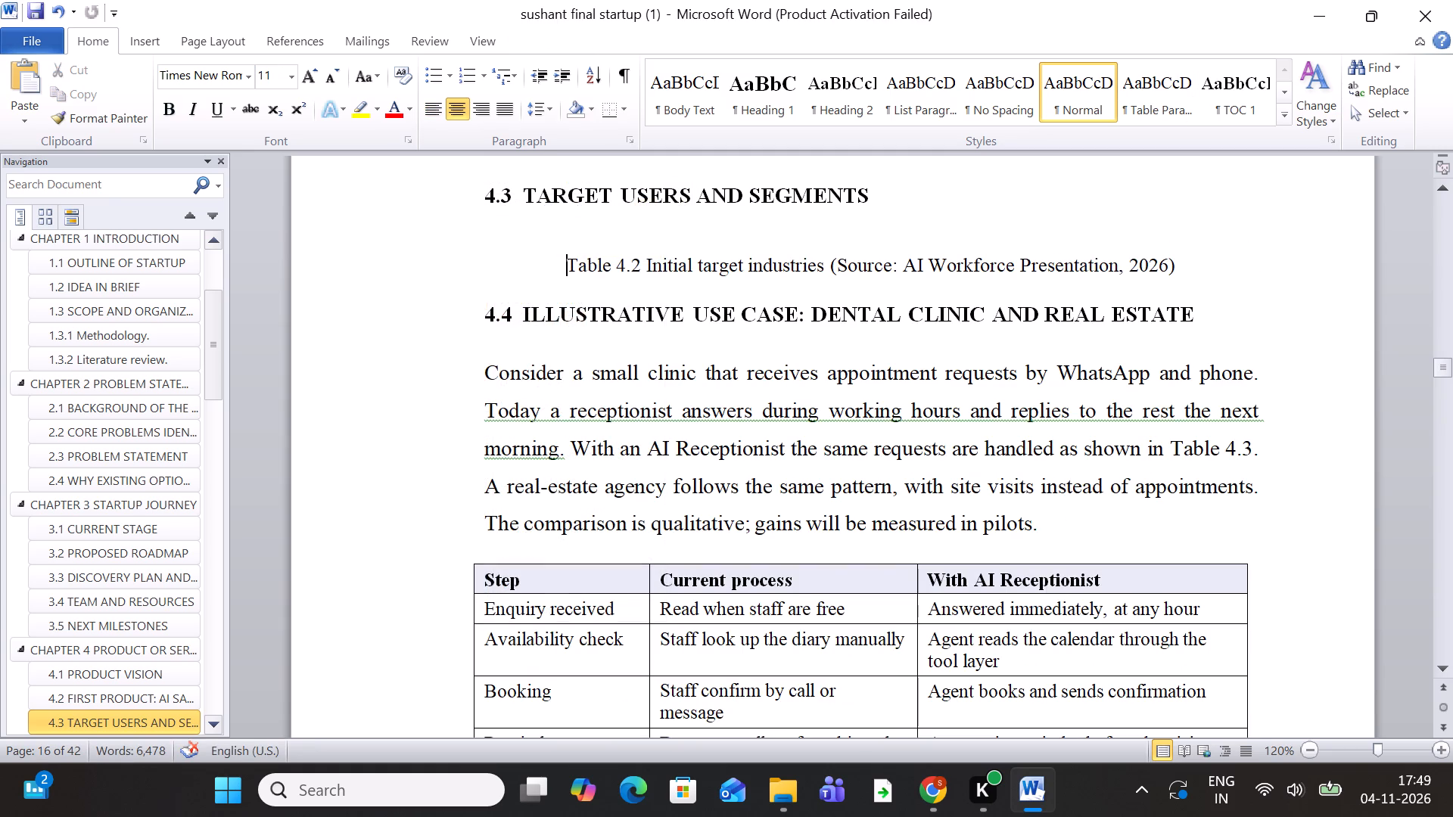
click(1175, 275)
key(Return)
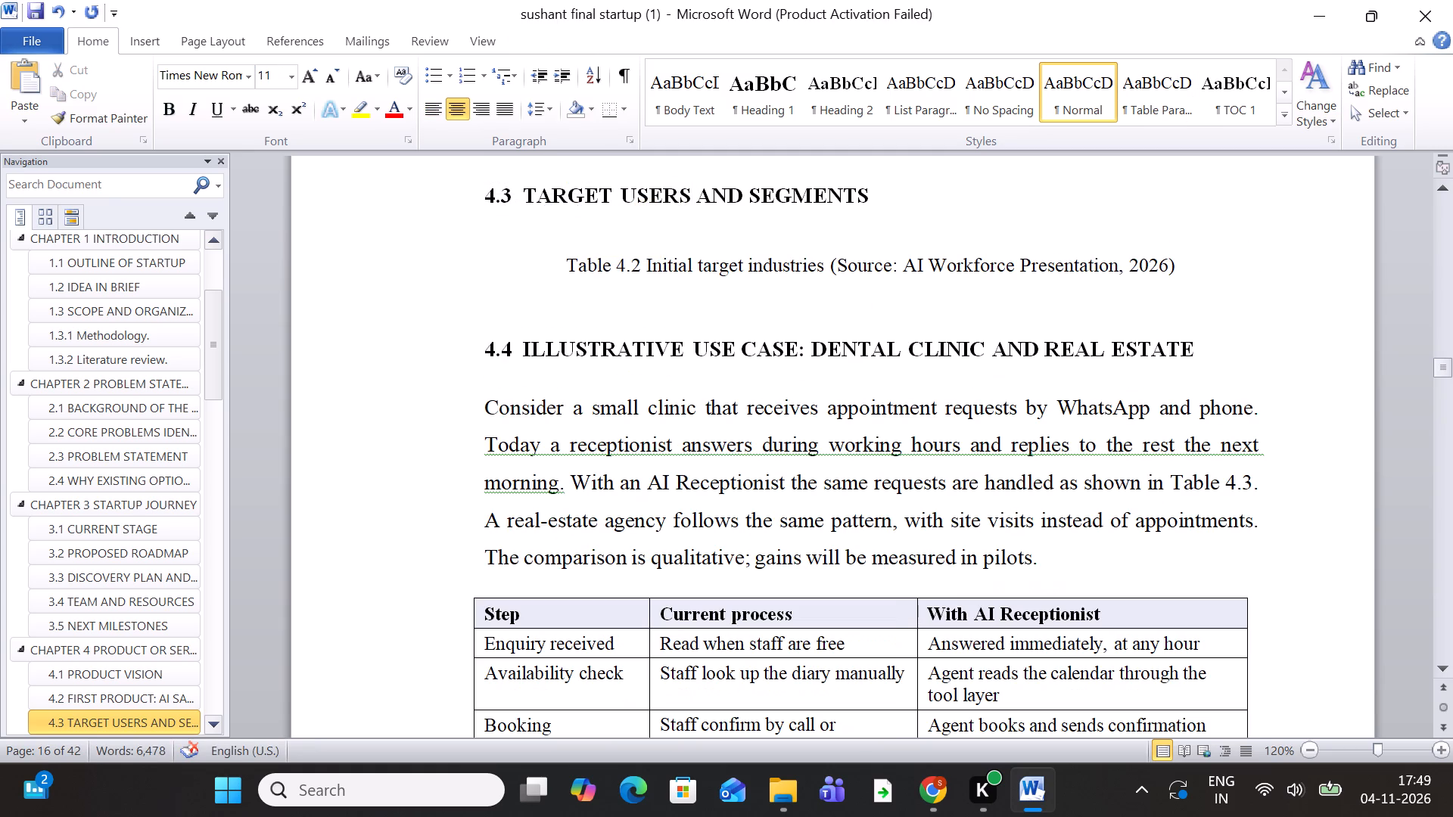
key(ctrl+v)
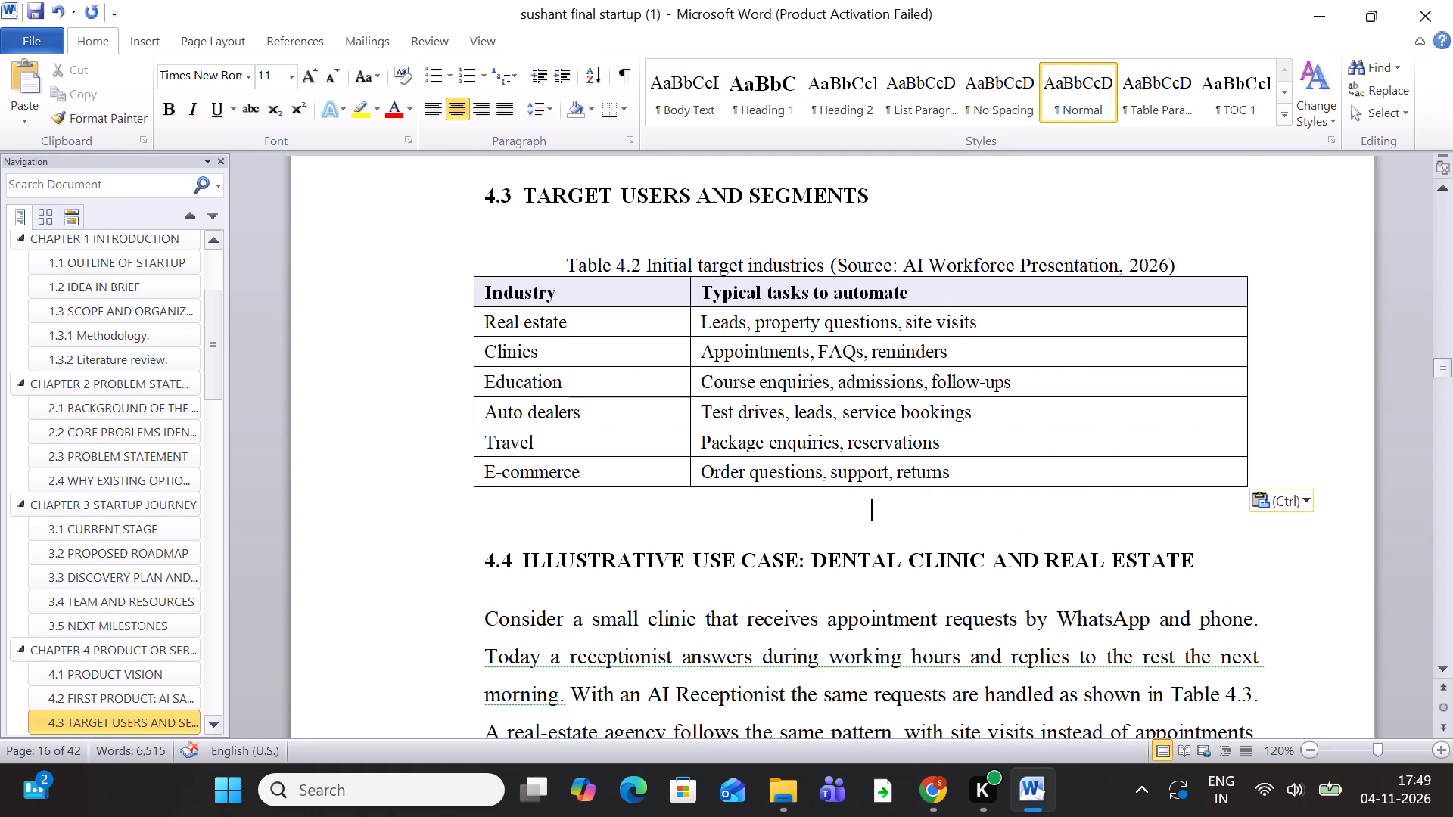
Move the whole Table 4.3 of clinic appointment handling in section 4.4 to a new line directly below its caption.
scroll(1175, 281, down, 9)
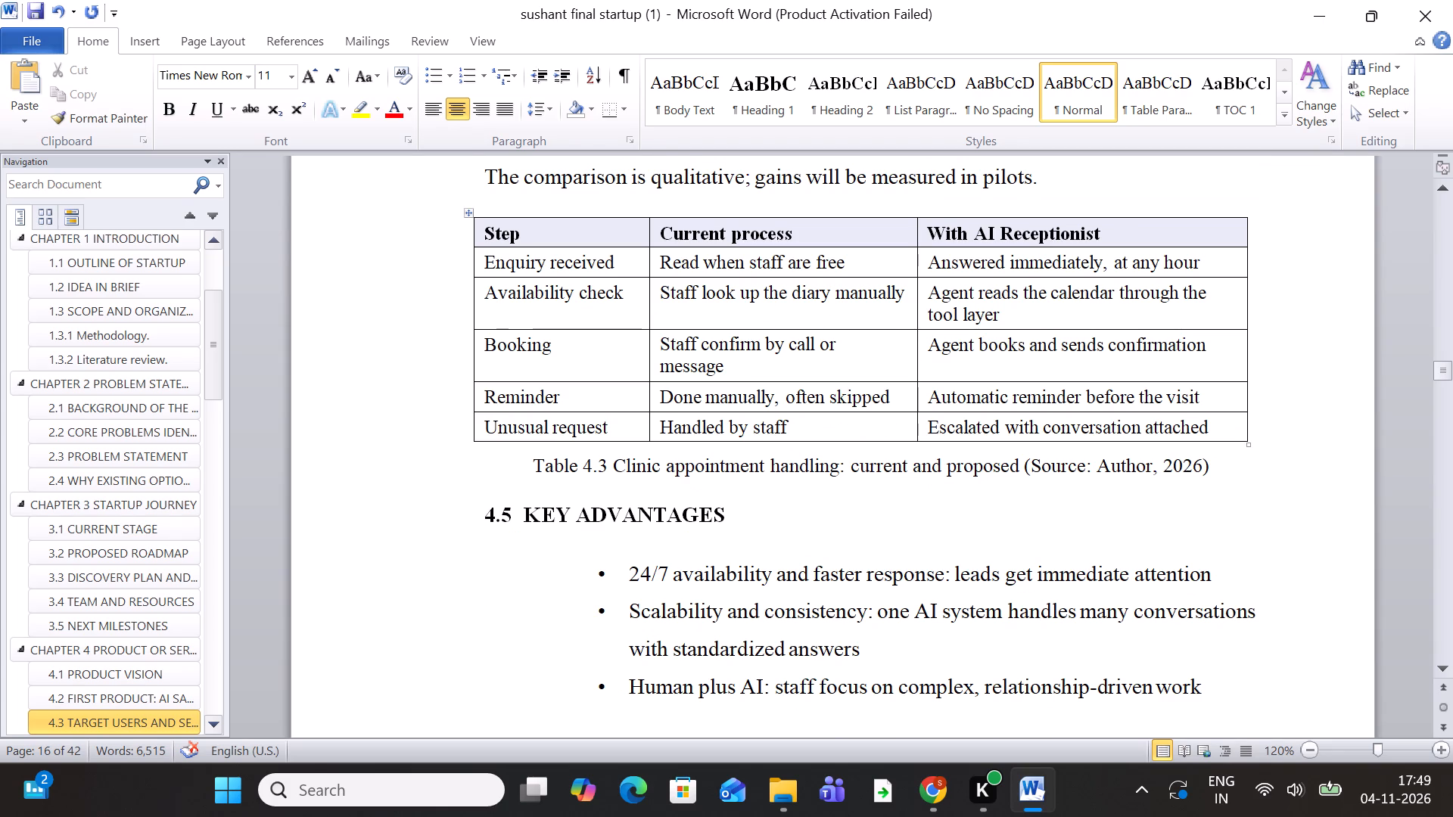
right_click(469, 213)
click(494, 226)
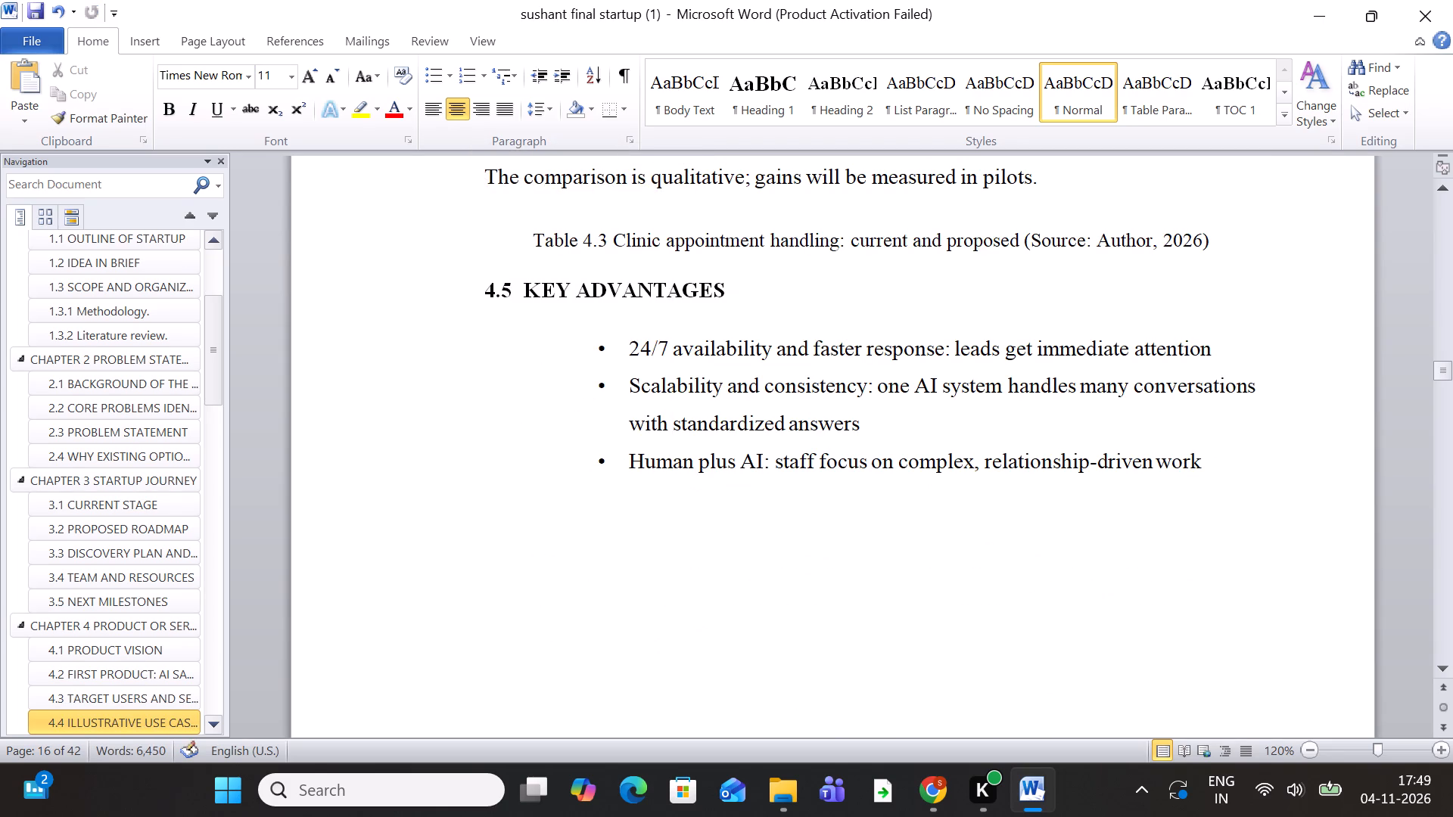
click(1219, 245)
key(Return)
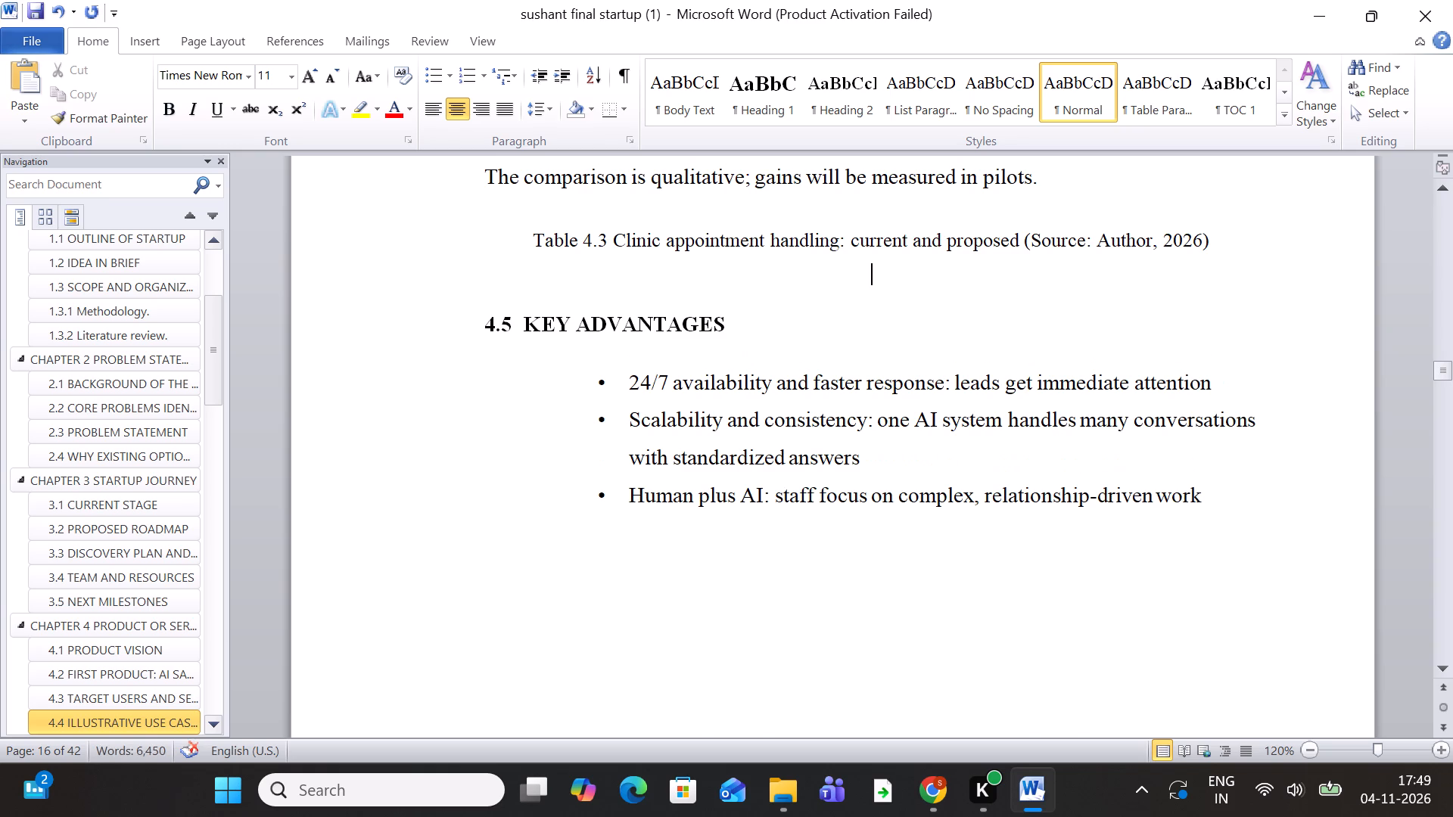
key(ctrl+v)
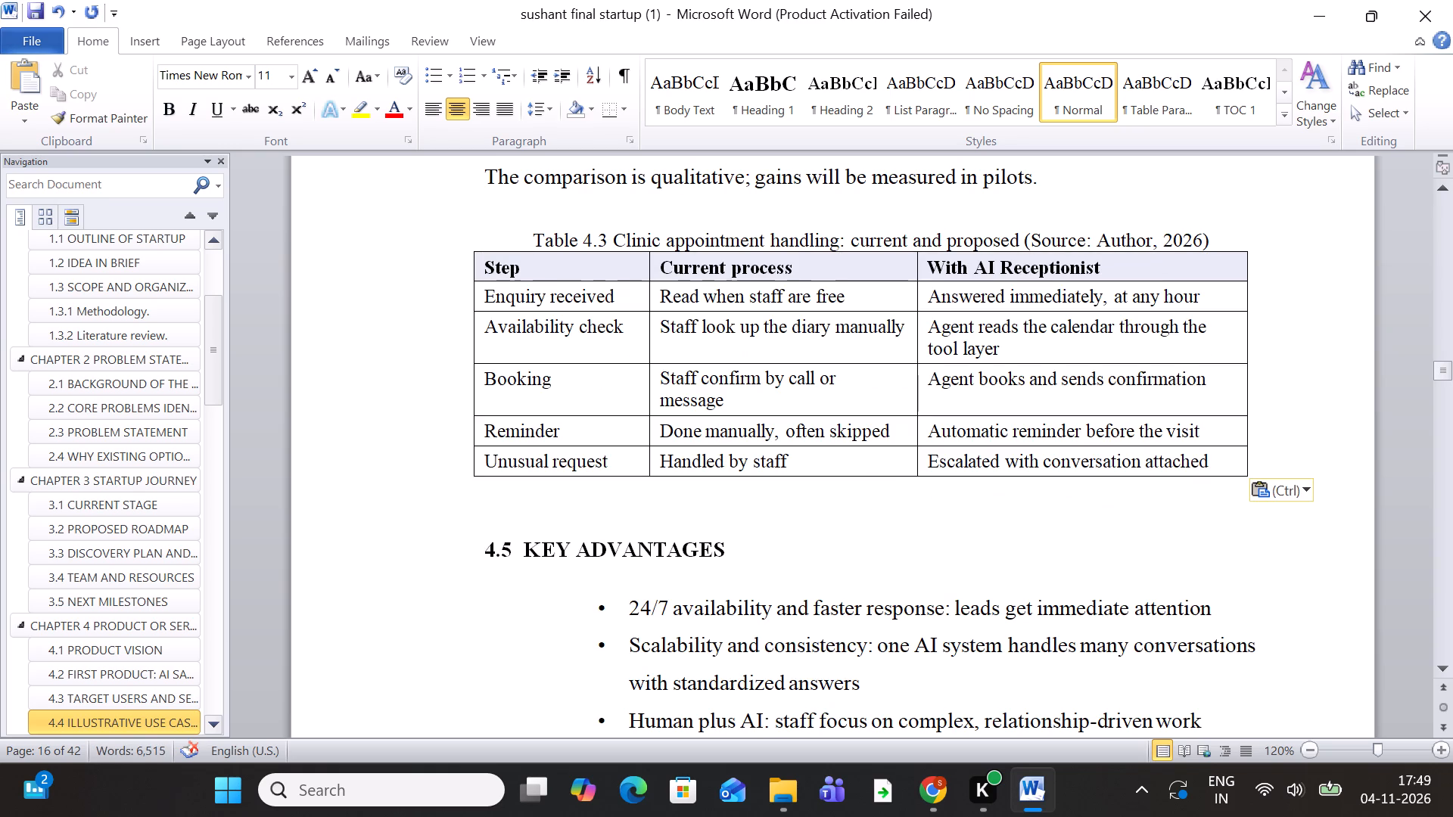
Move the whole Table 5.1 business model canvas in section 5.1 to a new line directly below its caption.
scroll(873, 251, down, 4)
scroll(1036, 381, down, 5)
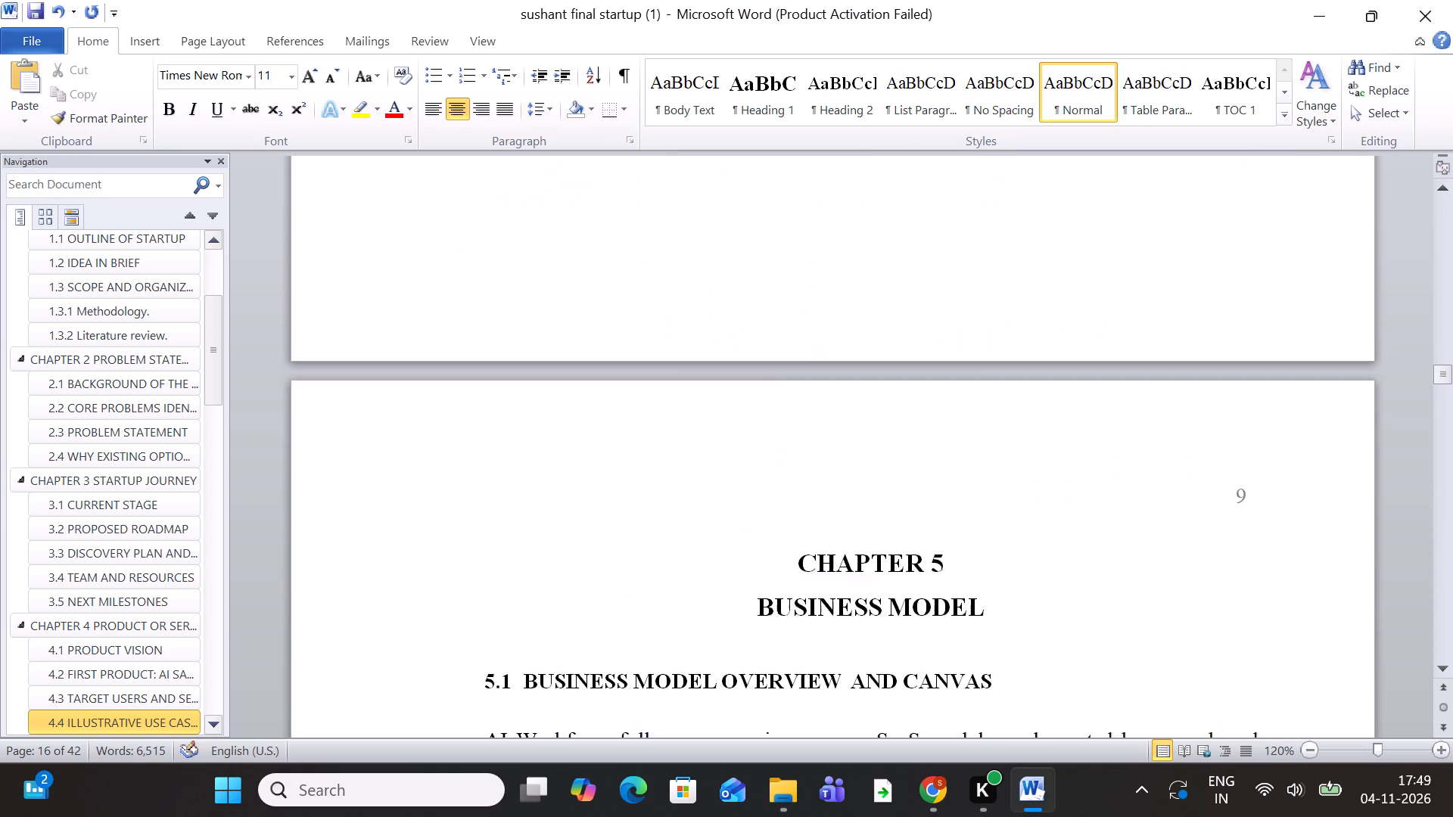
scroll(1036, 380, up, 4)
scroll(1036, 380, down, 15)
scroll(1038, 375, up, 2)
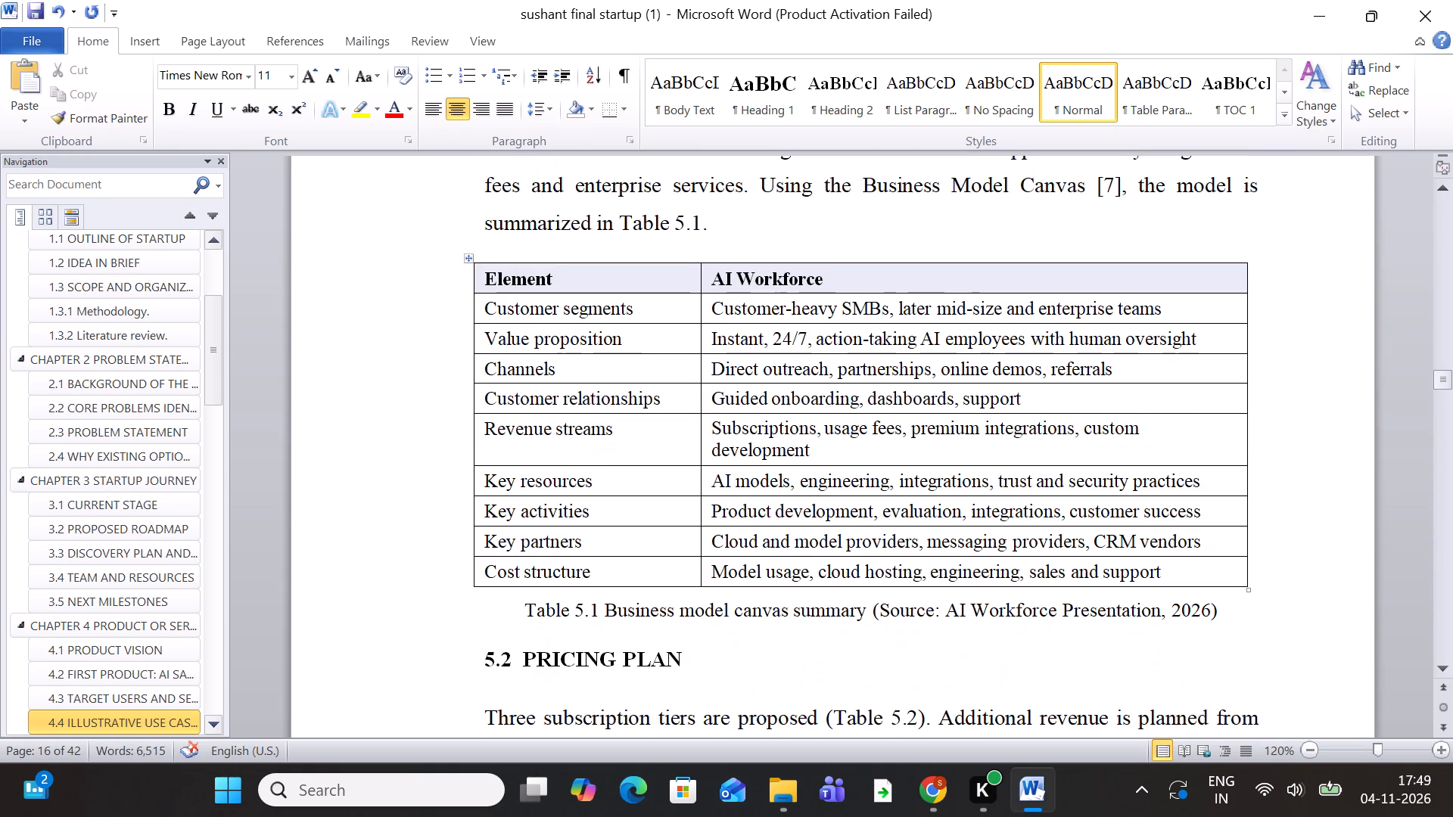
click(470, 258)
right_click(470, 258)
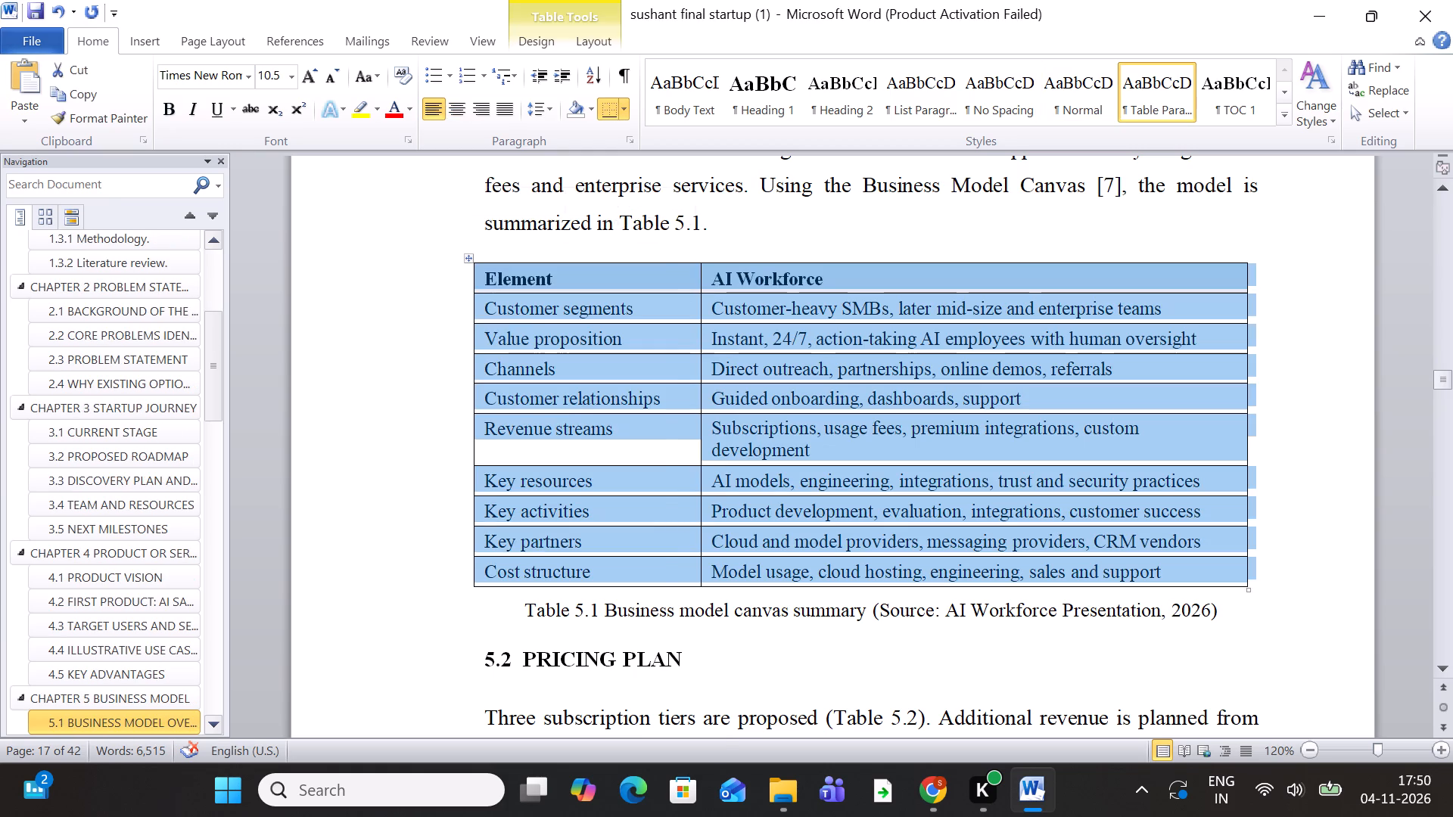
click(540, 261)
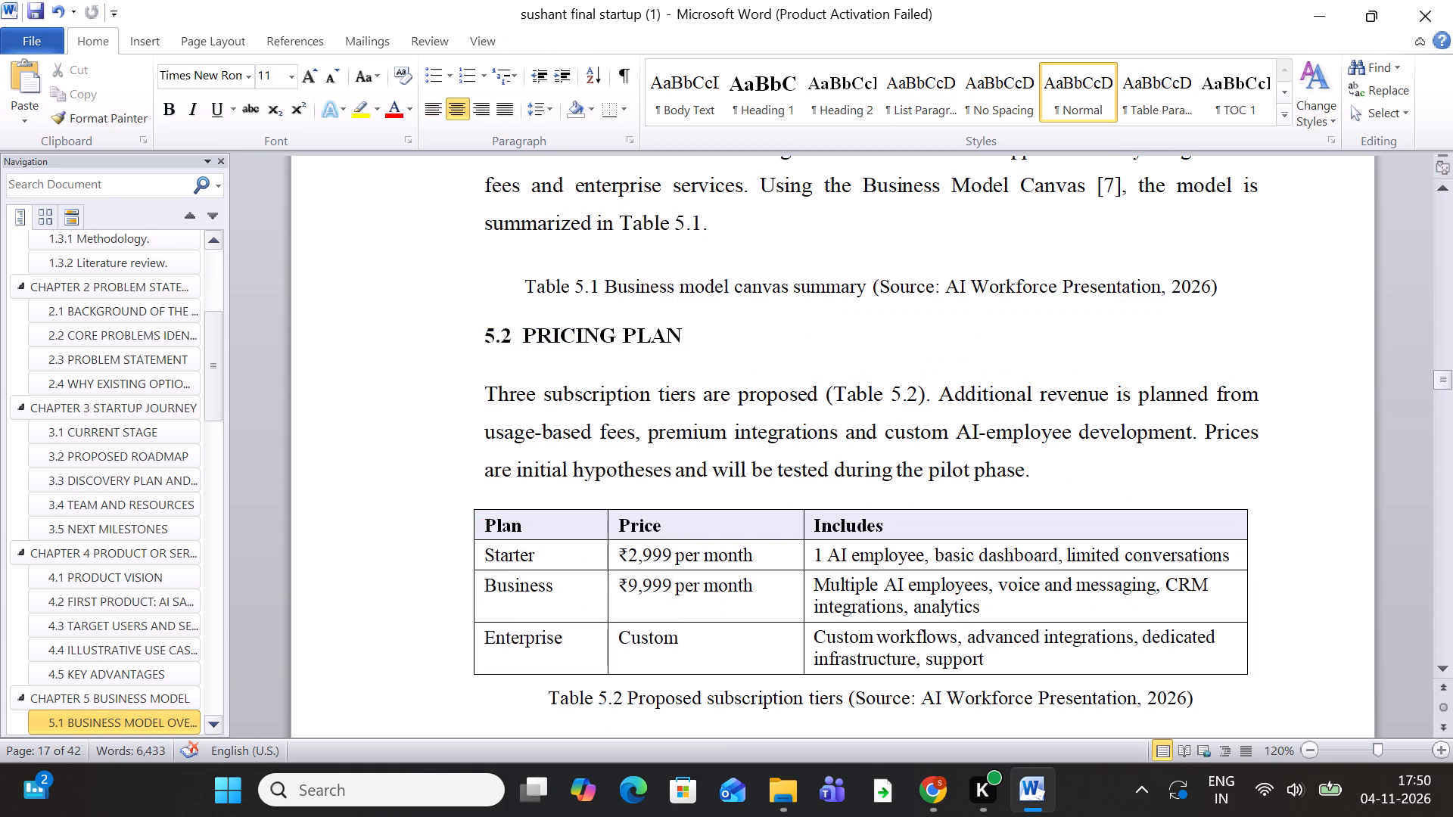
click(1235, 304)
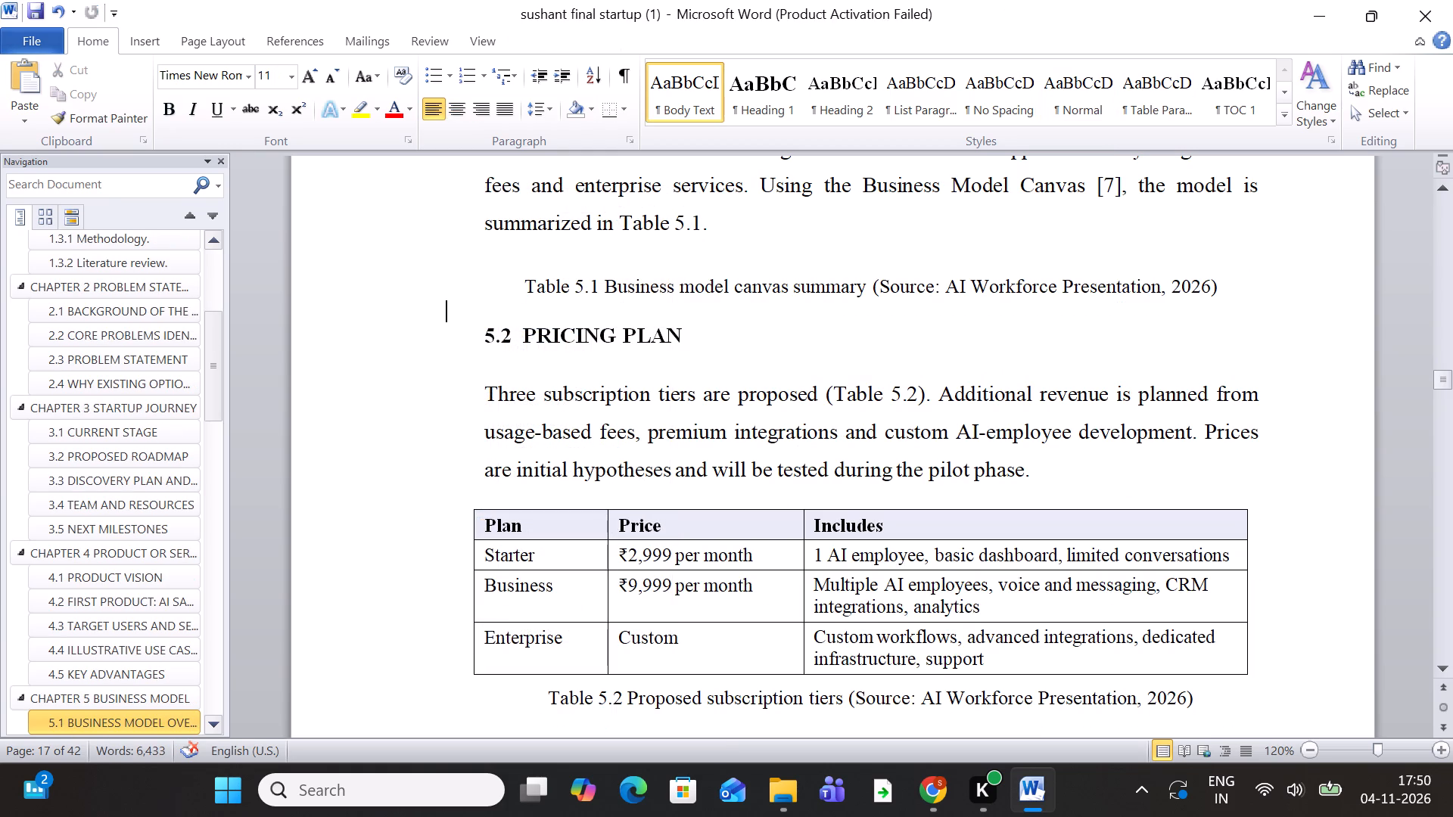
click(1231, 297)
key(Return)
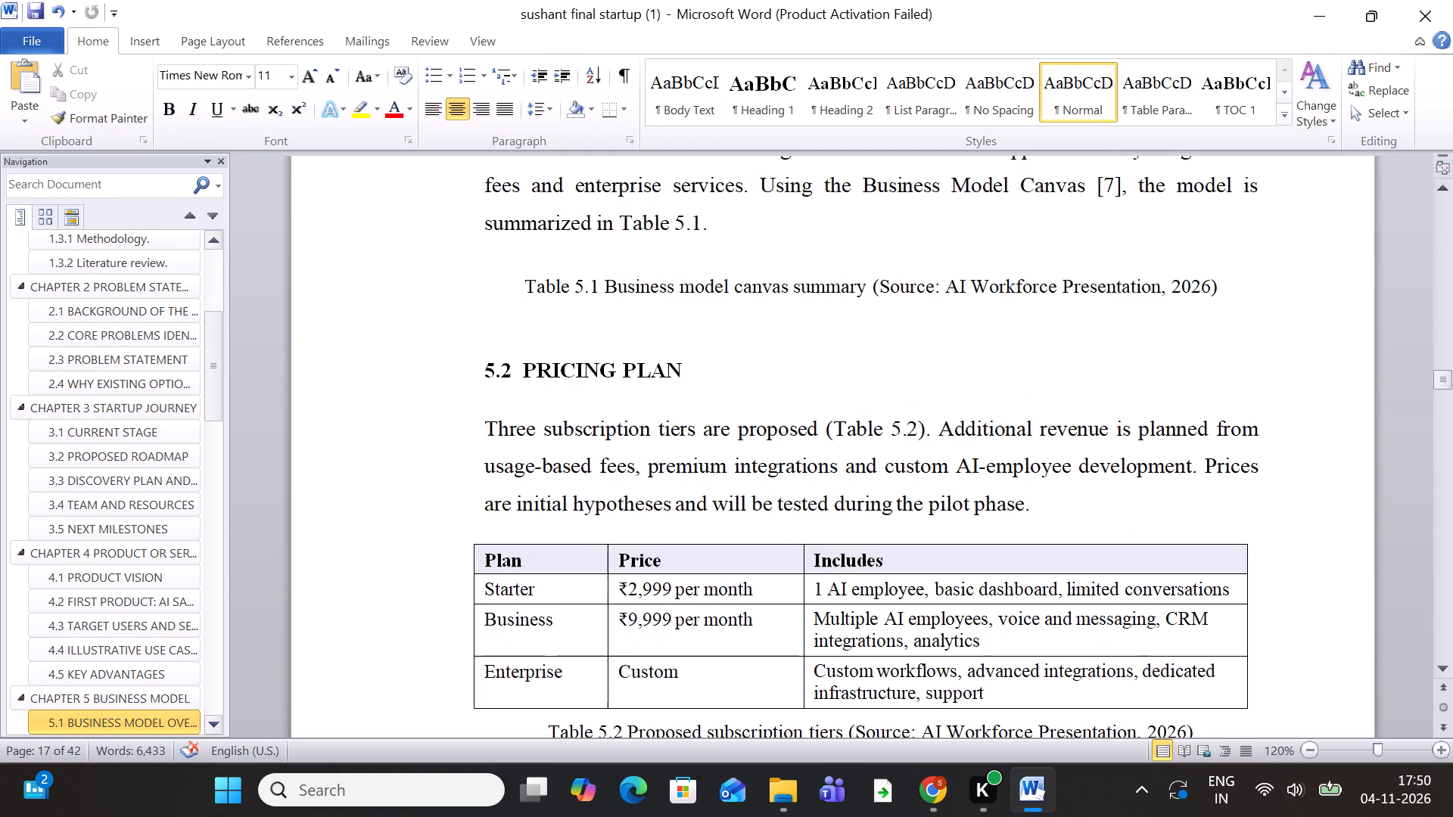
key(ctrl+v)
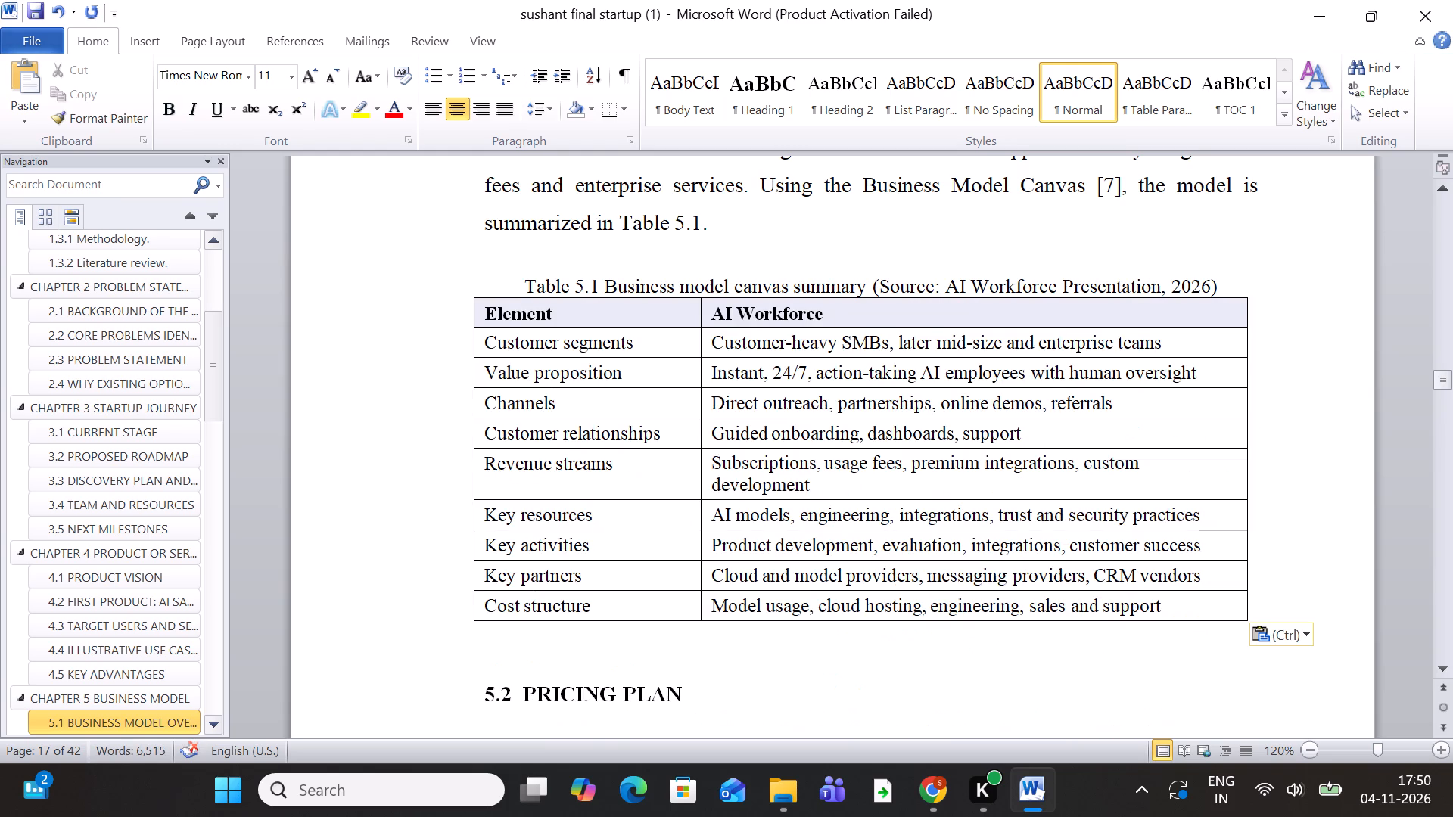
Move the whole Table 5.2 of subscription tiers in section 5.2 to a new line directly below its caption.
scroll(1231, 297, down, 7)
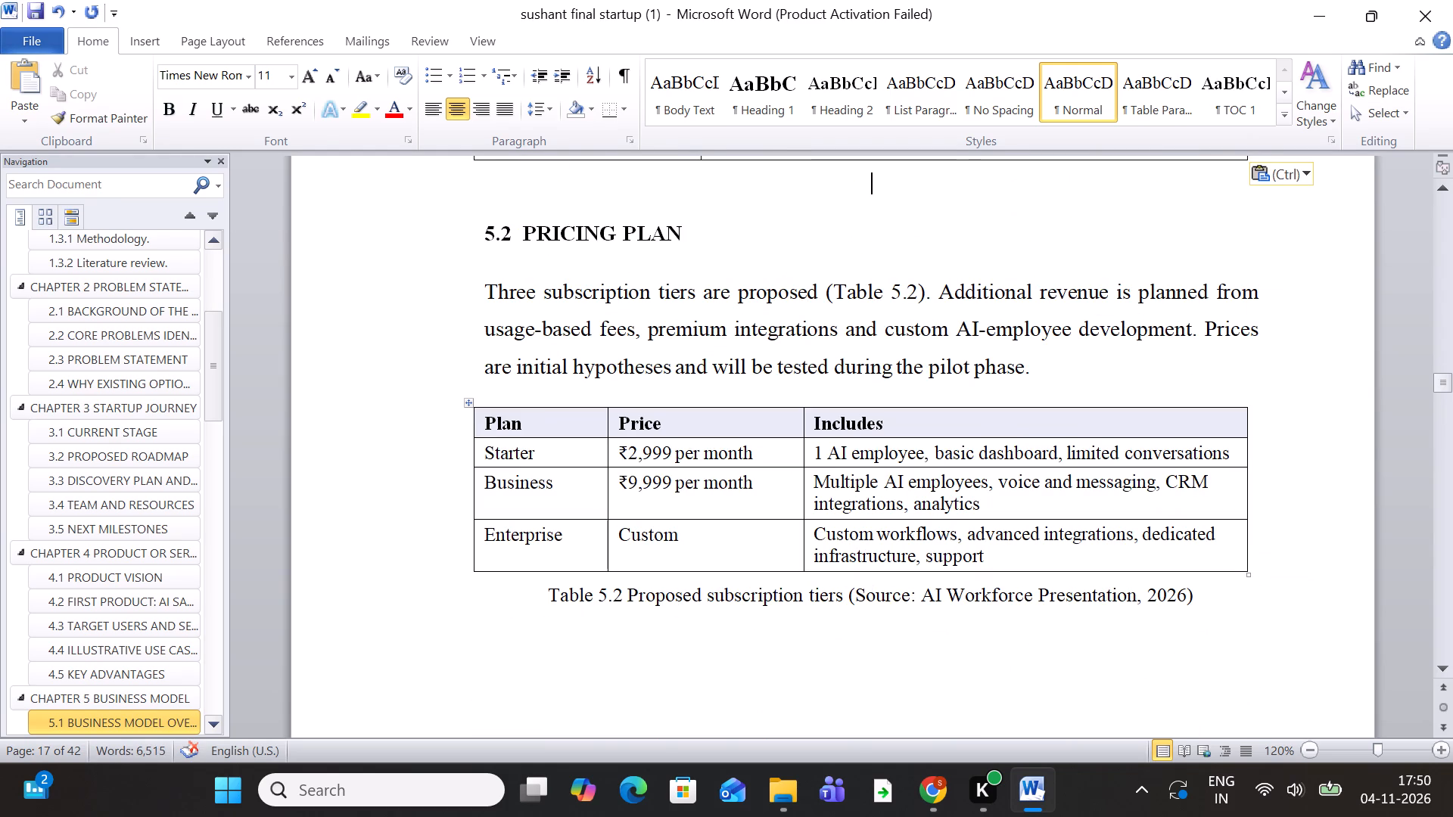
click(469, 402)
right_click(469, 402)
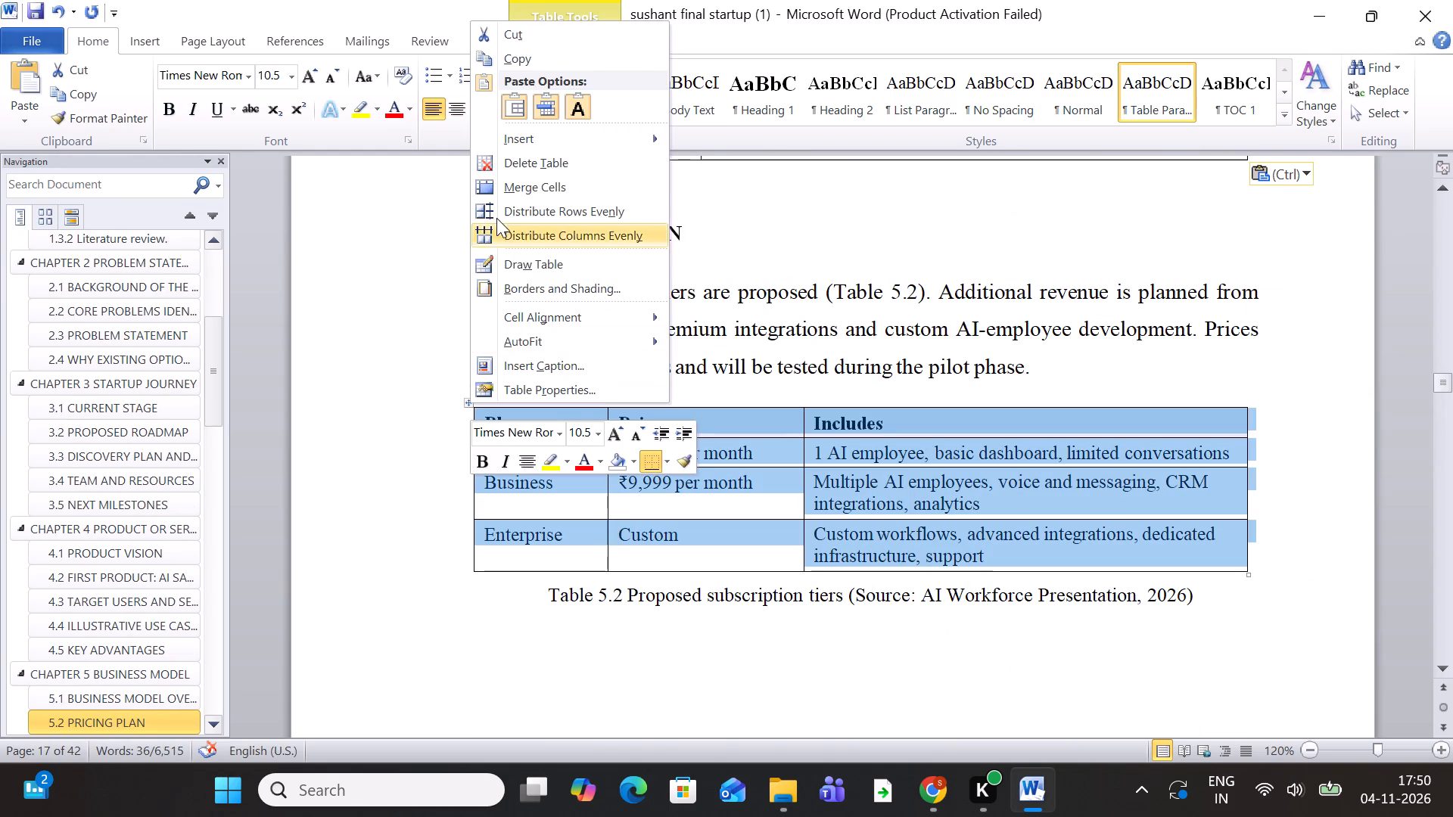
click(533, 39)
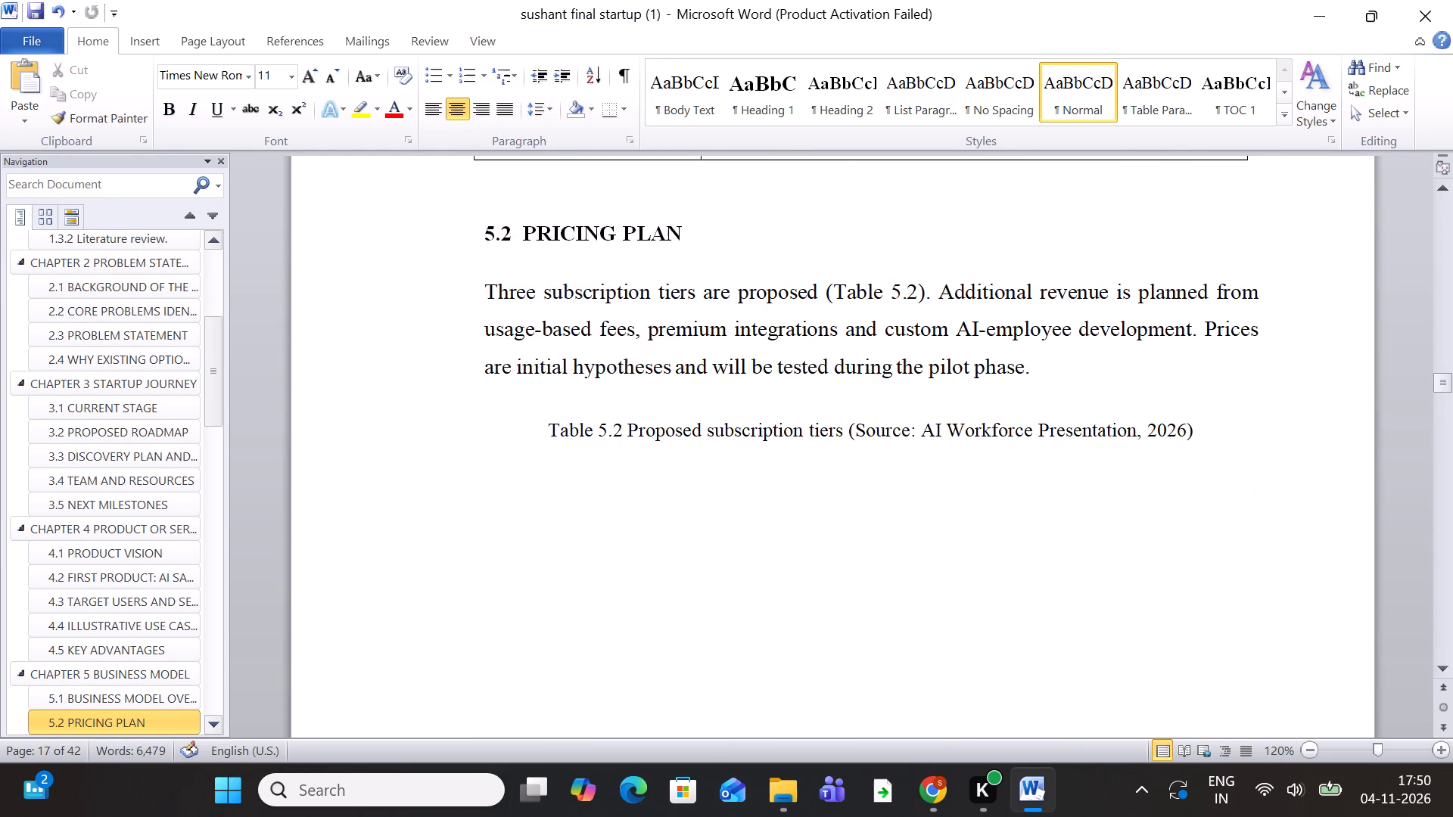
click(1216, 434)
key(Return)
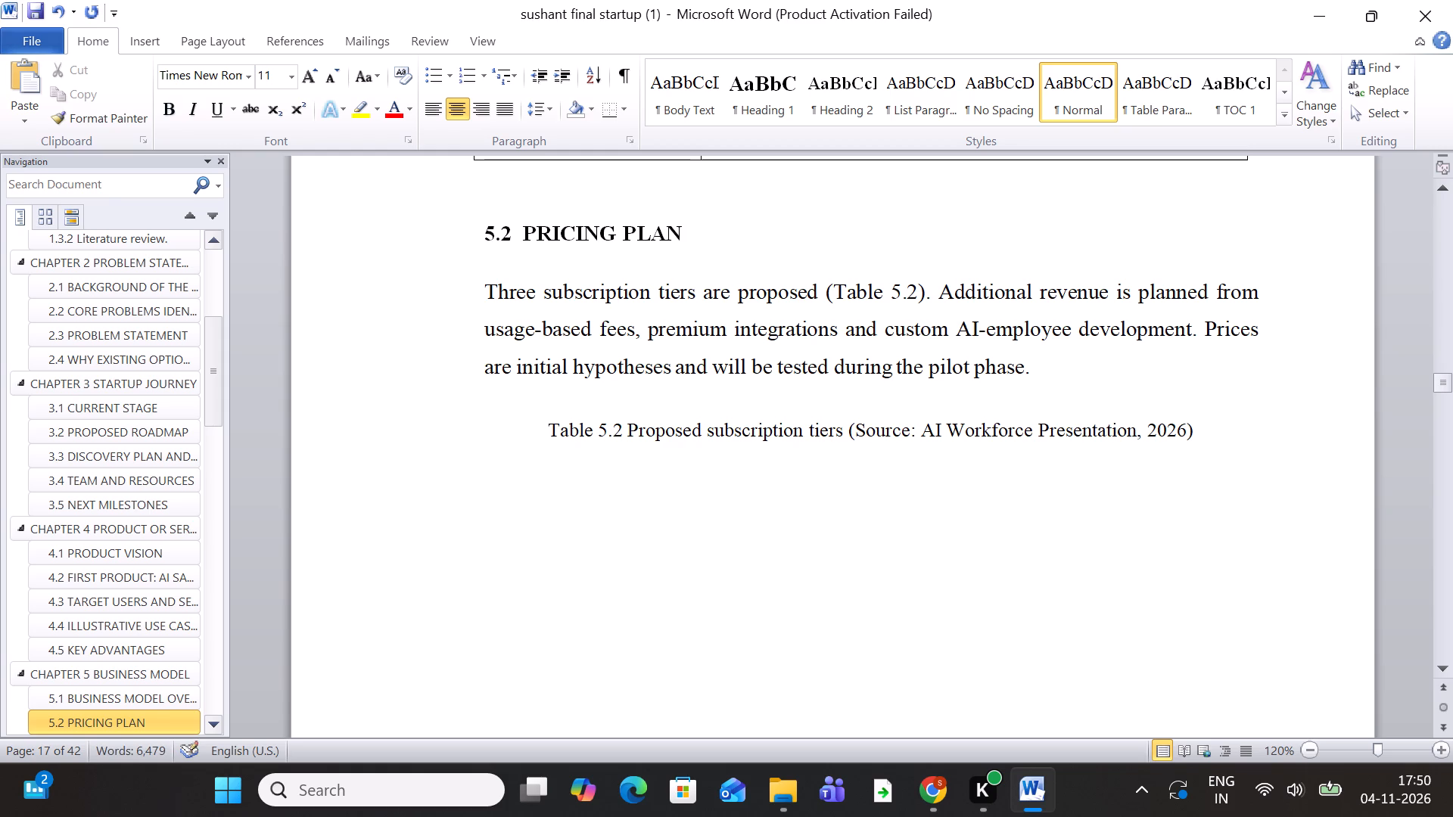
key(ctrl+v)
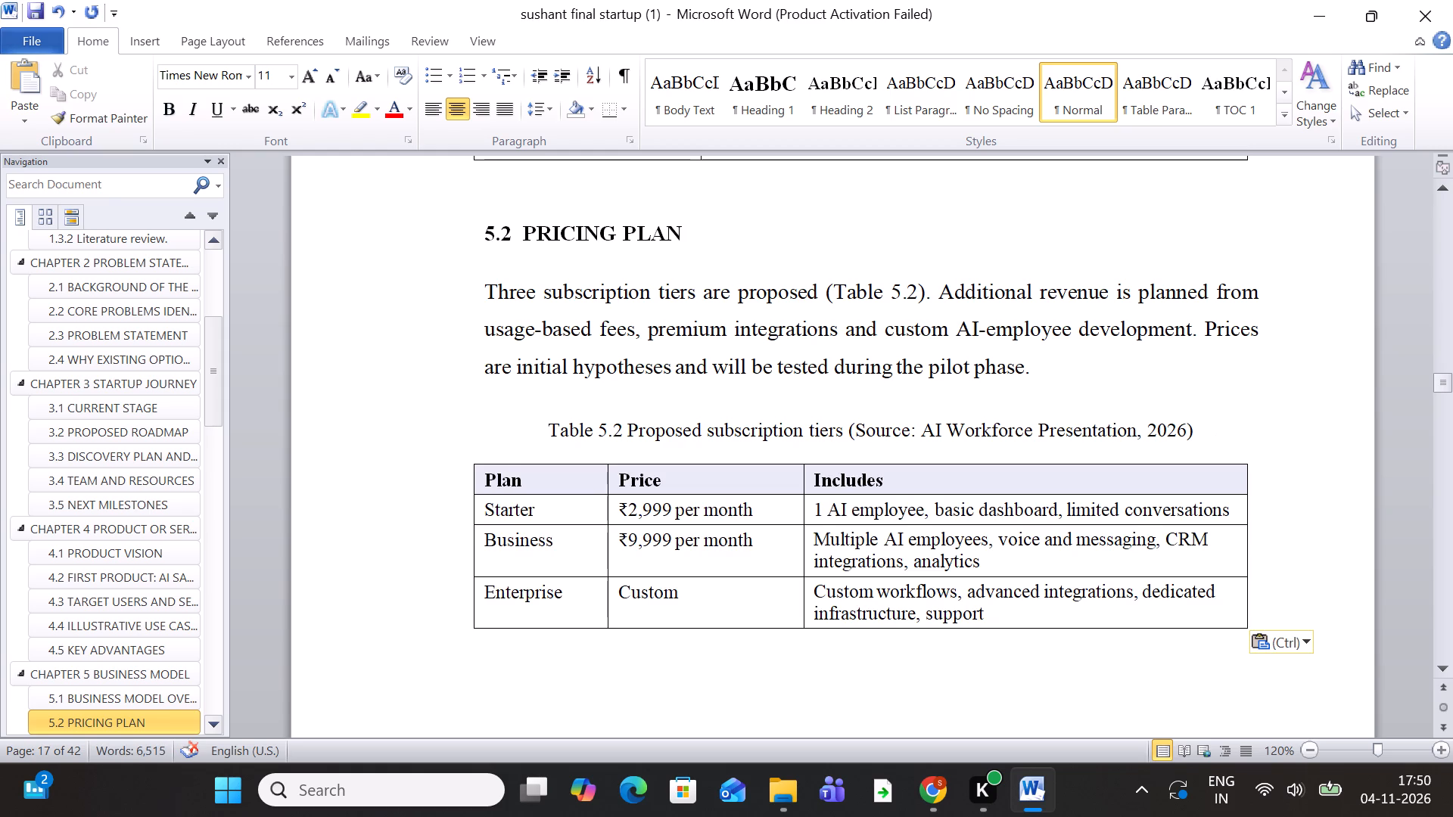
Move the Figure 5.1 caption from above the subscription price bar chart to directly below it, ahead of the section 5.4 heading.
scroll(1215, 433, down, 17)
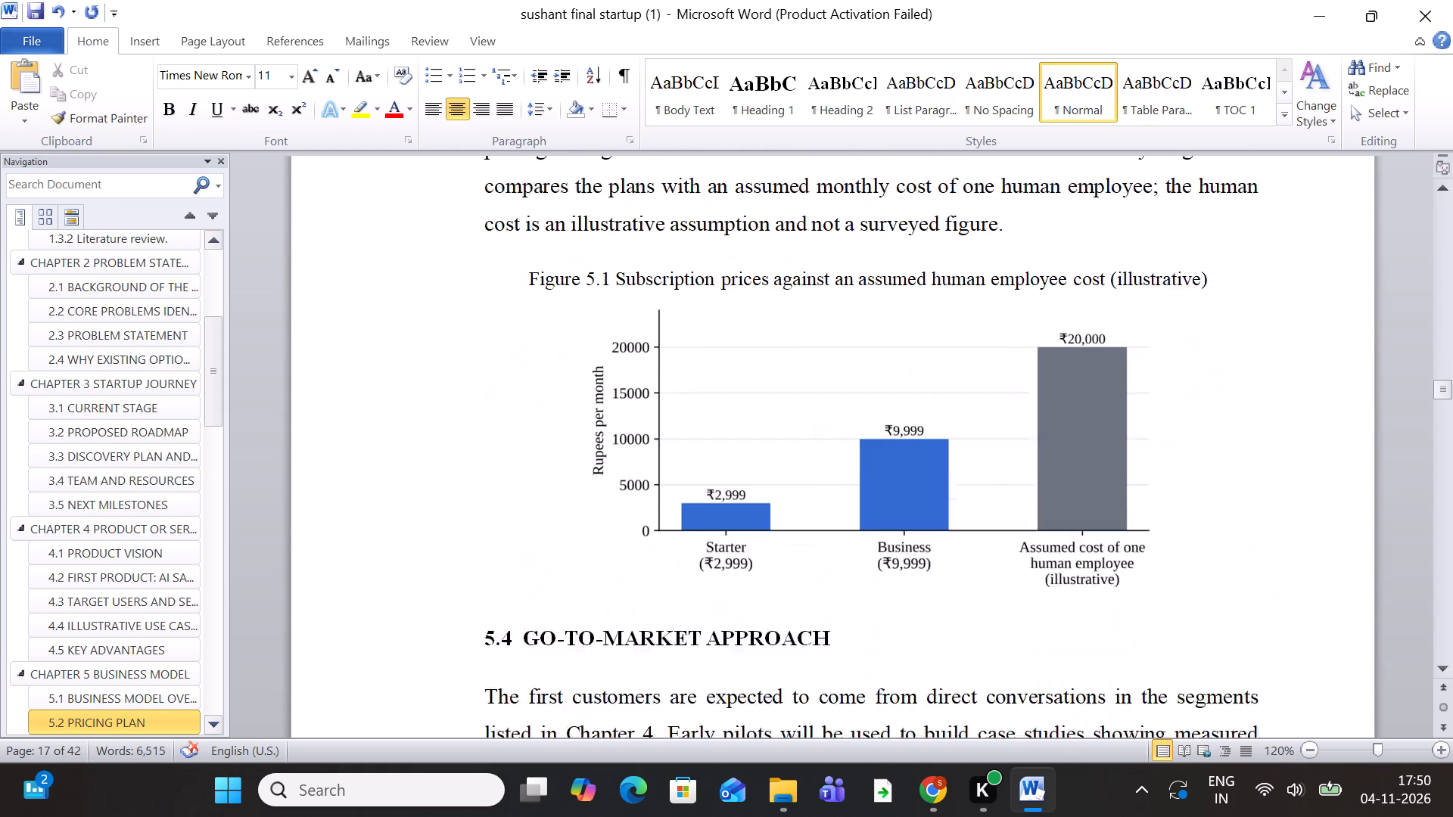
scroll(1215, 468, down, 1)
scroll(979, 539, up, 1)
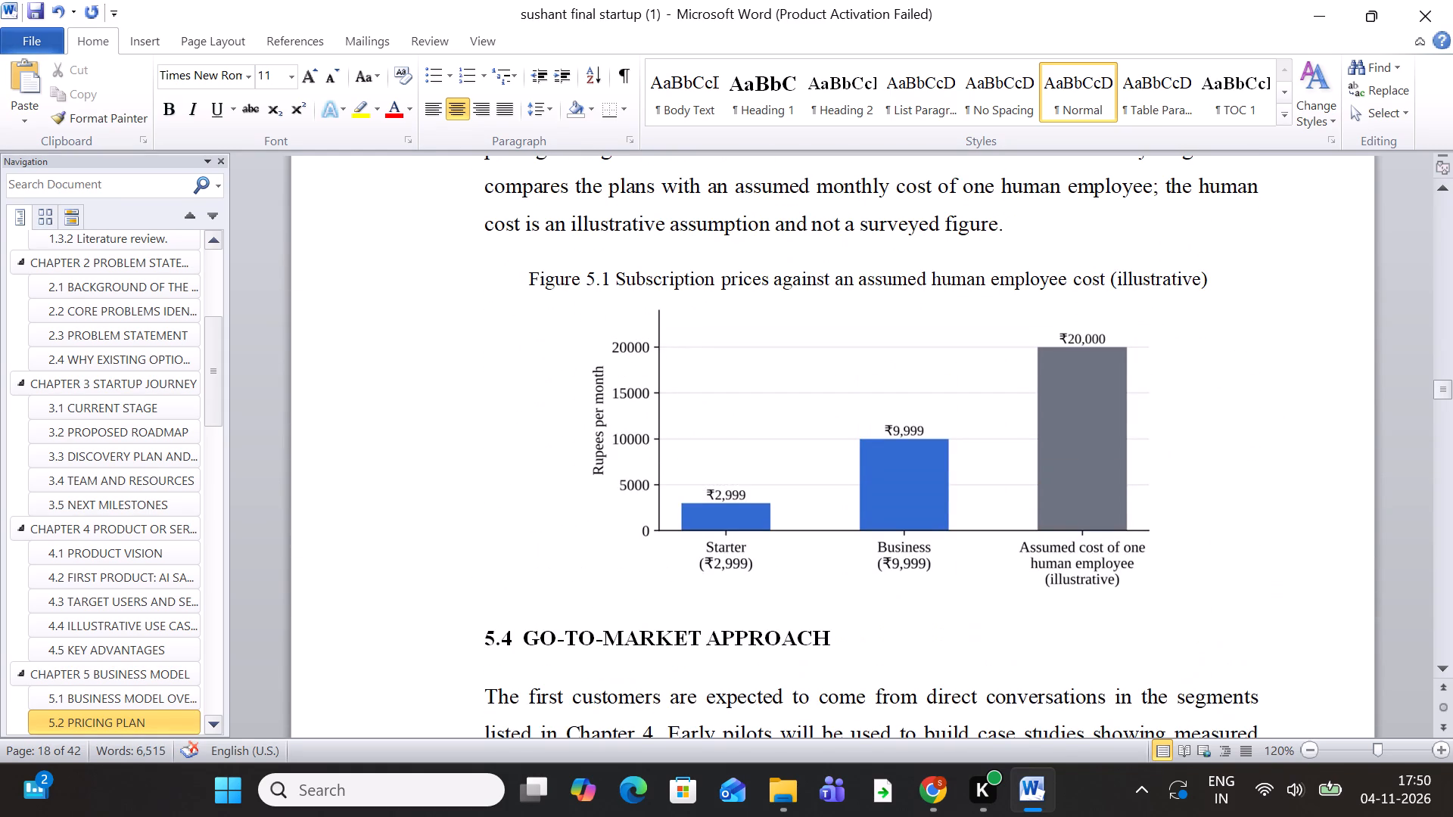
drag(524, 284, 1162, 278)
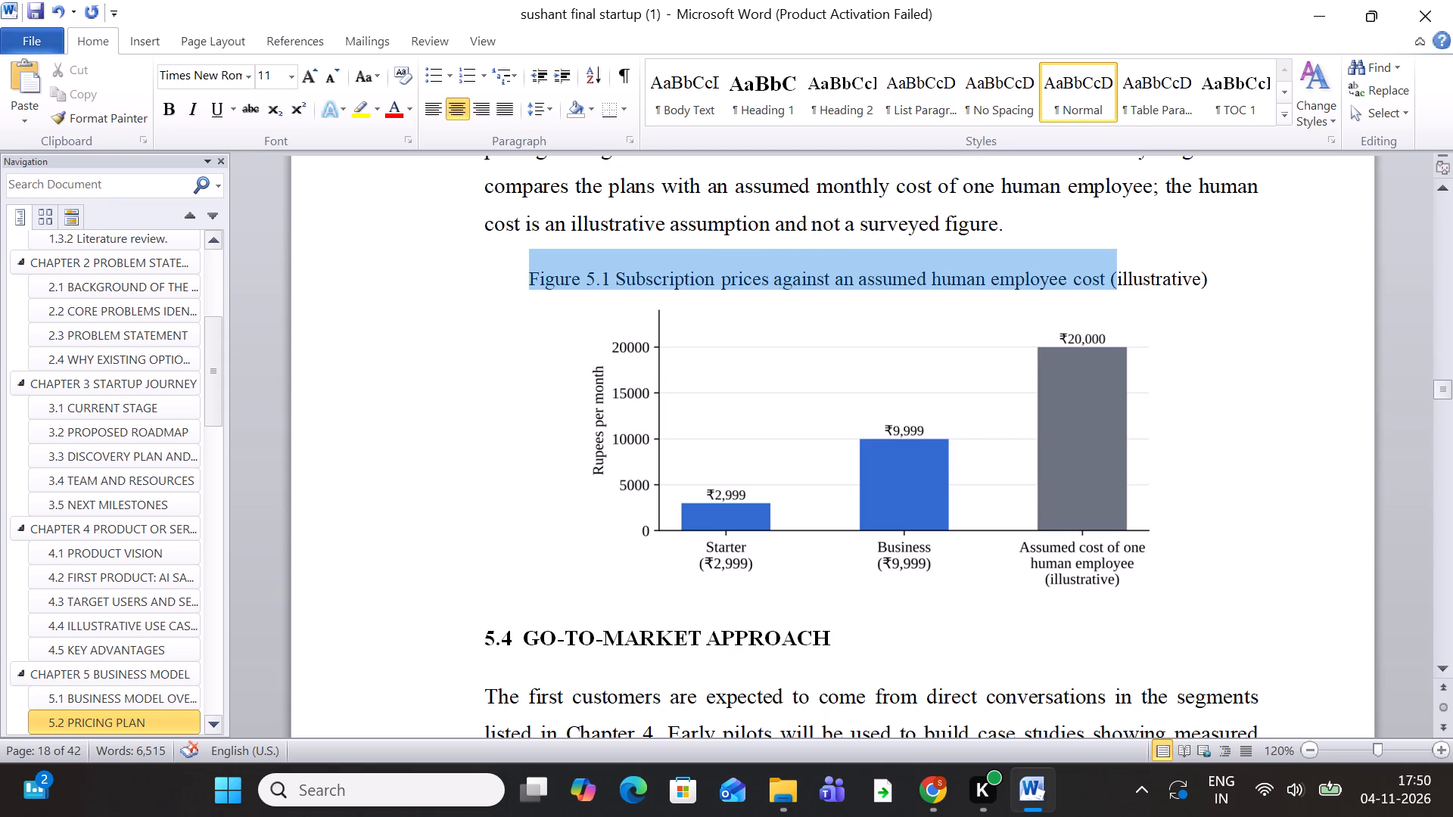
drag(1162, 278, 1205, 278)
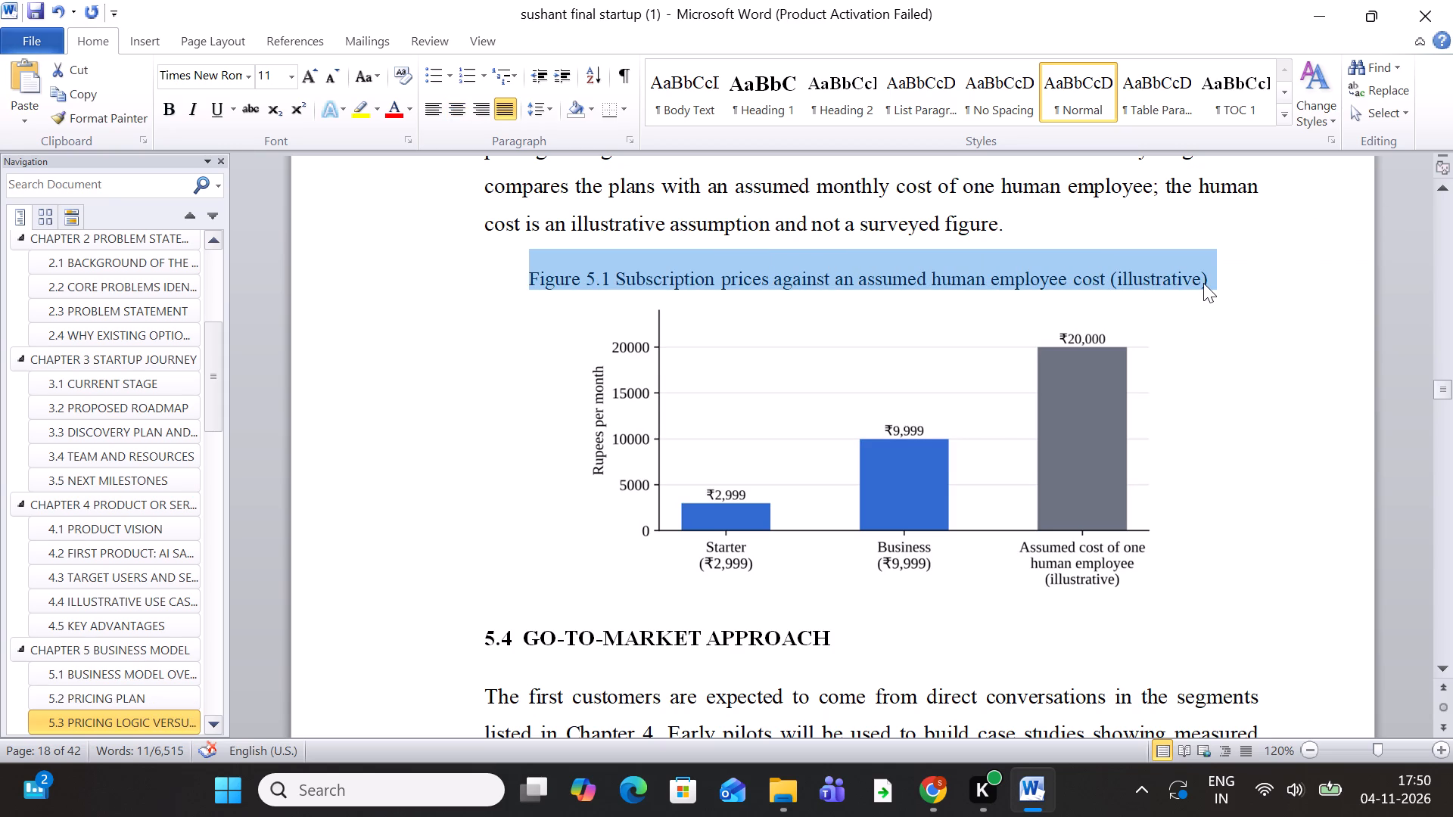
key(ctrl+x)
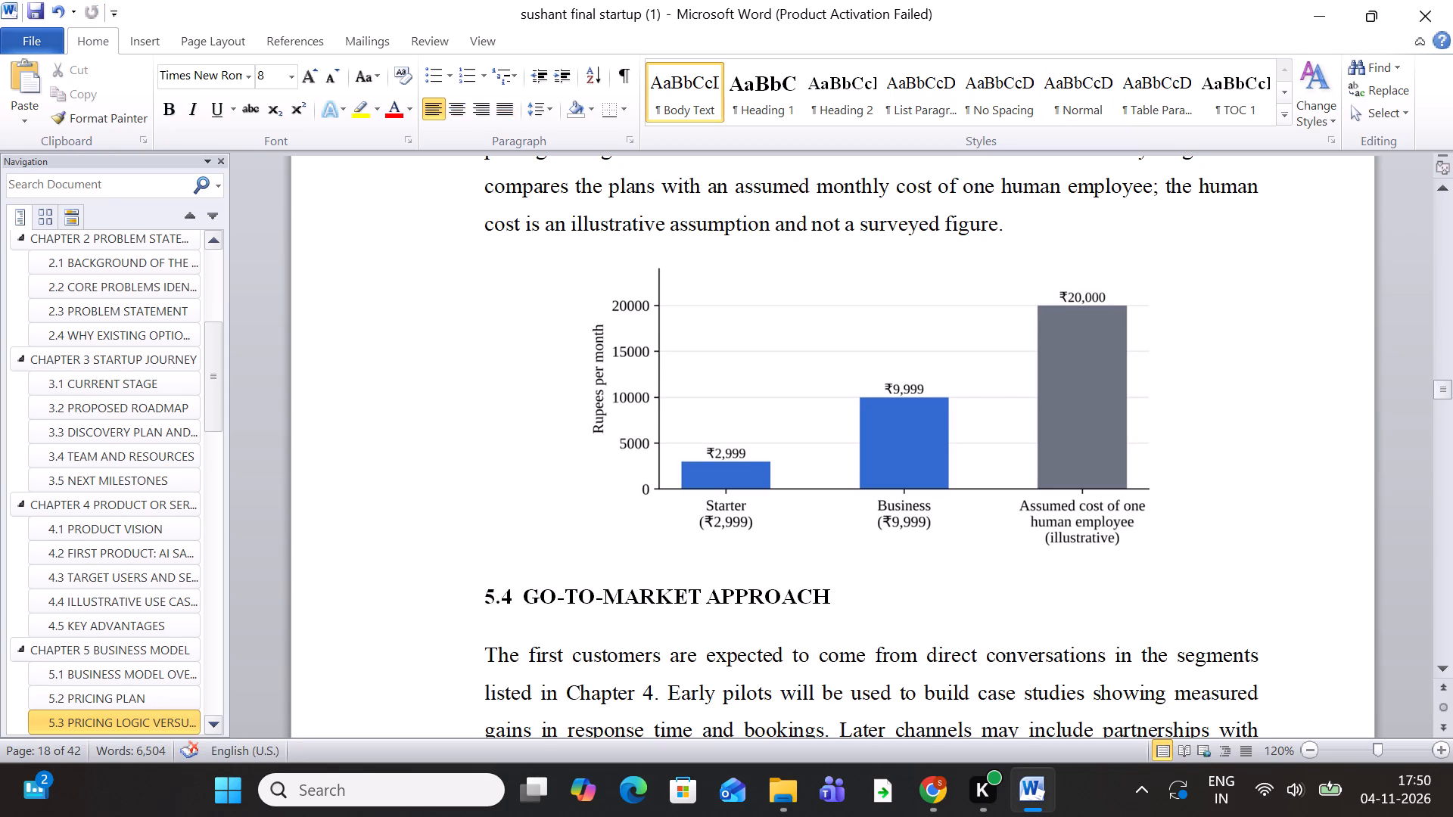
click(1136, 553)
key(ctrl+v)
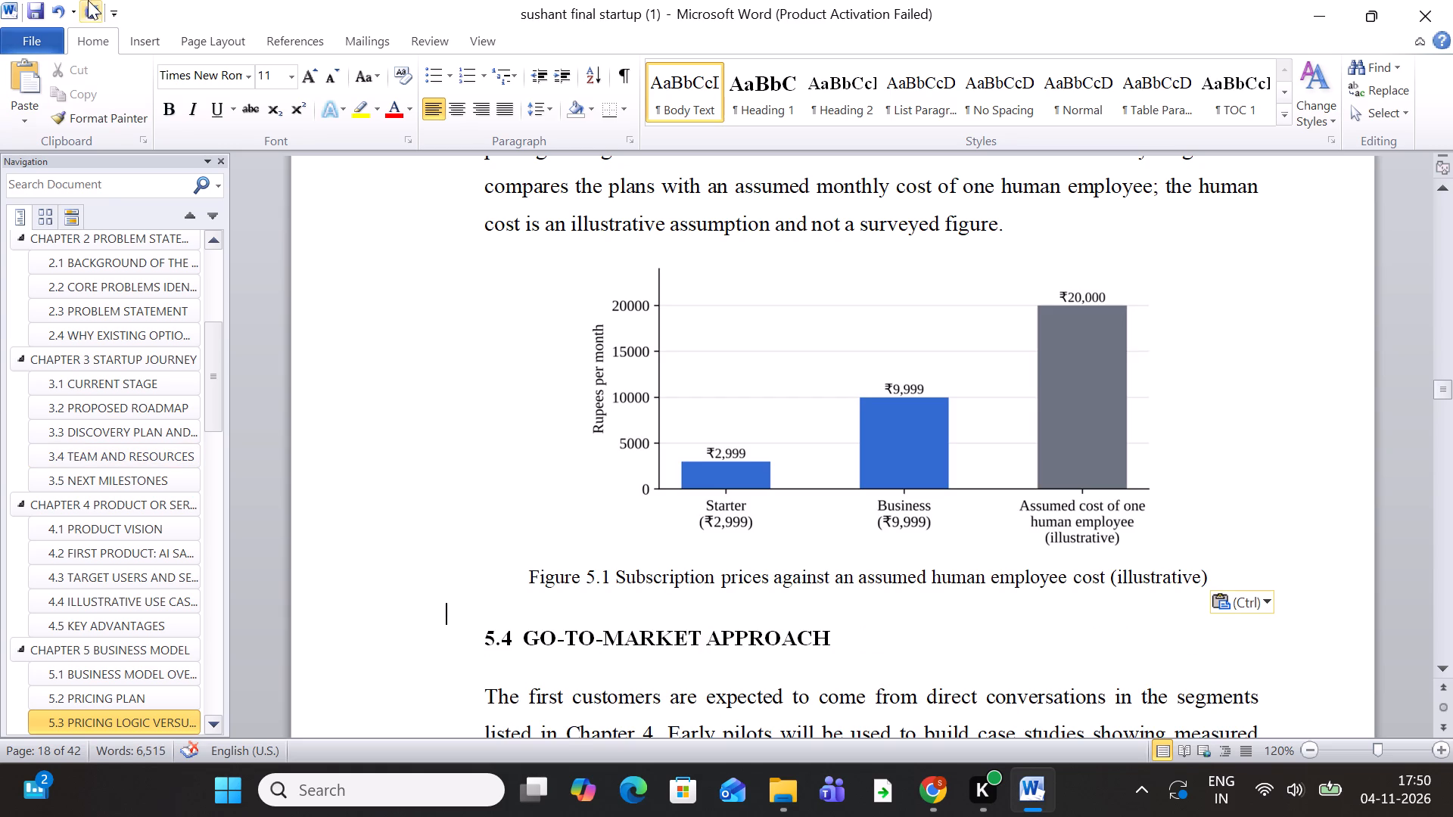
Save the report.
click(27, 14)
scroll(745, 347, down, 1)
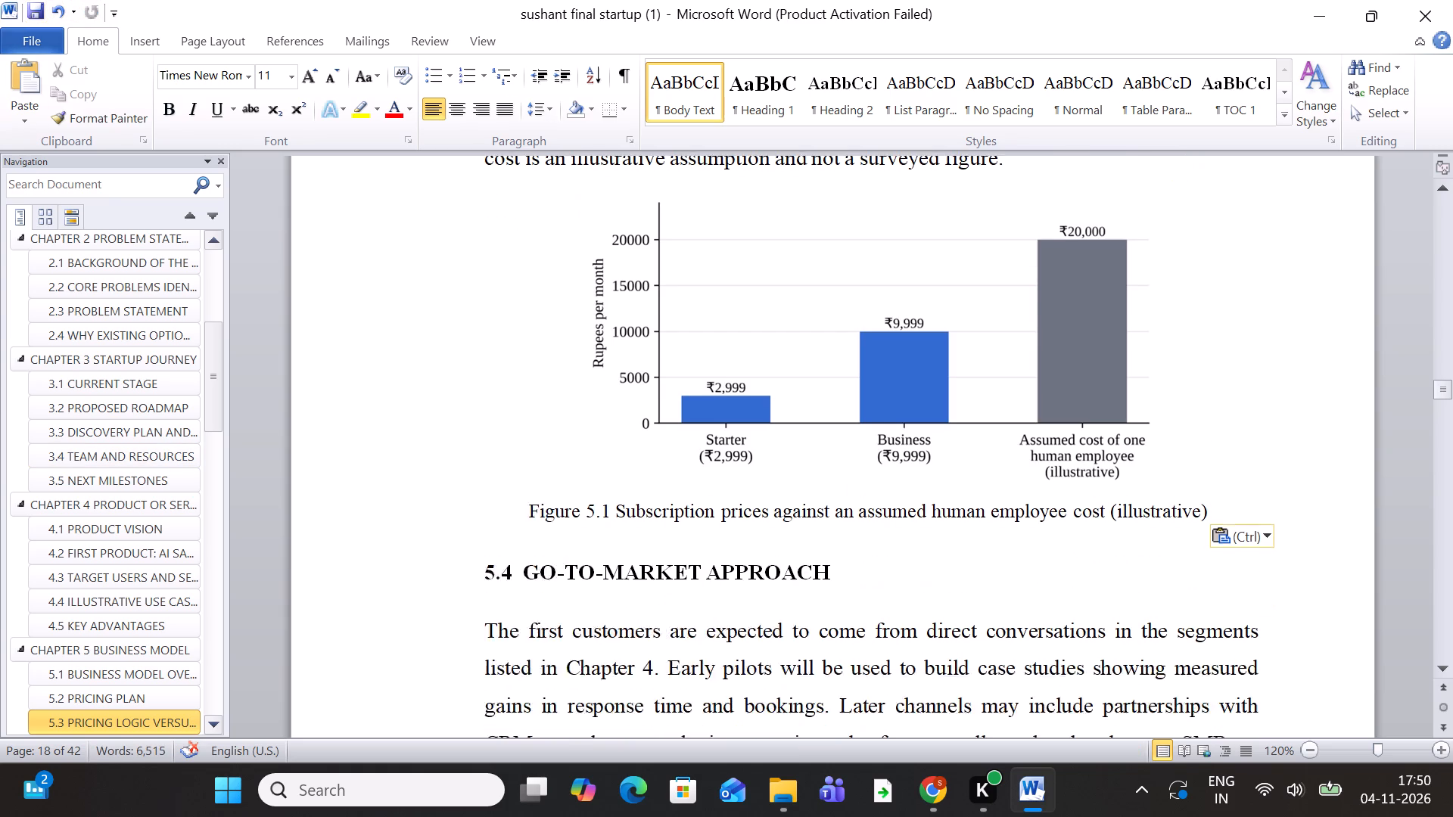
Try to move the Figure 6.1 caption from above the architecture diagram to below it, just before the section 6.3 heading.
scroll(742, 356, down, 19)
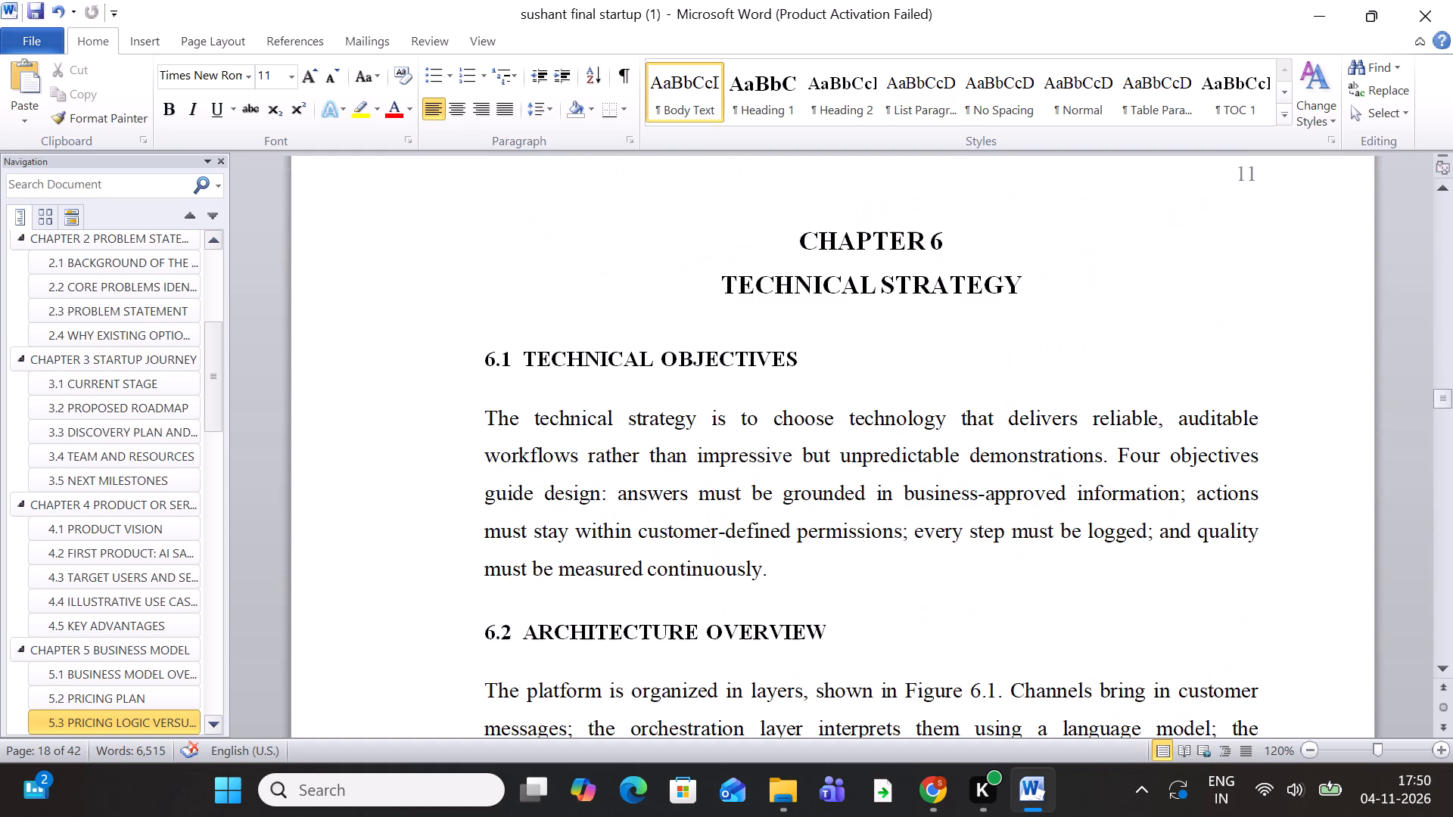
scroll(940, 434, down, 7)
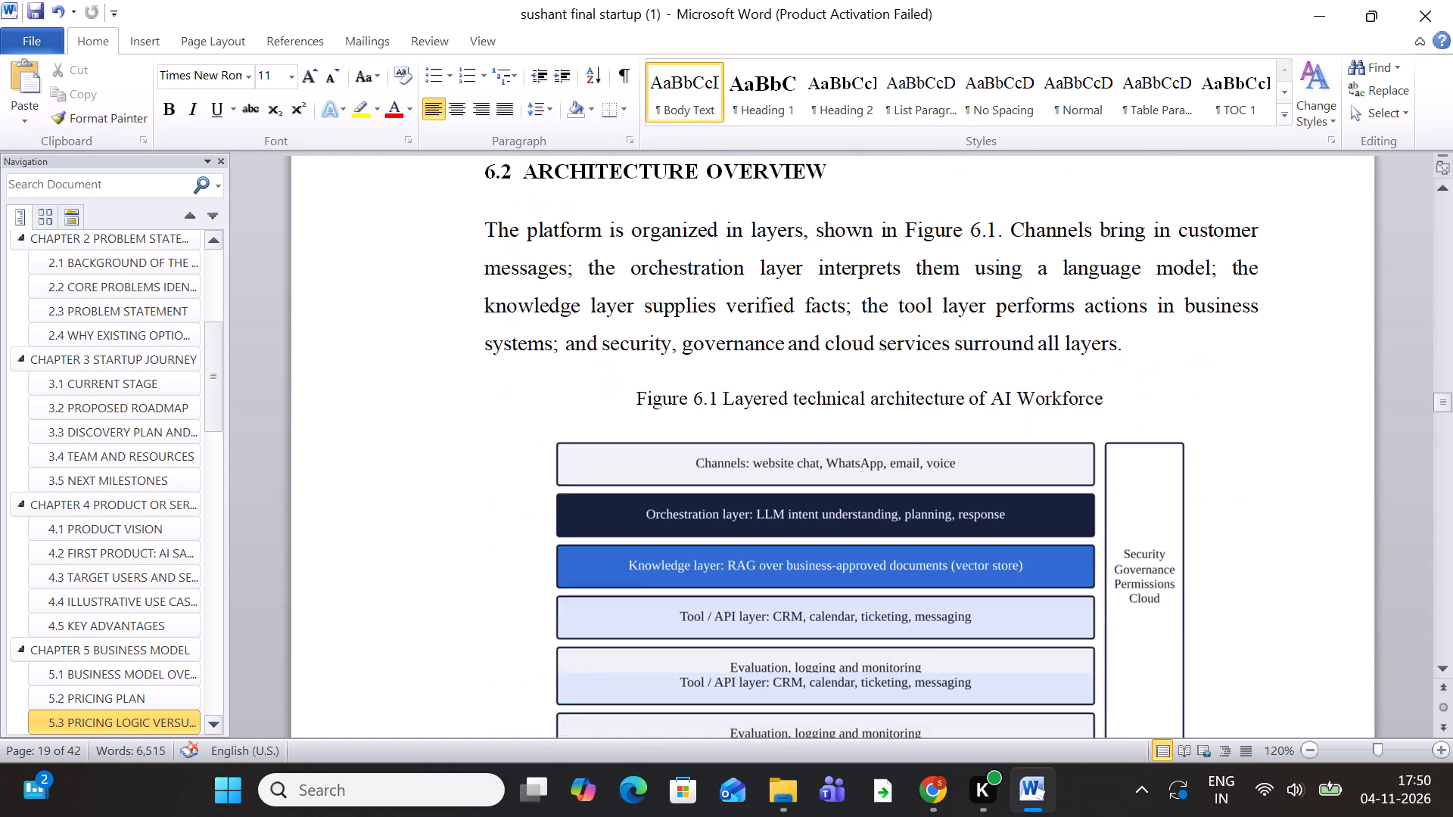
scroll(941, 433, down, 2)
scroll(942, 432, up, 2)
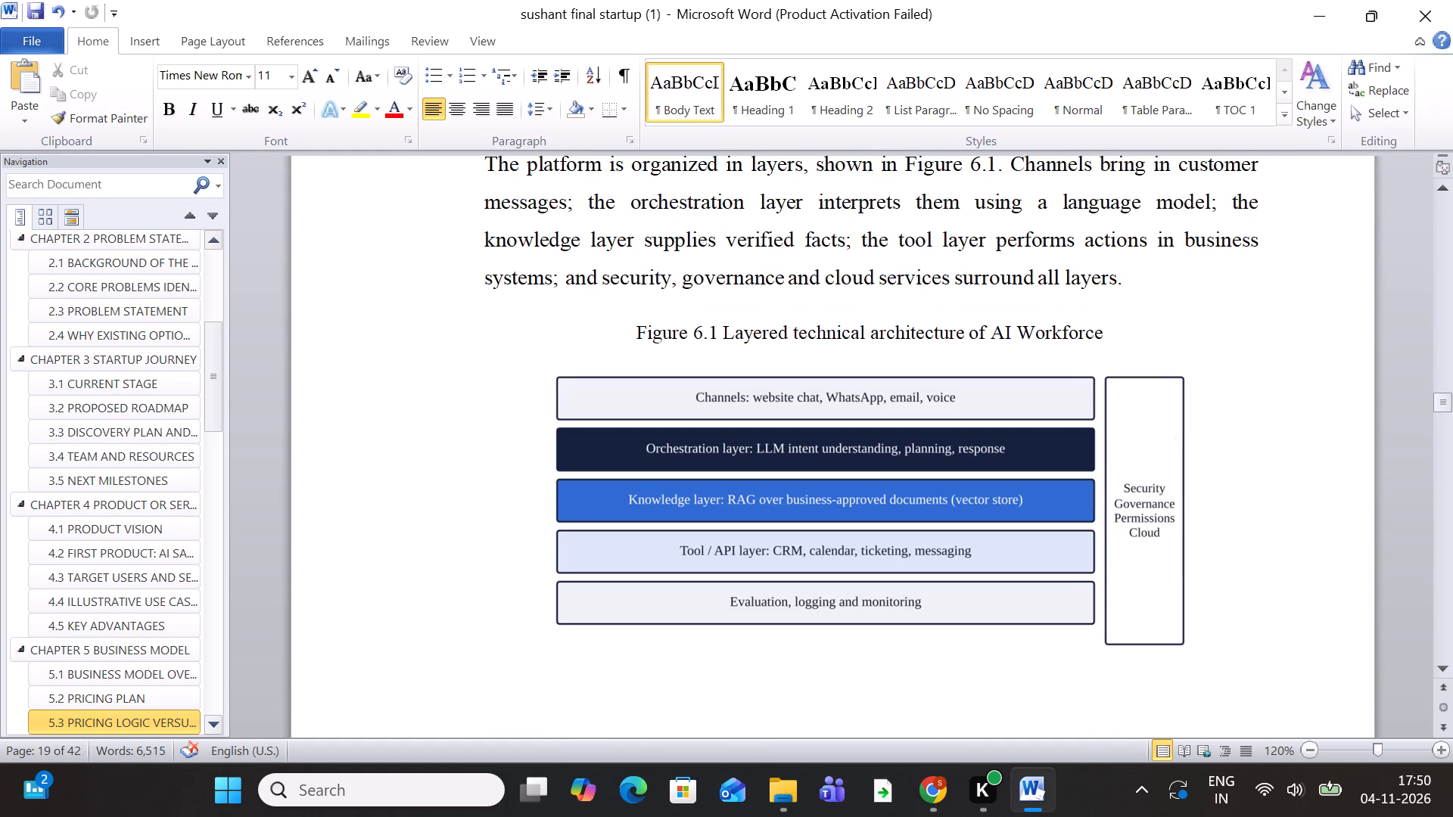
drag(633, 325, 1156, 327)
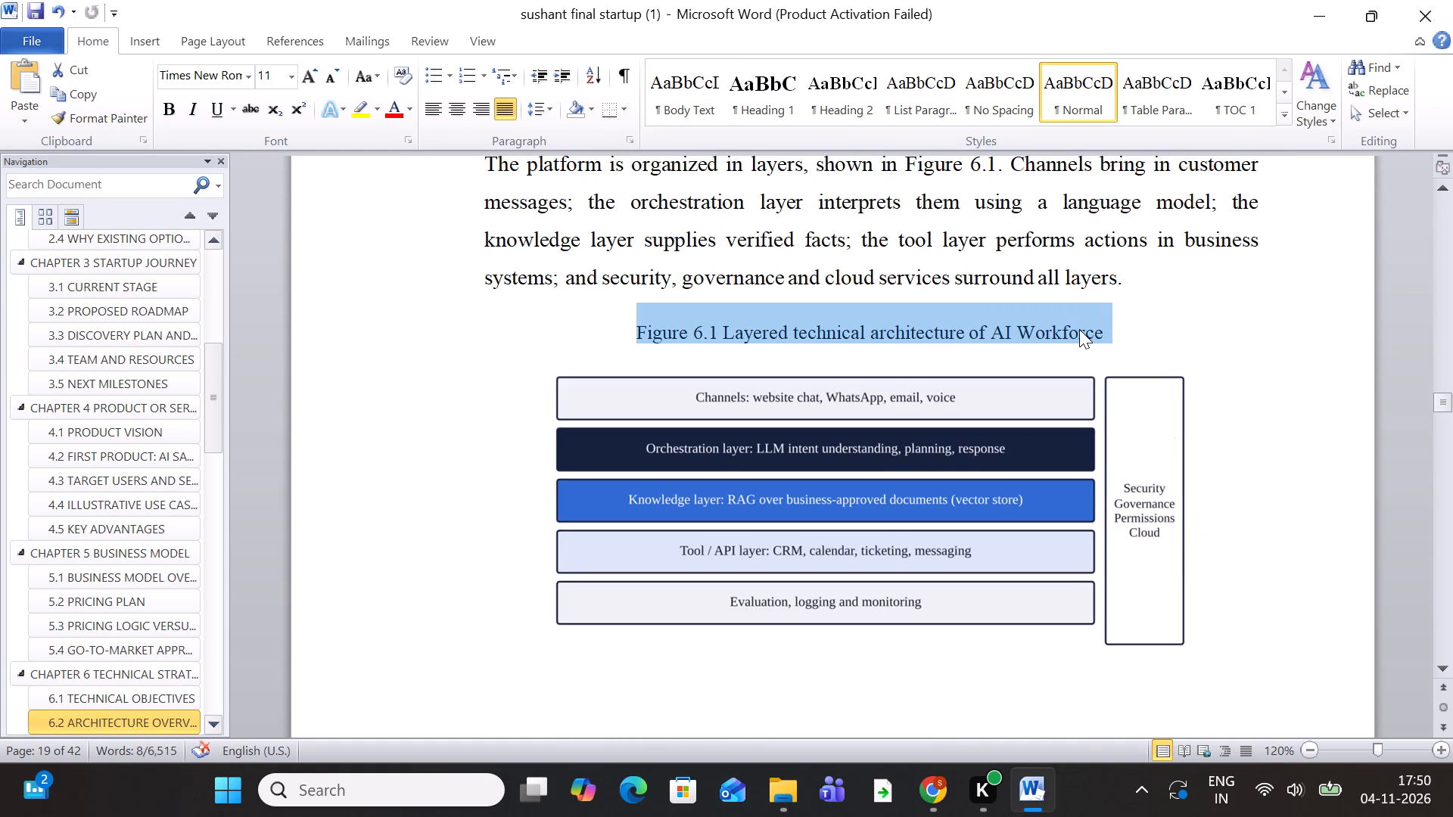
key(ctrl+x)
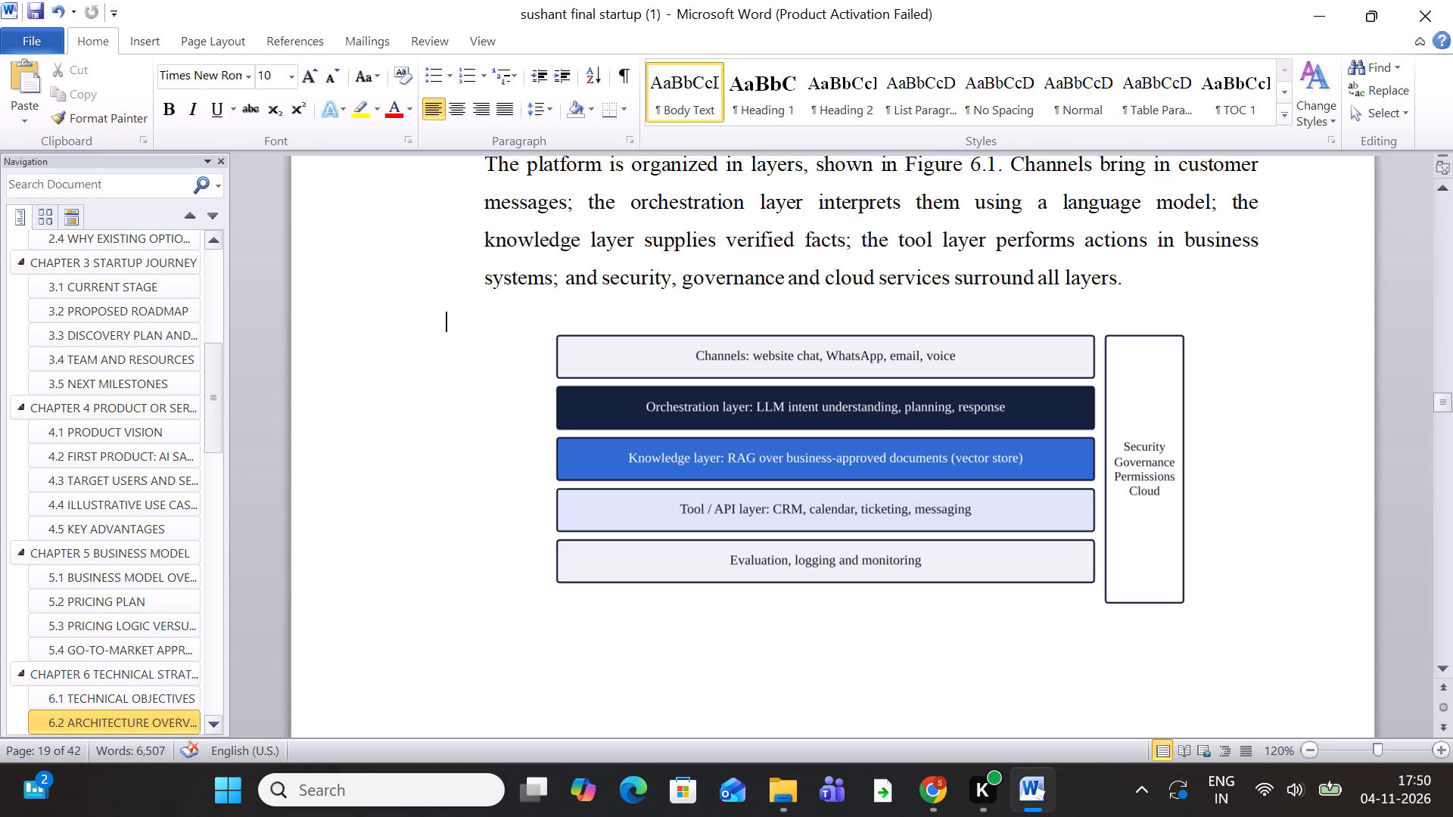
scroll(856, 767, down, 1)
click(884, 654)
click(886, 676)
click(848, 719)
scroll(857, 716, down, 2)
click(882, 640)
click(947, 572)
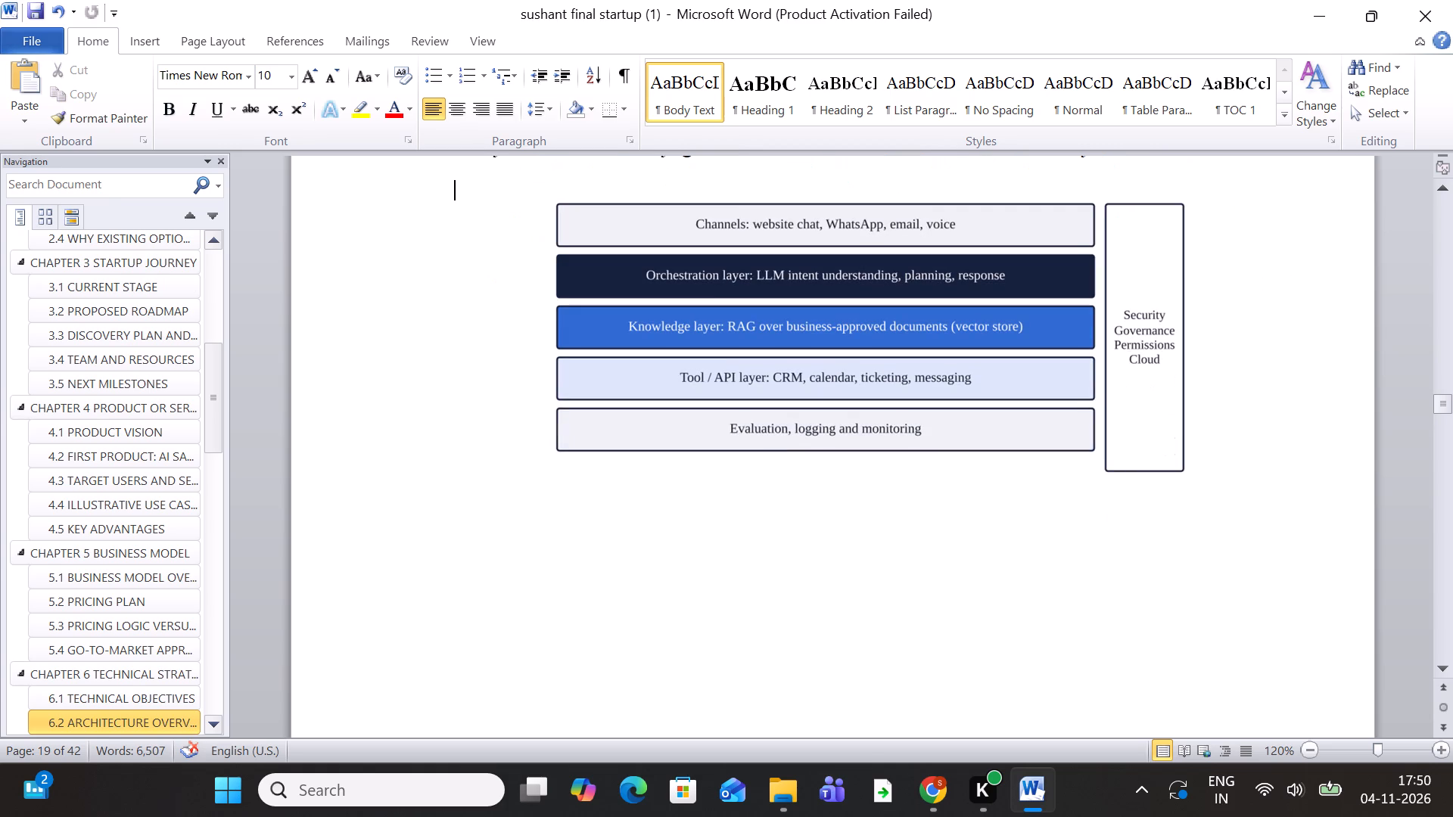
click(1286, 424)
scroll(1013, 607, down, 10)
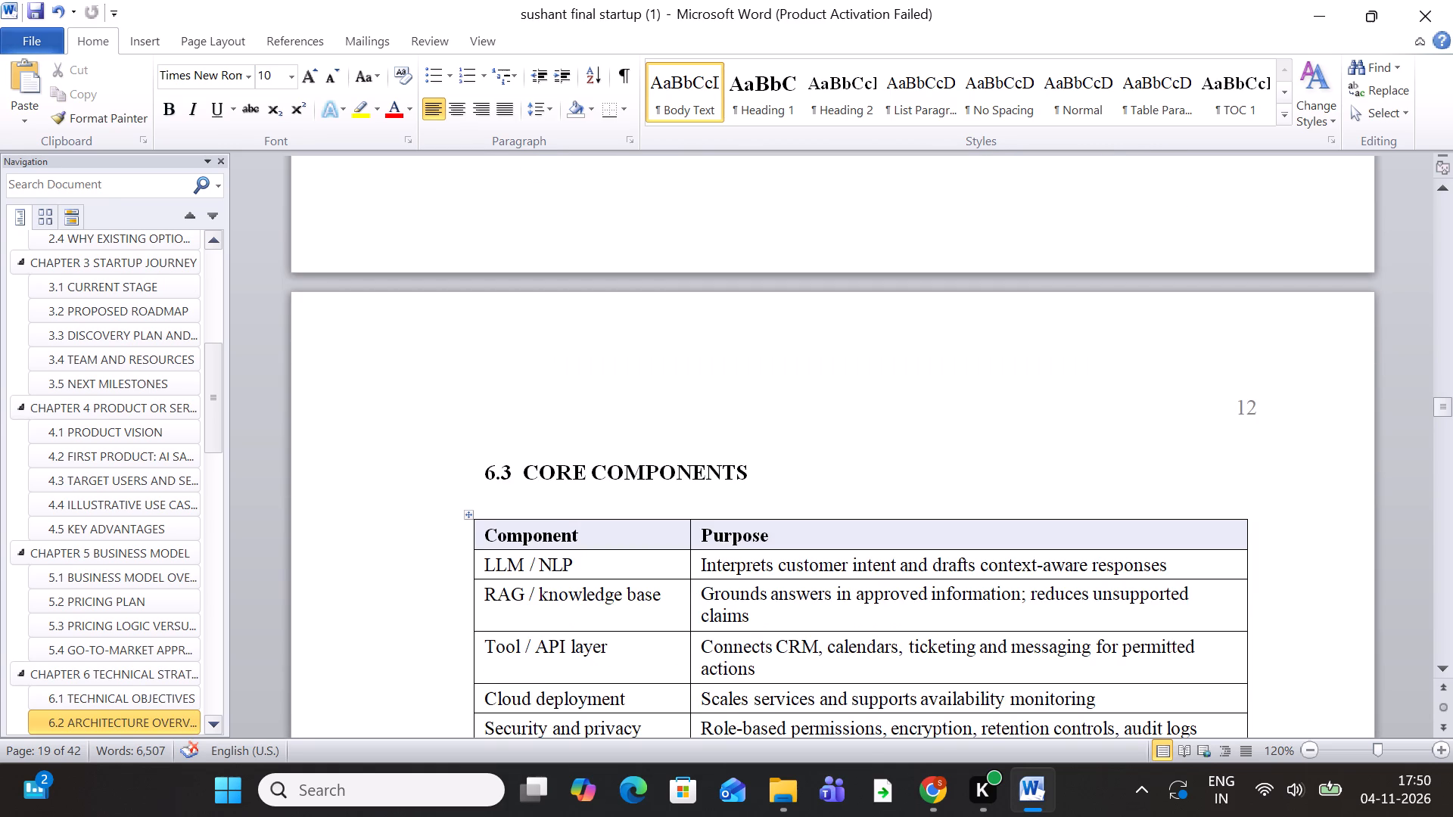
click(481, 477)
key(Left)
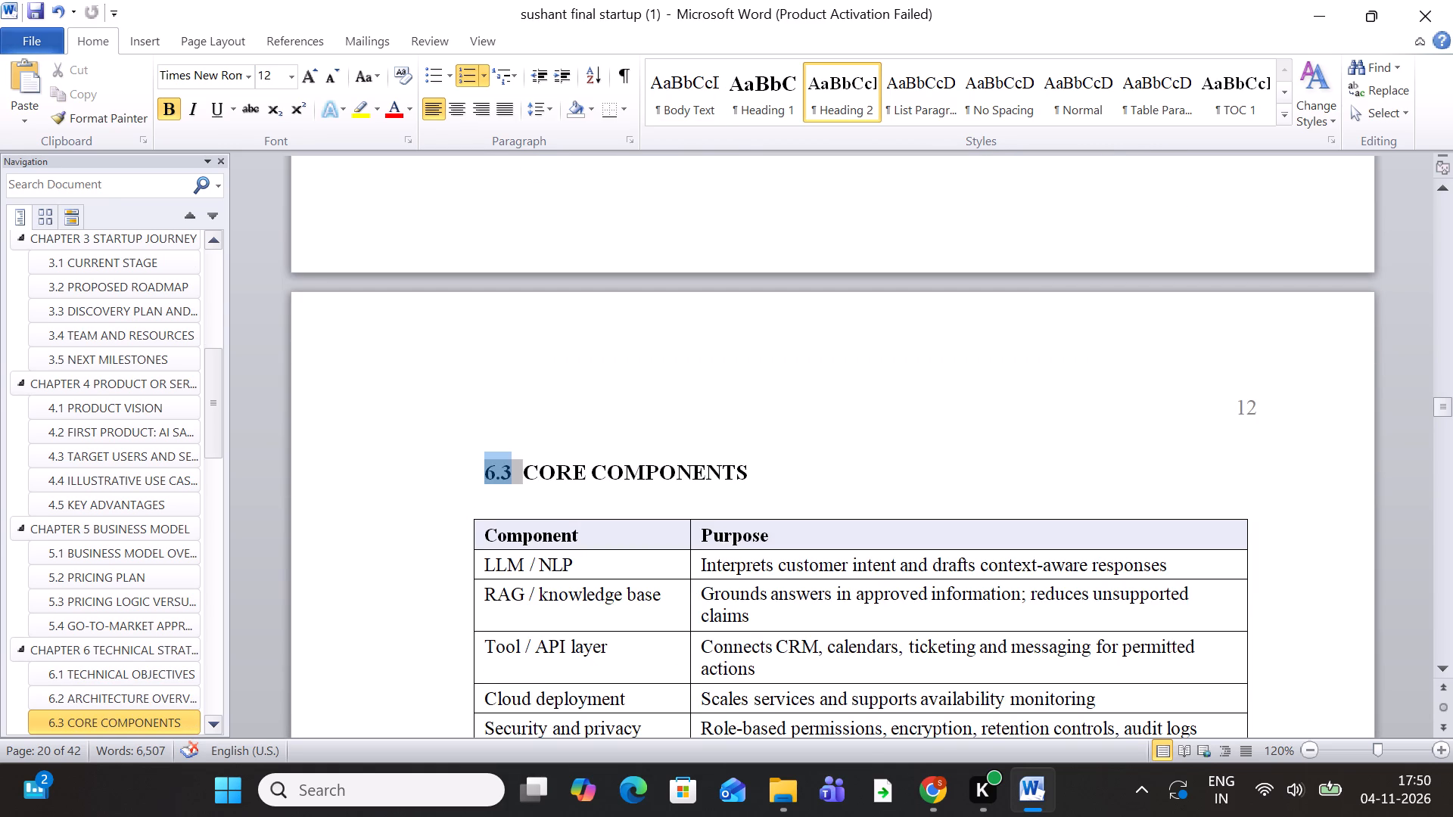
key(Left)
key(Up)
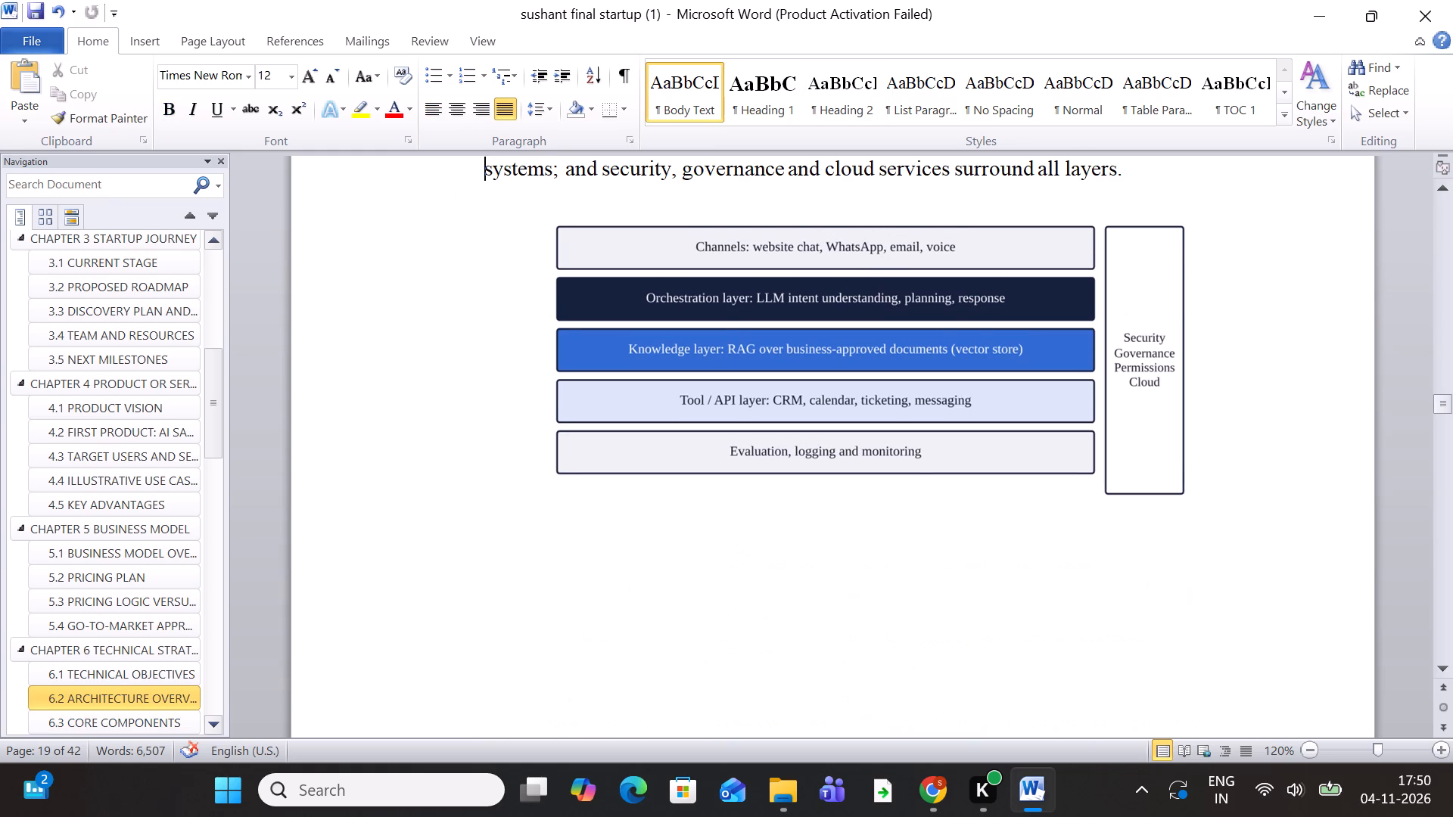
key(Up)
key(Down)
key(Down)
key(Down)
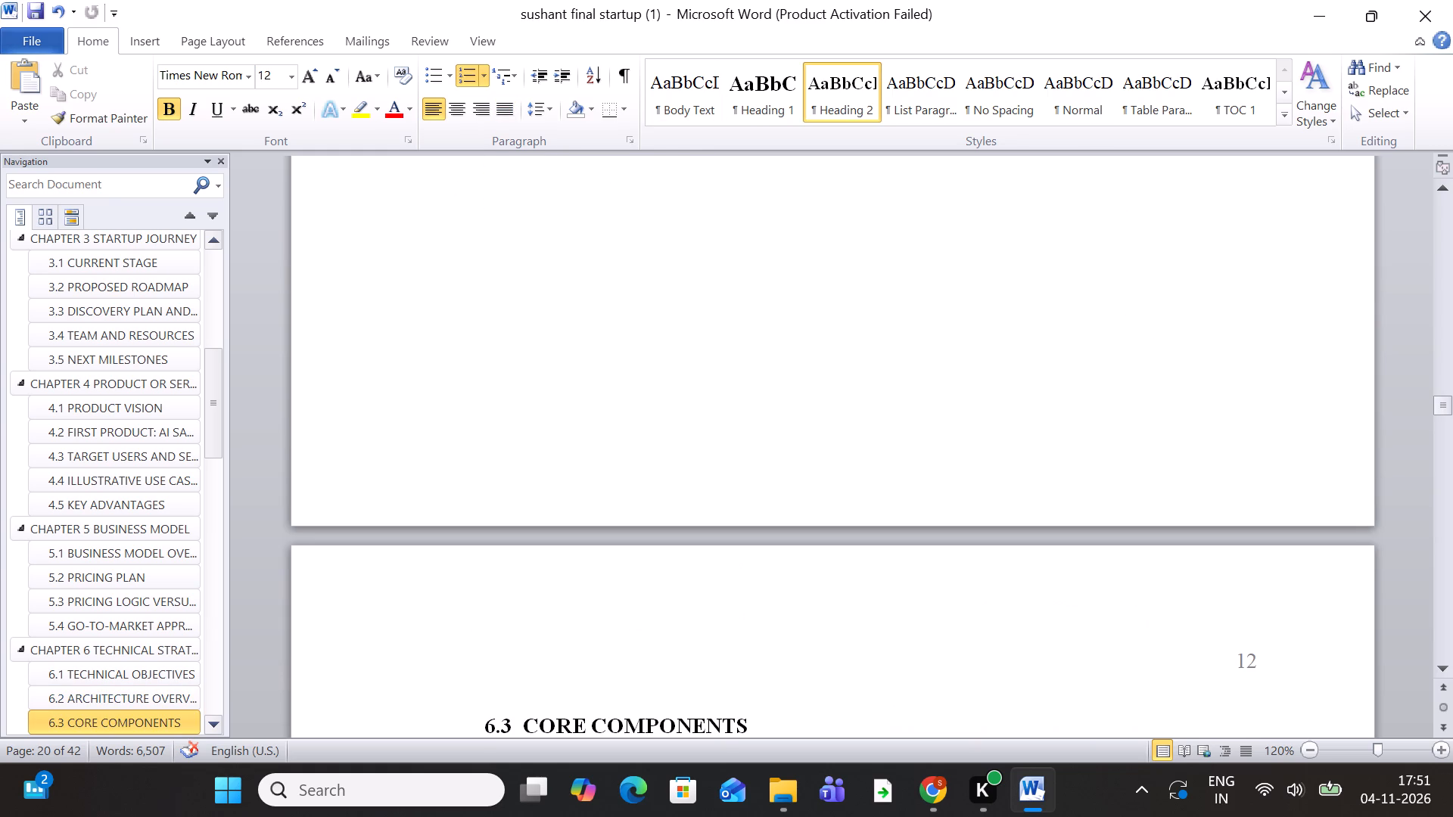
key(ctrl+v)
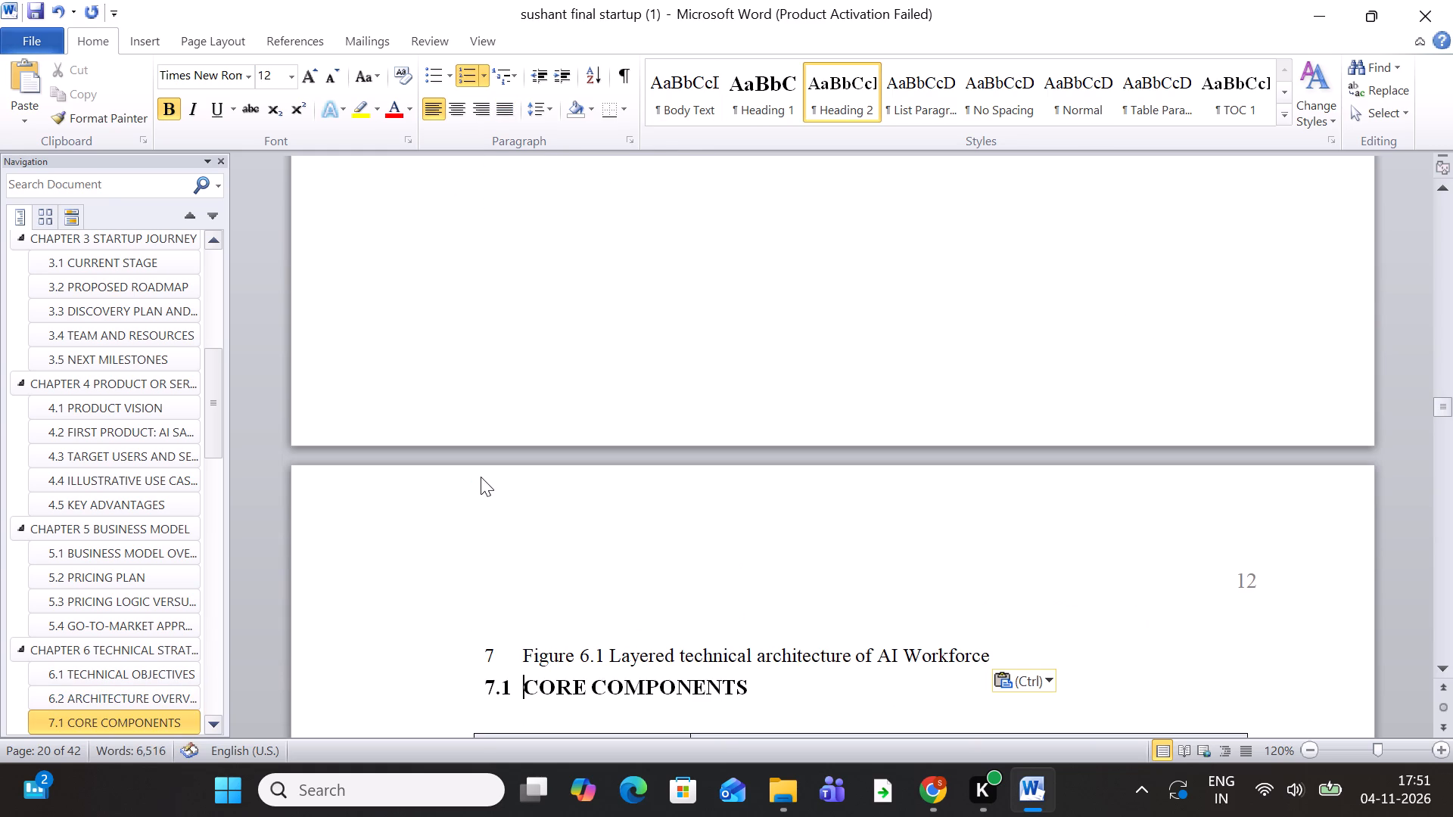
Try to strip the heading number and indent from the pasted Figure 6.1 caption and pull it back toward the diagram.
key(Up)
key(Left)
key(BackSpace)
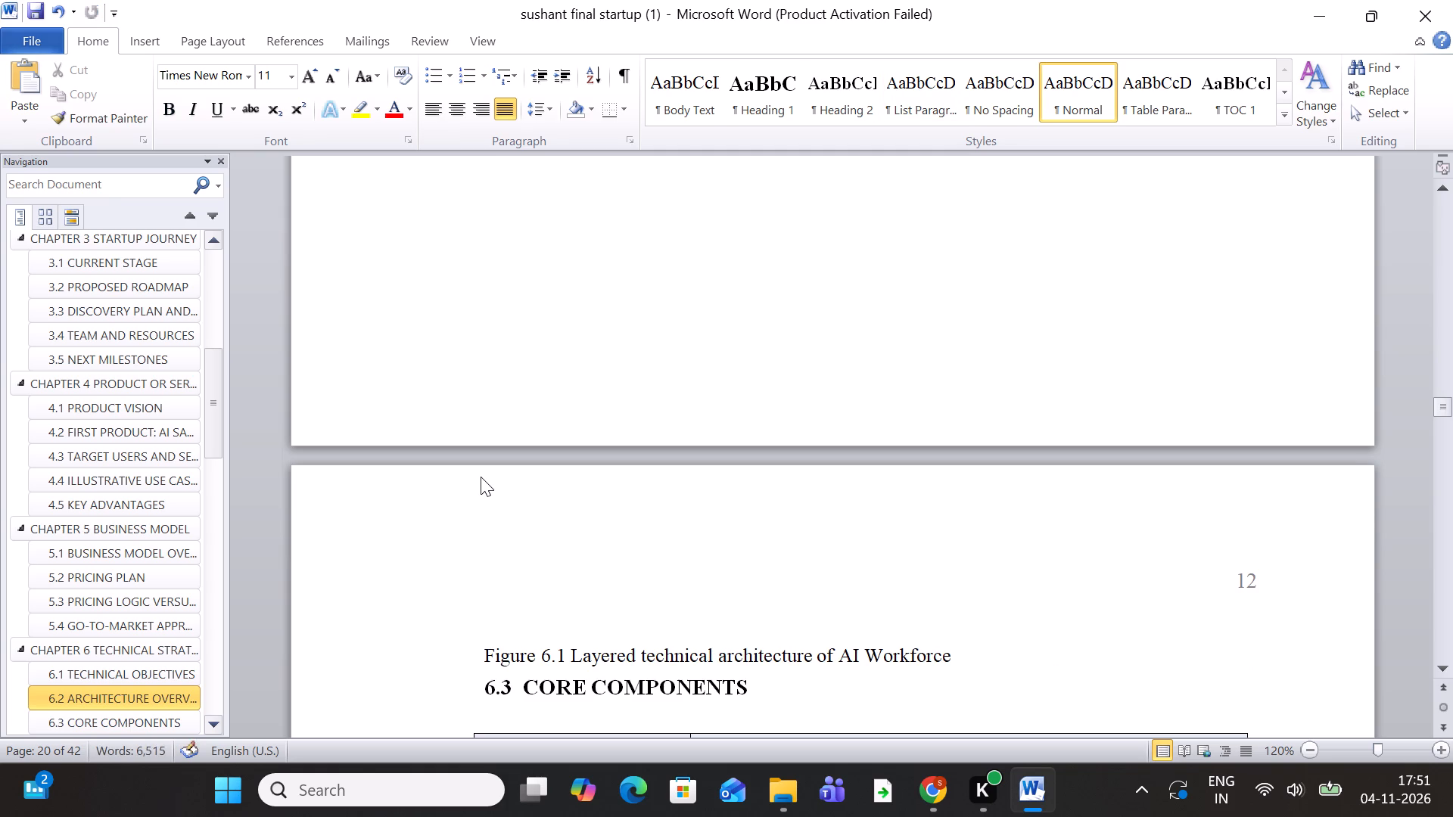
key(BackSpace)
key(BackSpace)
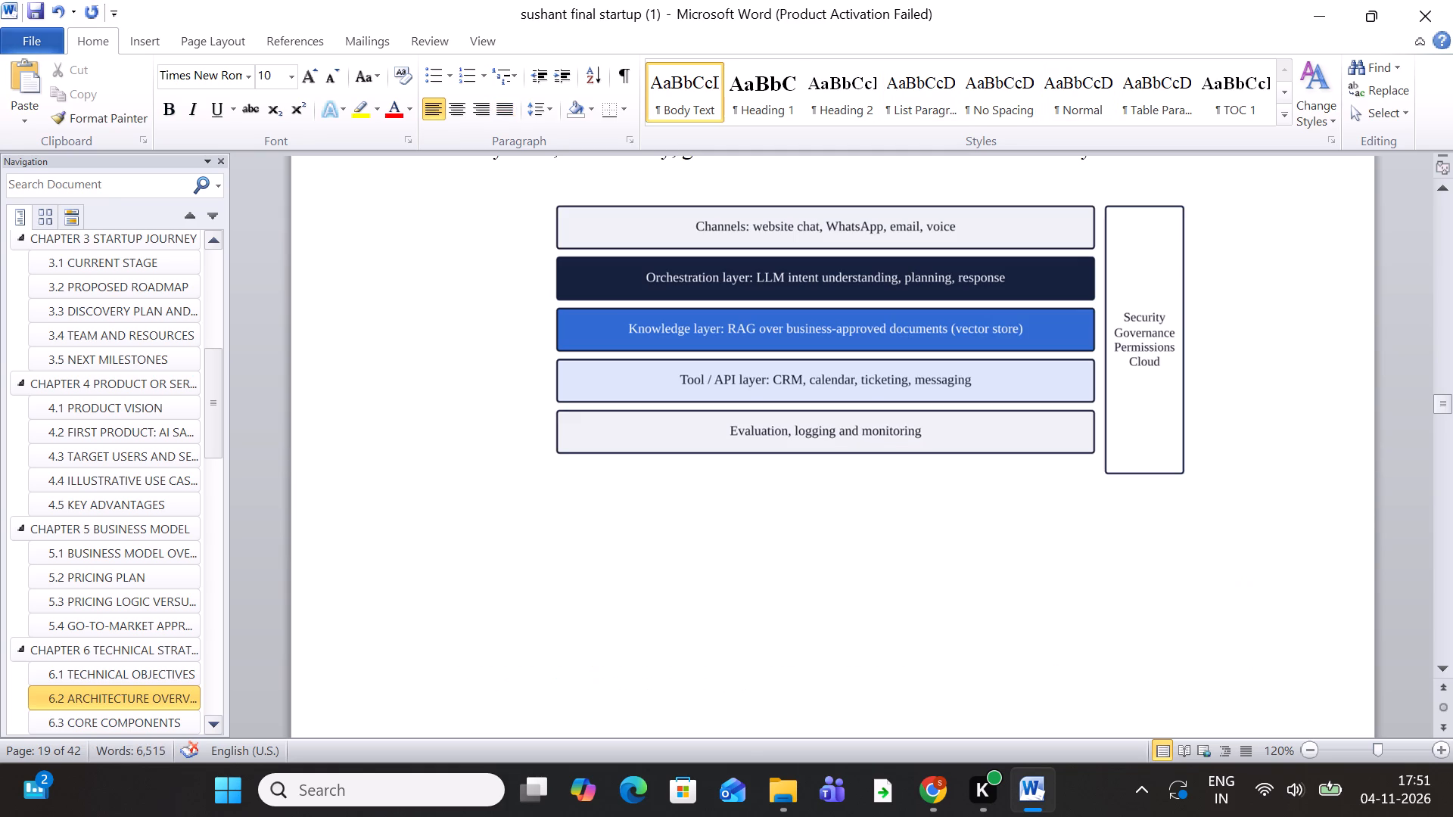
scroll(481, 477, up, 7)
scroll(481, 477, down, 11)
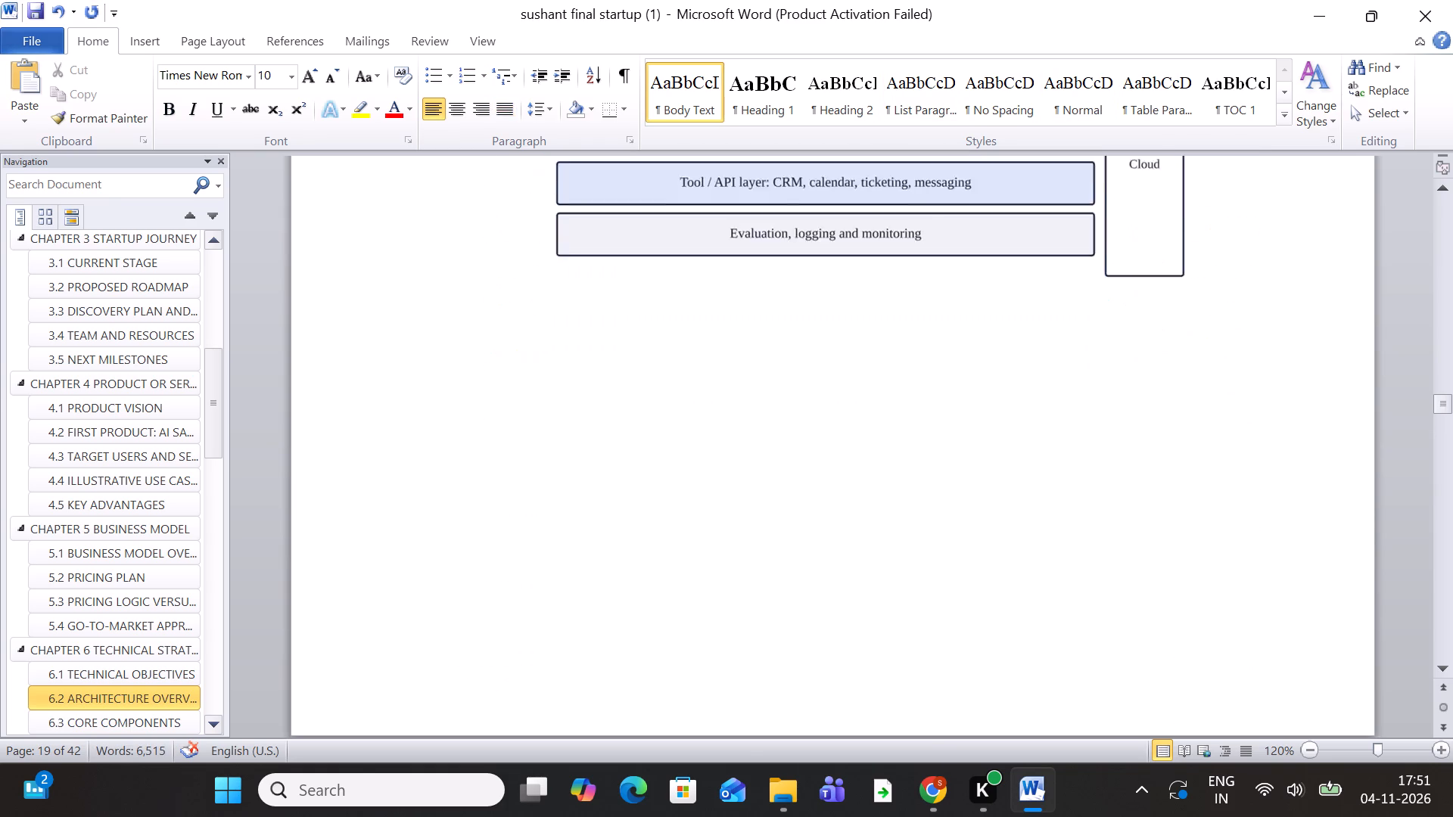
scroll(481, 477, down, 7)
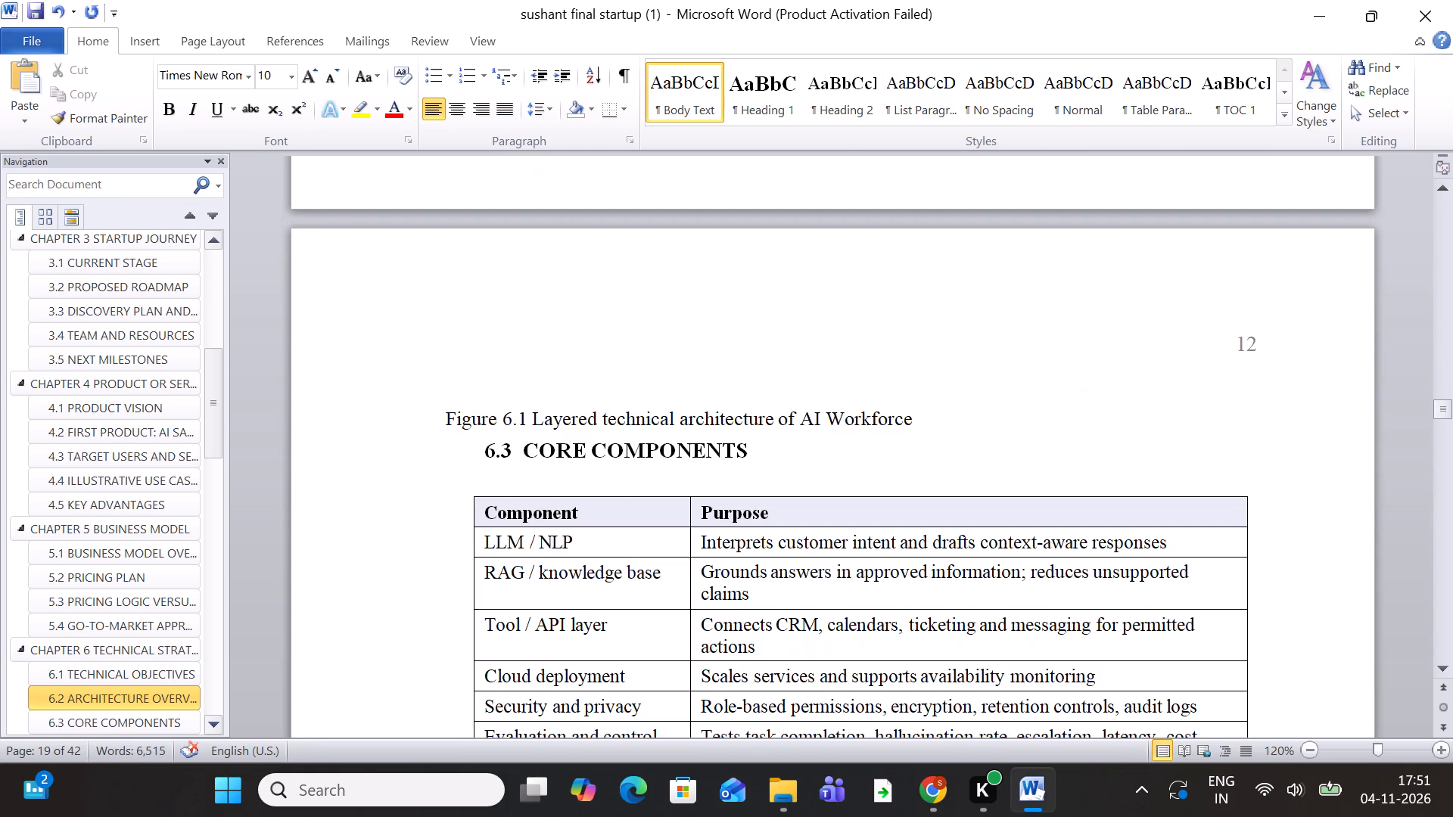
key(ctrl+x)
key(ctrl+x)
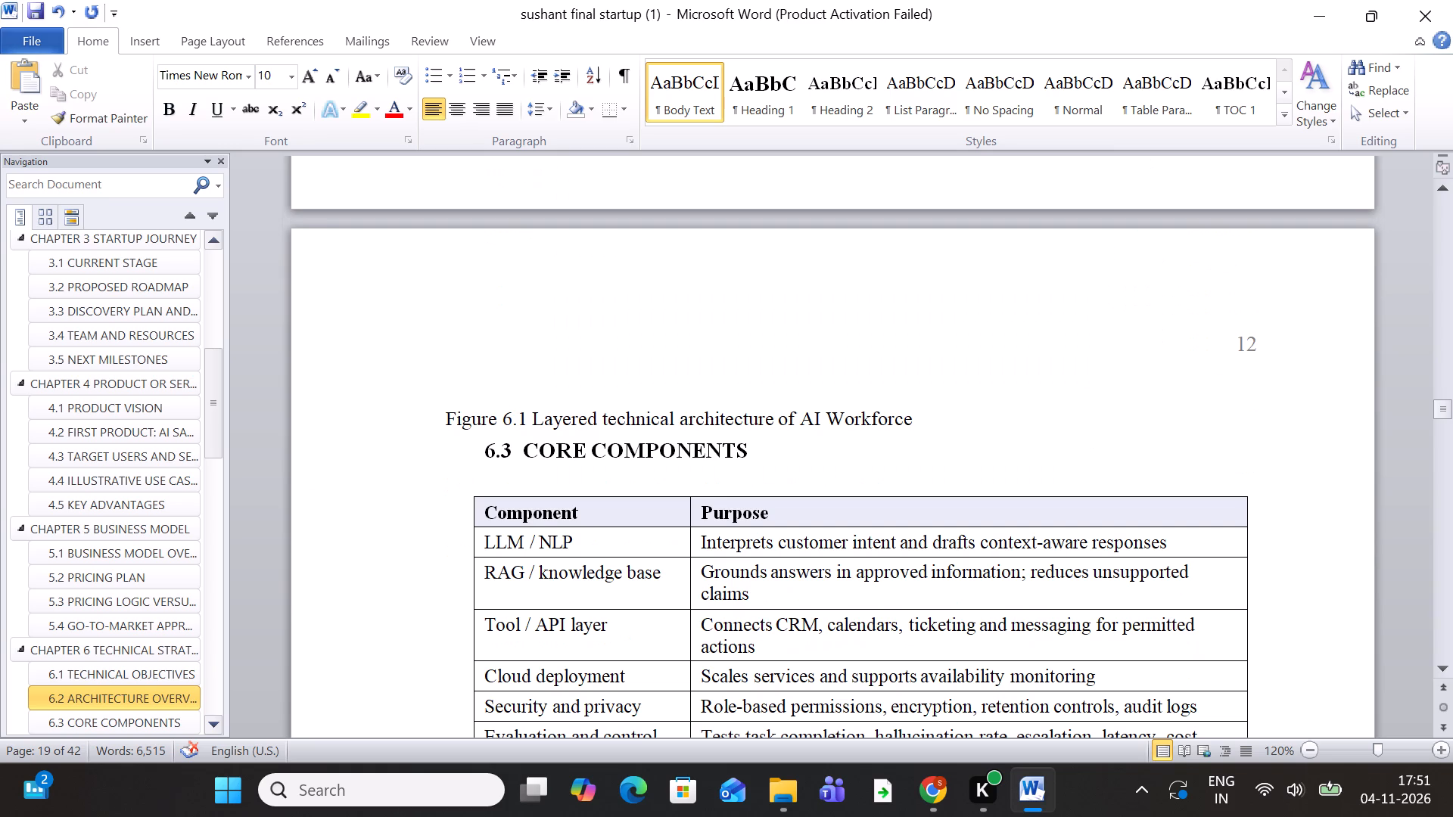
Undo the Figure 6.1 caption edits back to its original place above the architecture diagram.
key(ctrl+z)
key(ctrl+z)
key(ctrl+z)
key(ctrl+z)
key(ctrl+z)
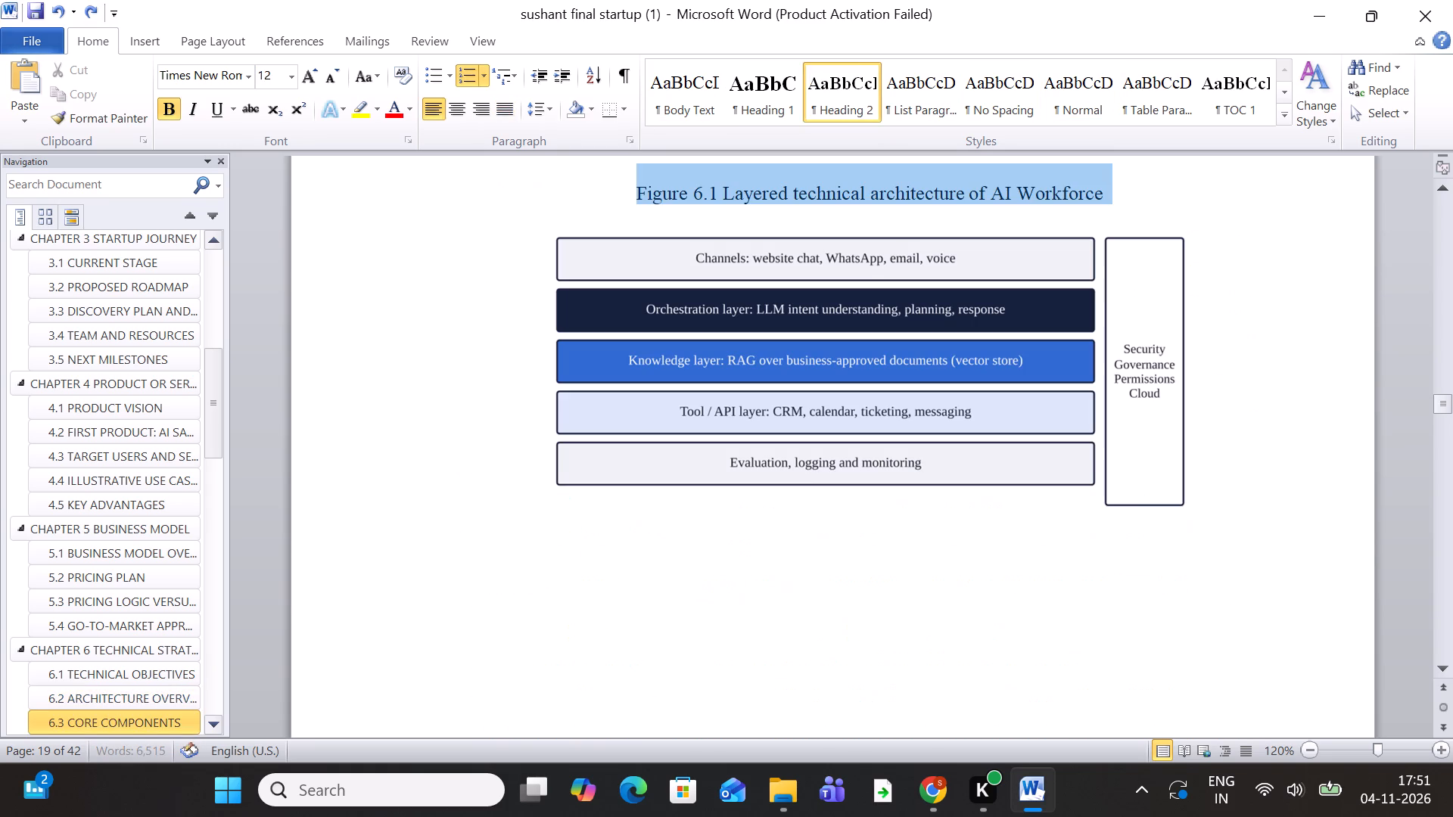
Move the Figure 6.1 layered architecture diagram above its caption, onto new blank lines after the section 6.2 paragraph.
click(481, 477)
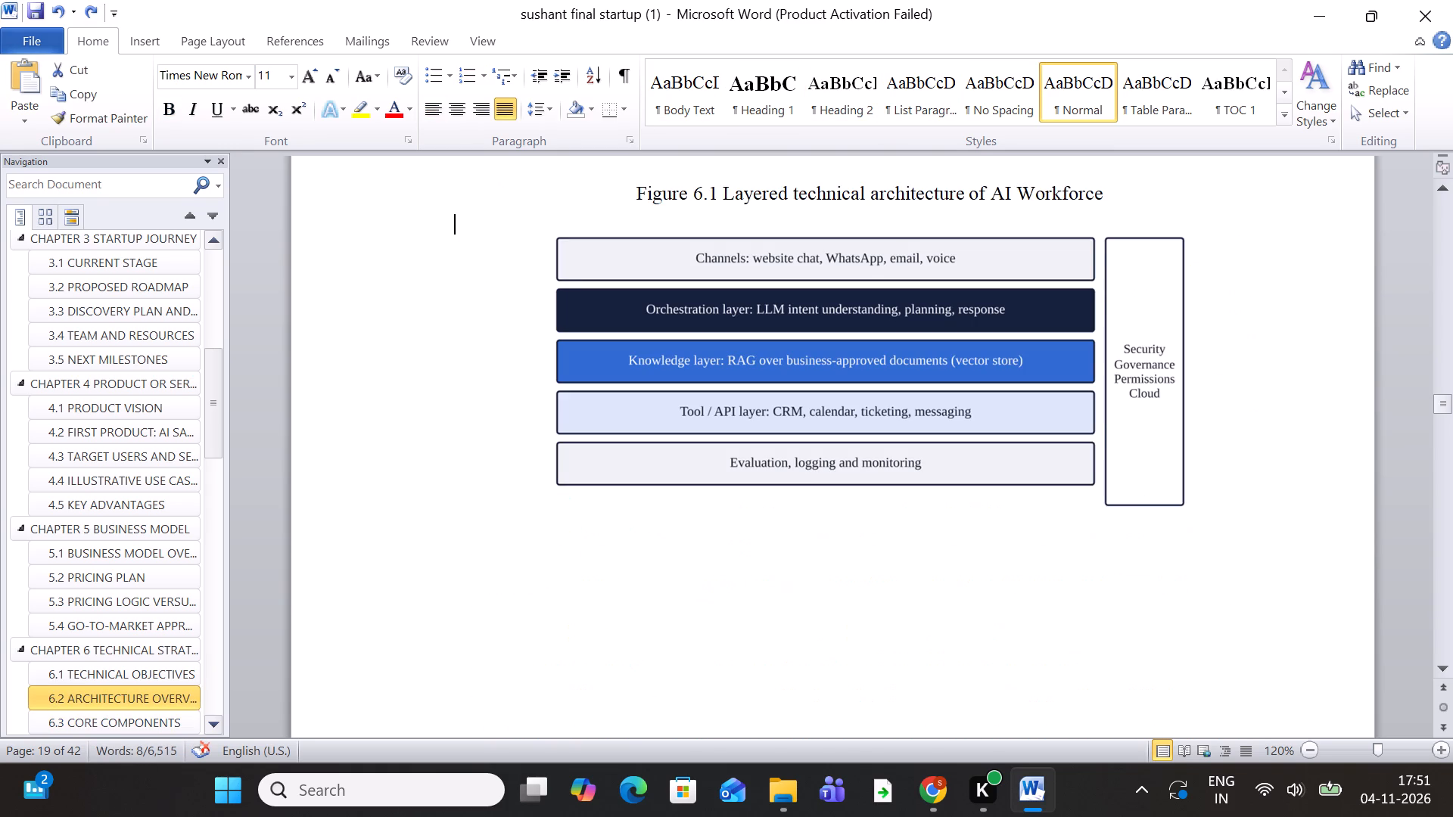
scroll(679, 430, up, 3)
click(669, 544)
click(739, 558)
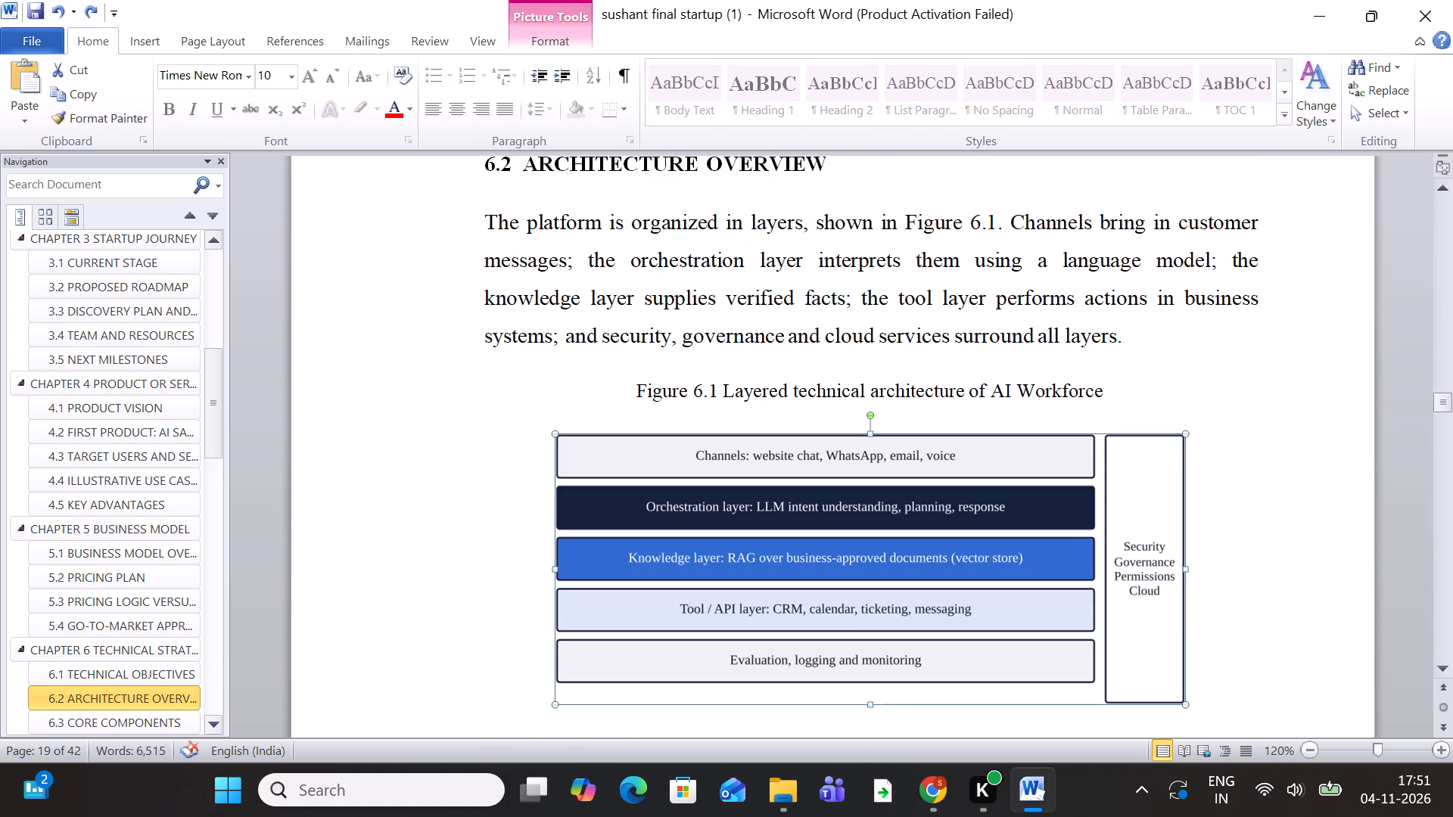
click(760, 529)
click(777, 507)
click(758, 608)
key(ctrl+x)
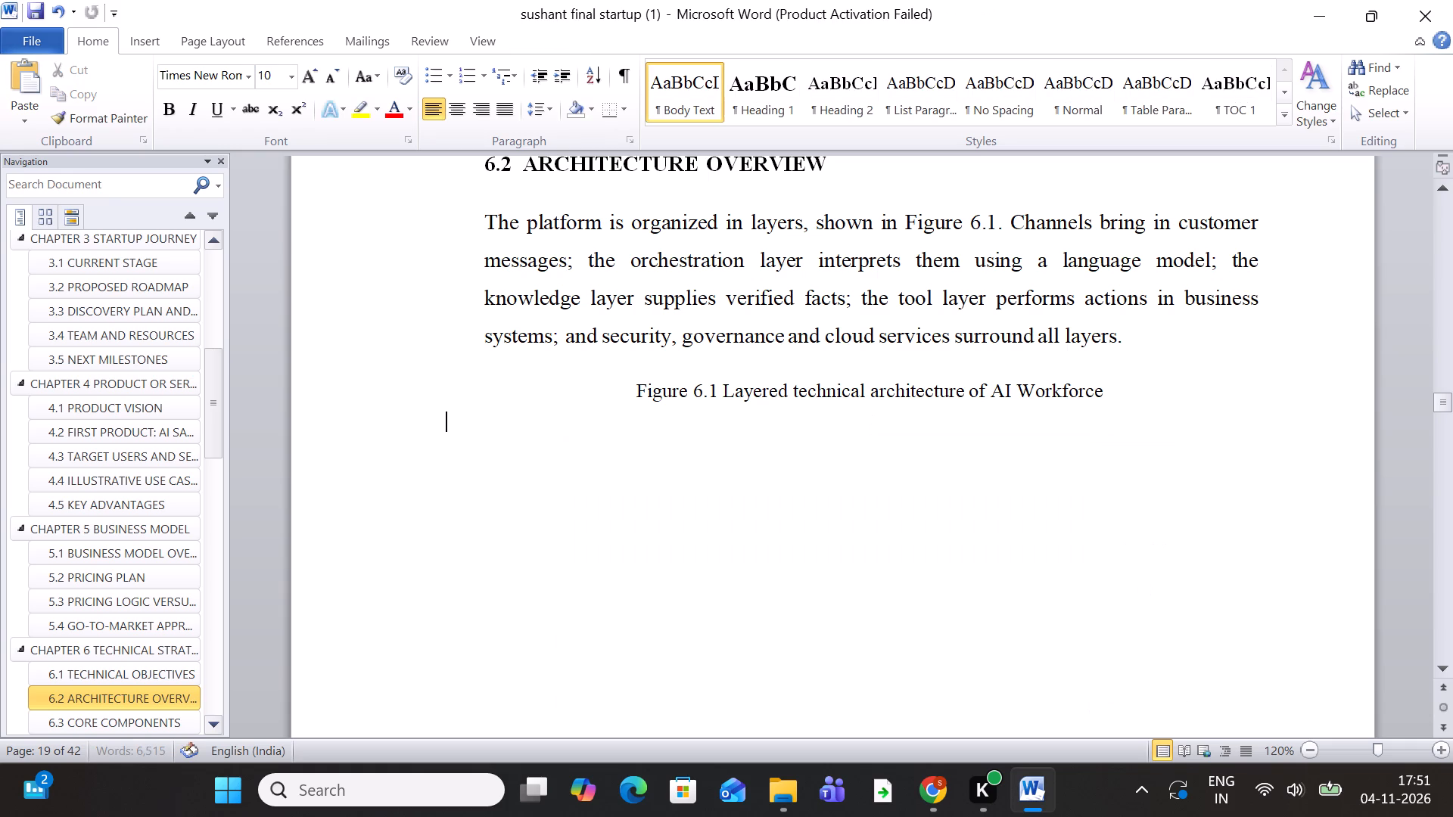
drag(638, 362, 640, 371)
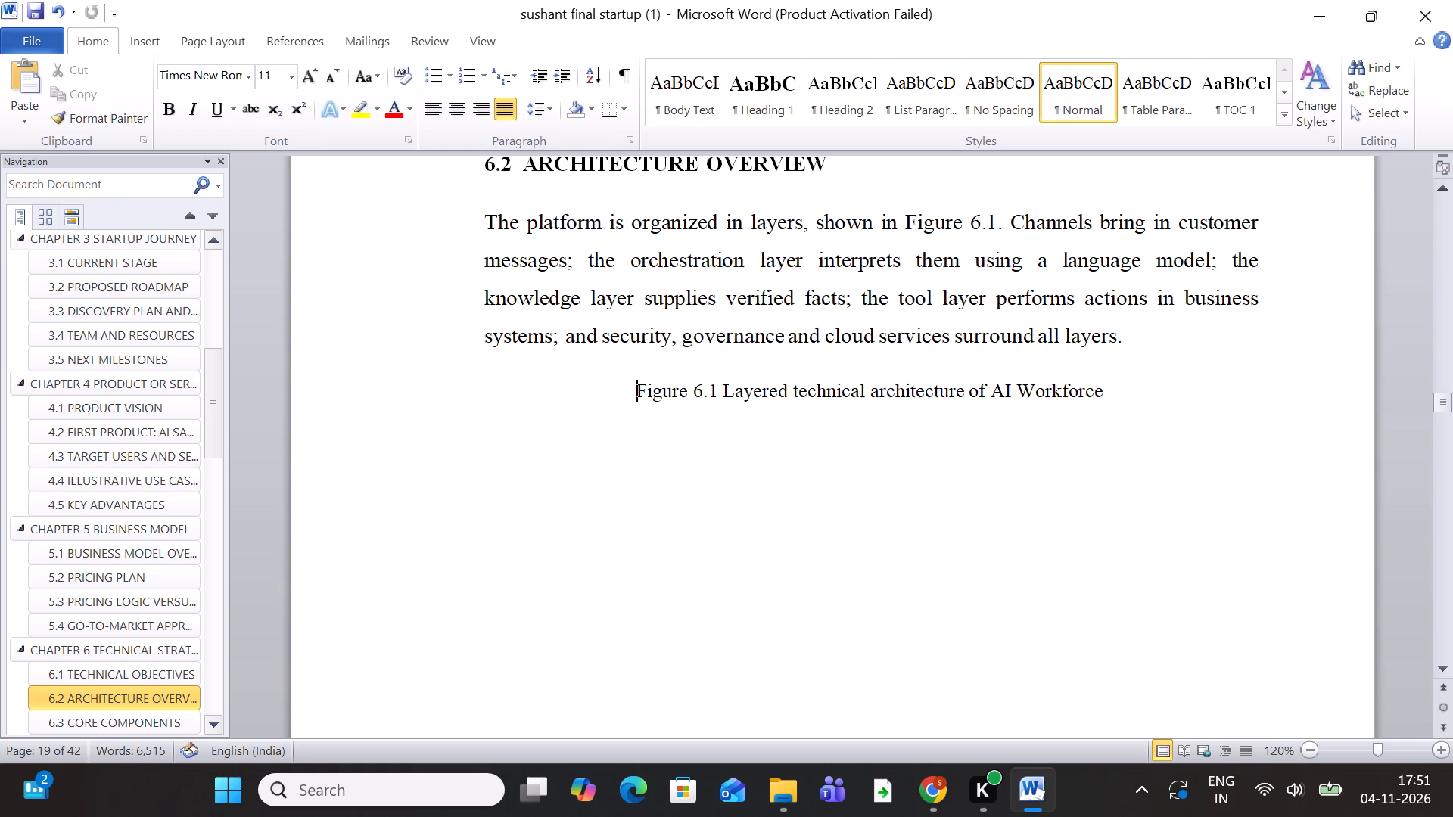
click(1145, 349)
key(Return)
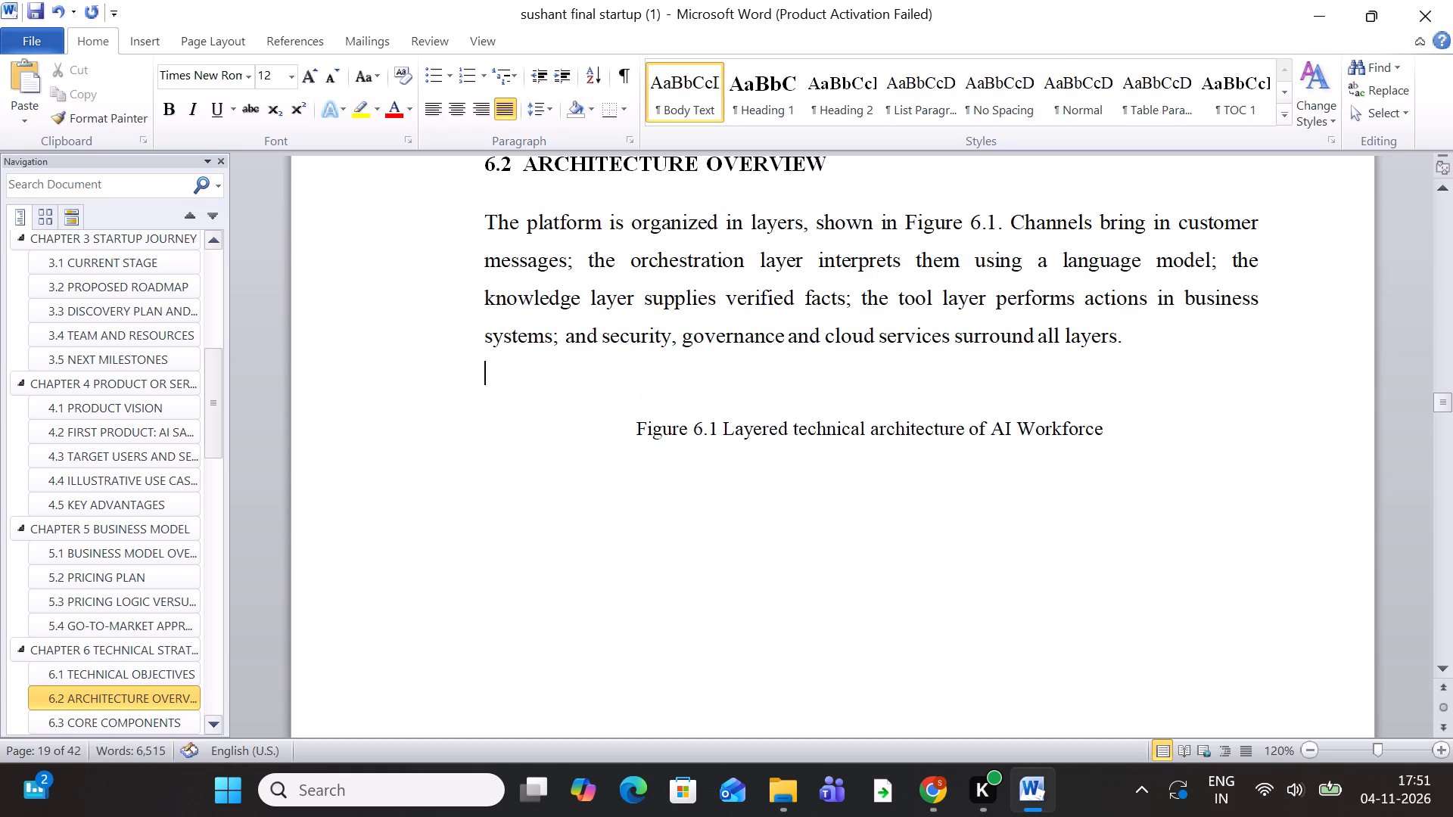
key(Return)
key(Return)
key(Return)
key(Return)
key(ctrl+v)
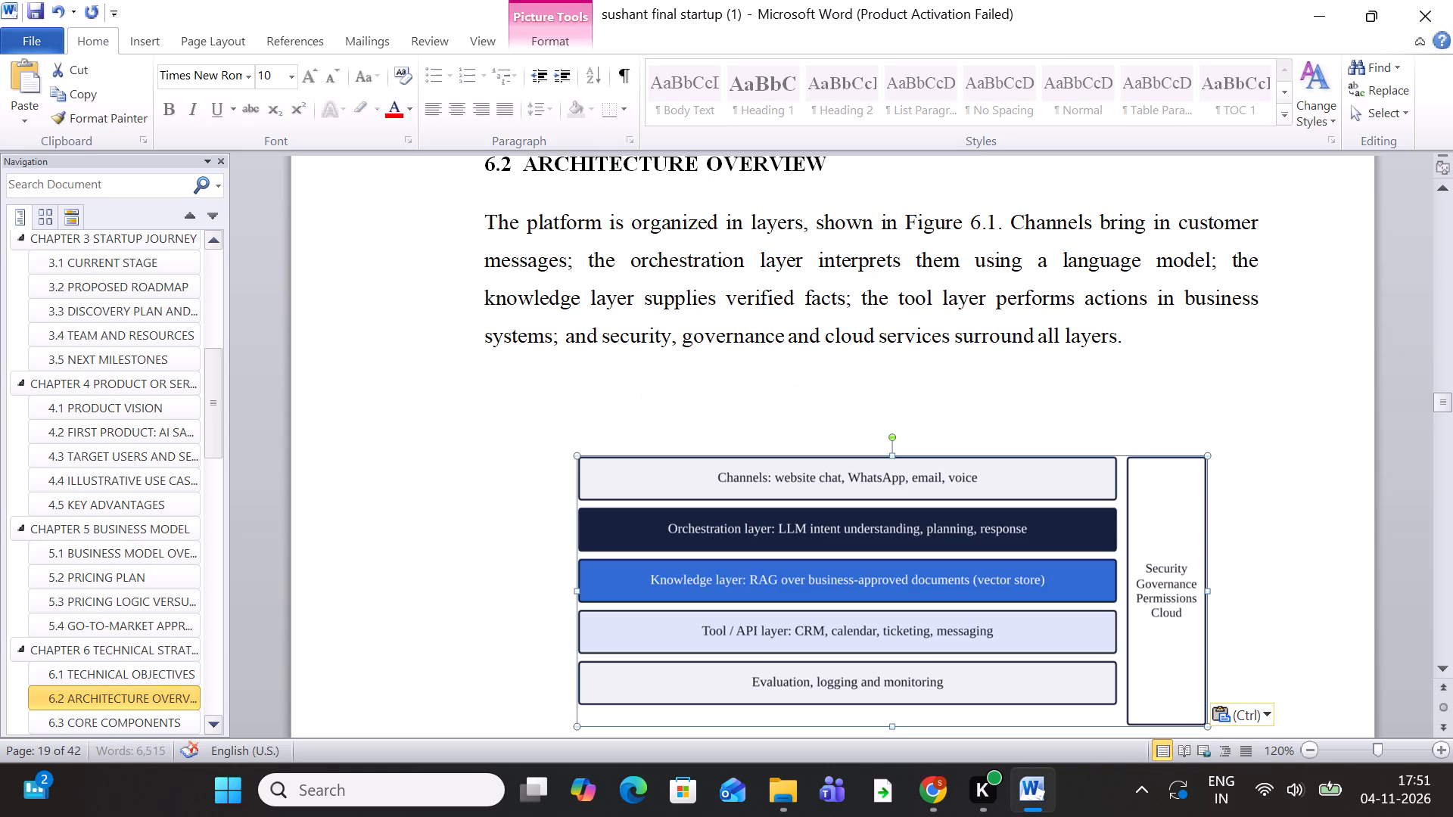
Delete the extra blank lines between the section 6.2 paragraph and the Figure 6.1 caption.
scroll(1145, 351, down, 4)
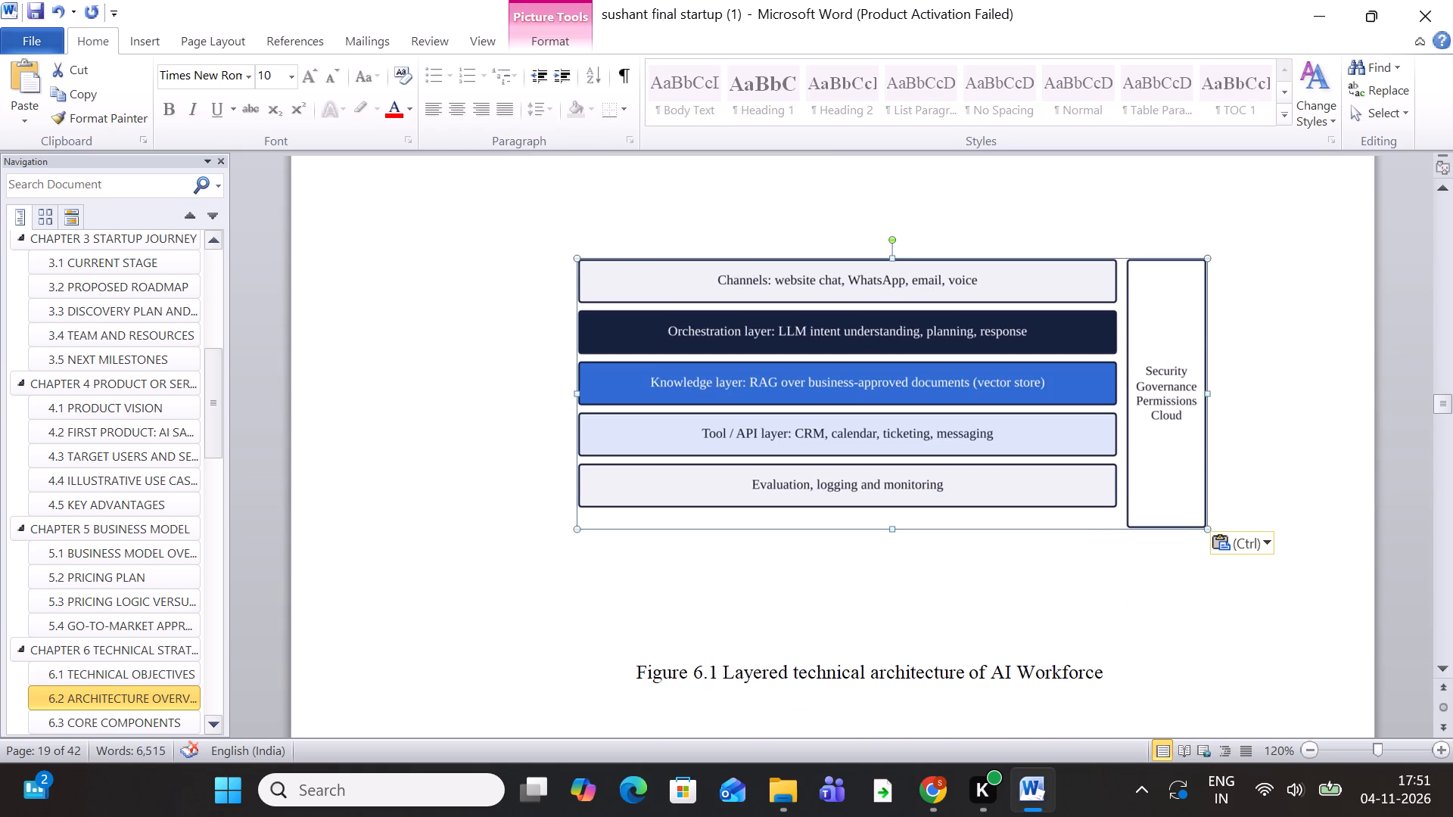
click(631, 616)
scroll(633, 615, up, 1)
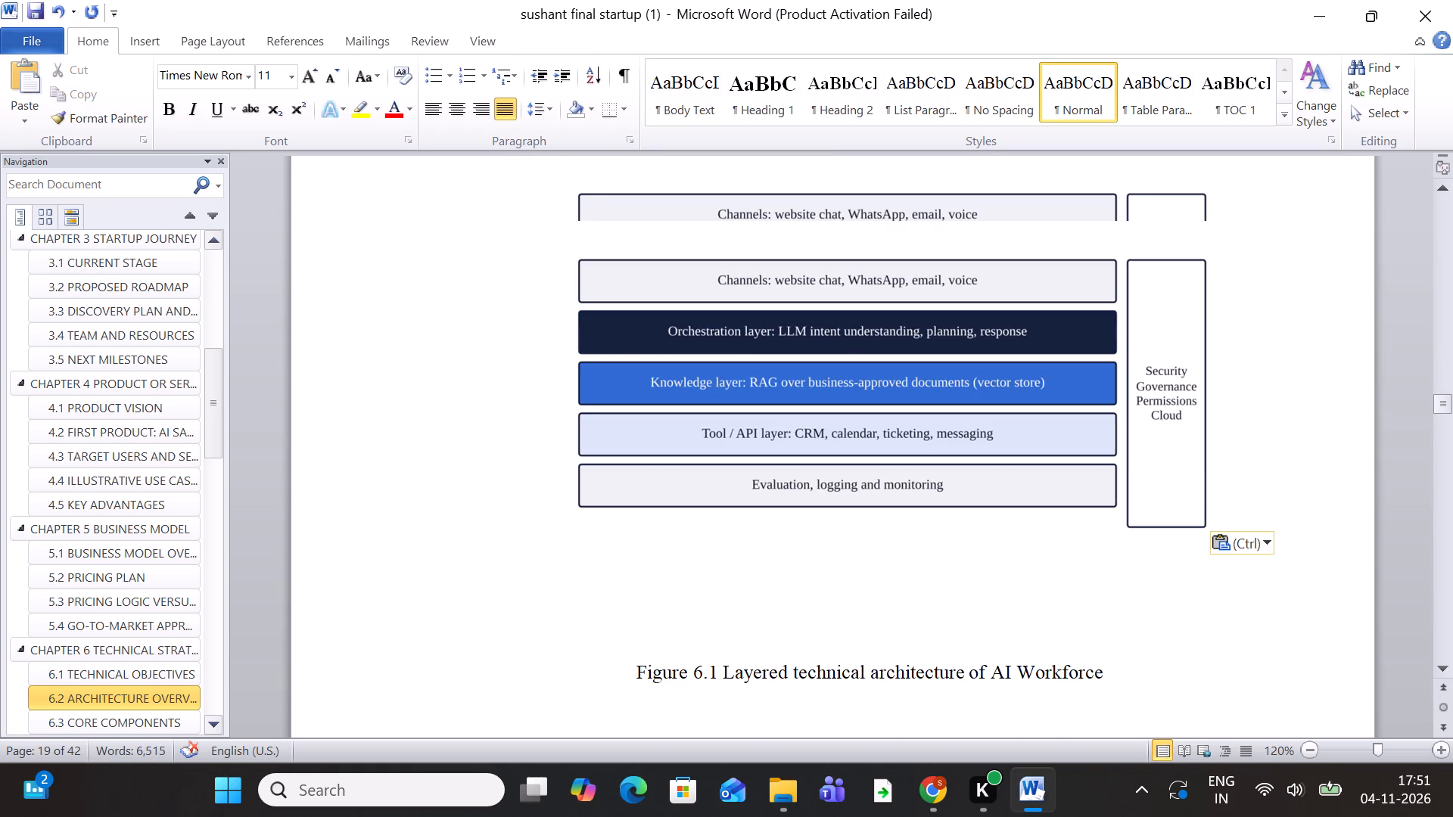
key(BackSpace)
key(BackSpace)
key(BackSpace)
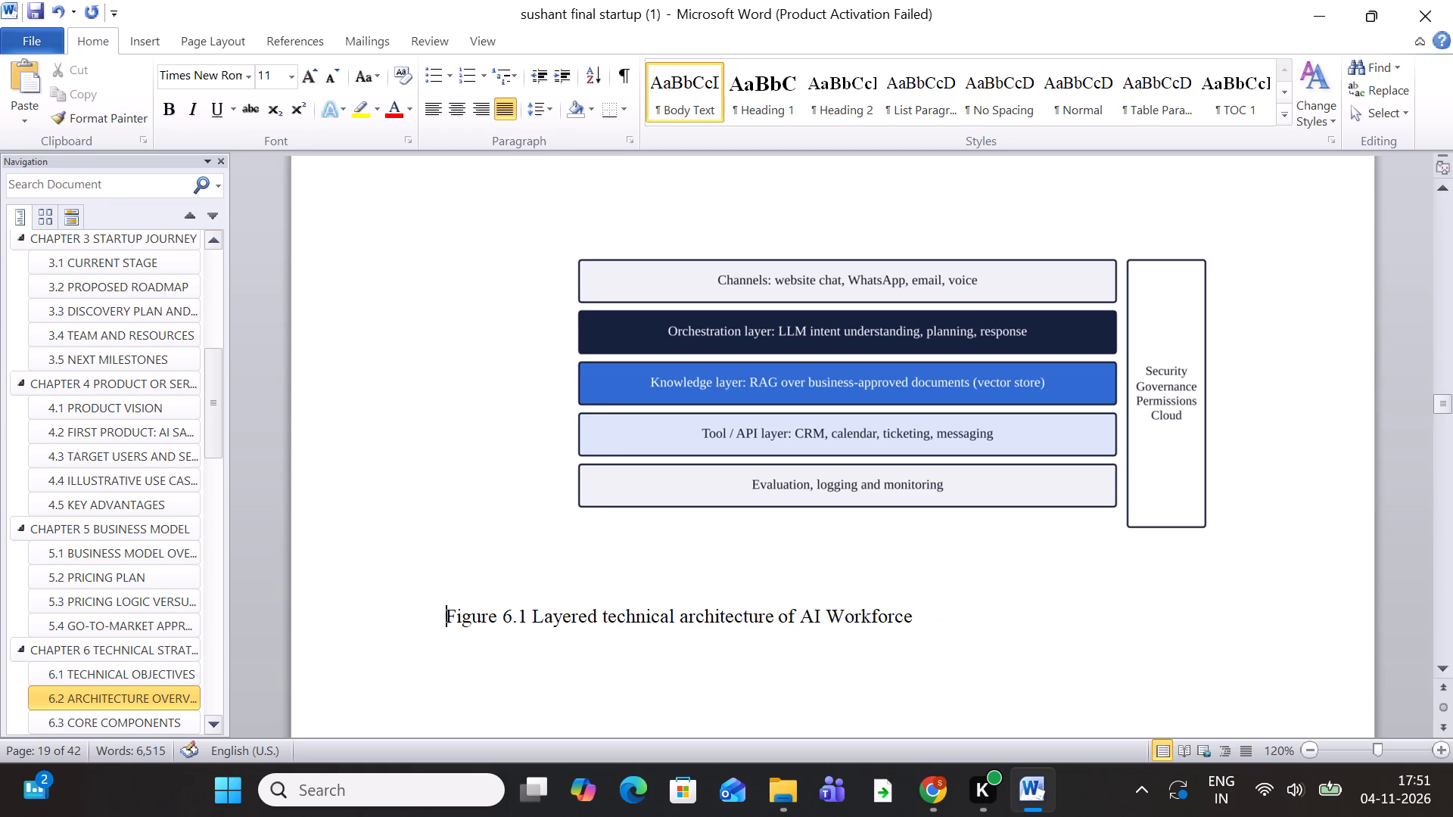
key(BackSpace)
key(BackSpace)
scroll(633, 615, up, 2)
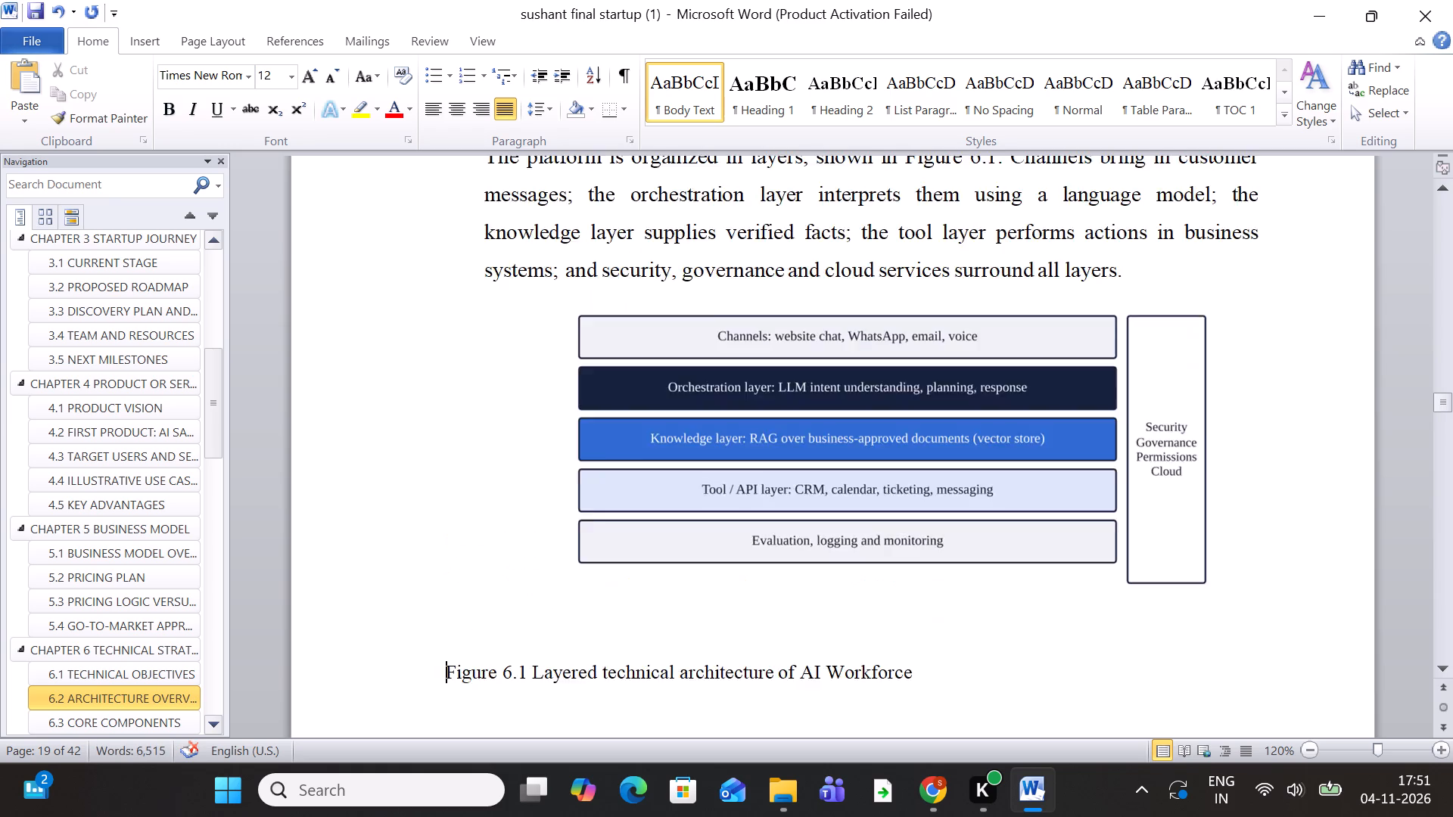
scroll(633, 615, up, 2)
scroll(635, 615, down, 3)
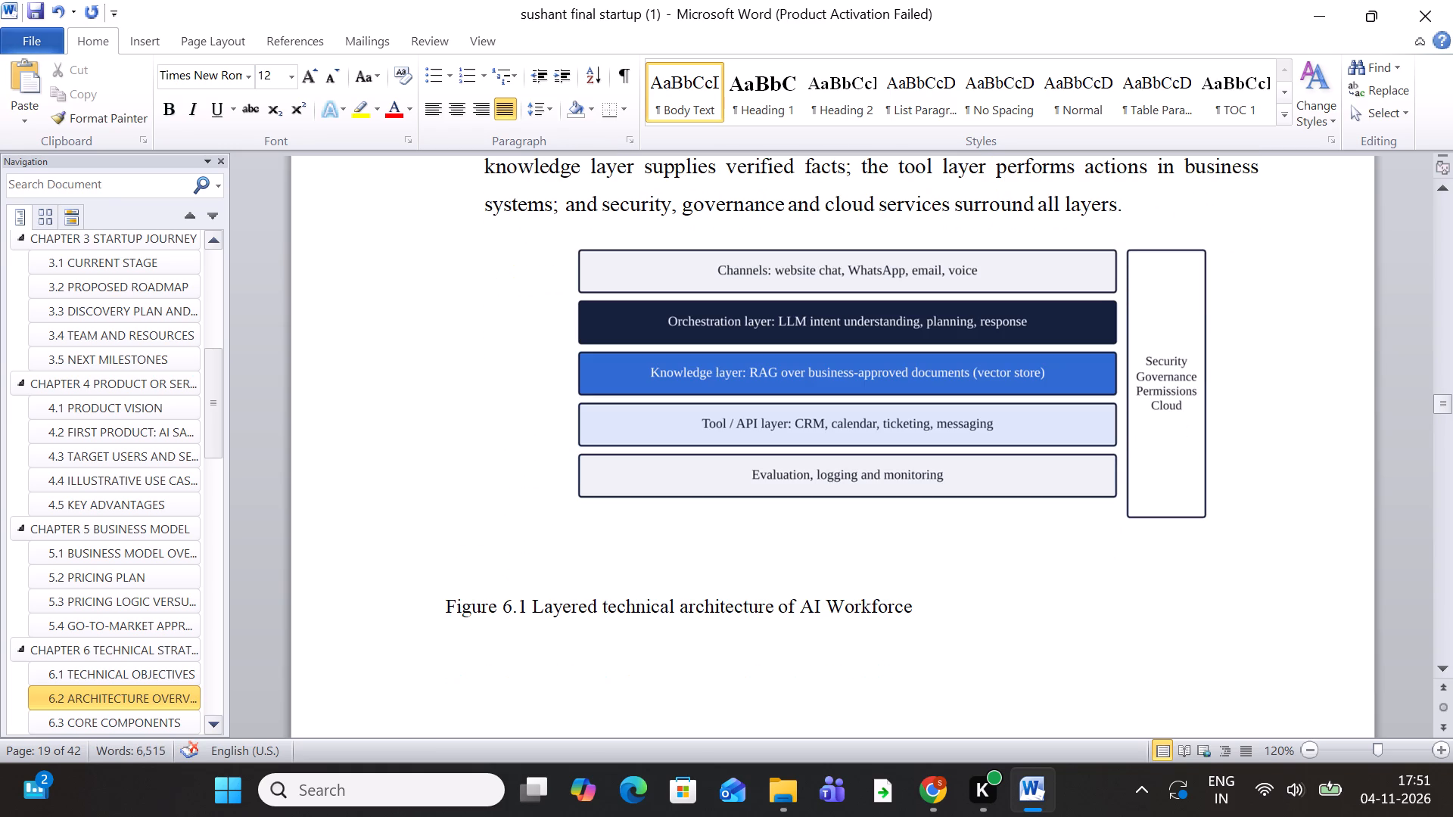
Centre the Figure 6.1 caption below the architecture diagram.
drag(450, 607, 865, 636)
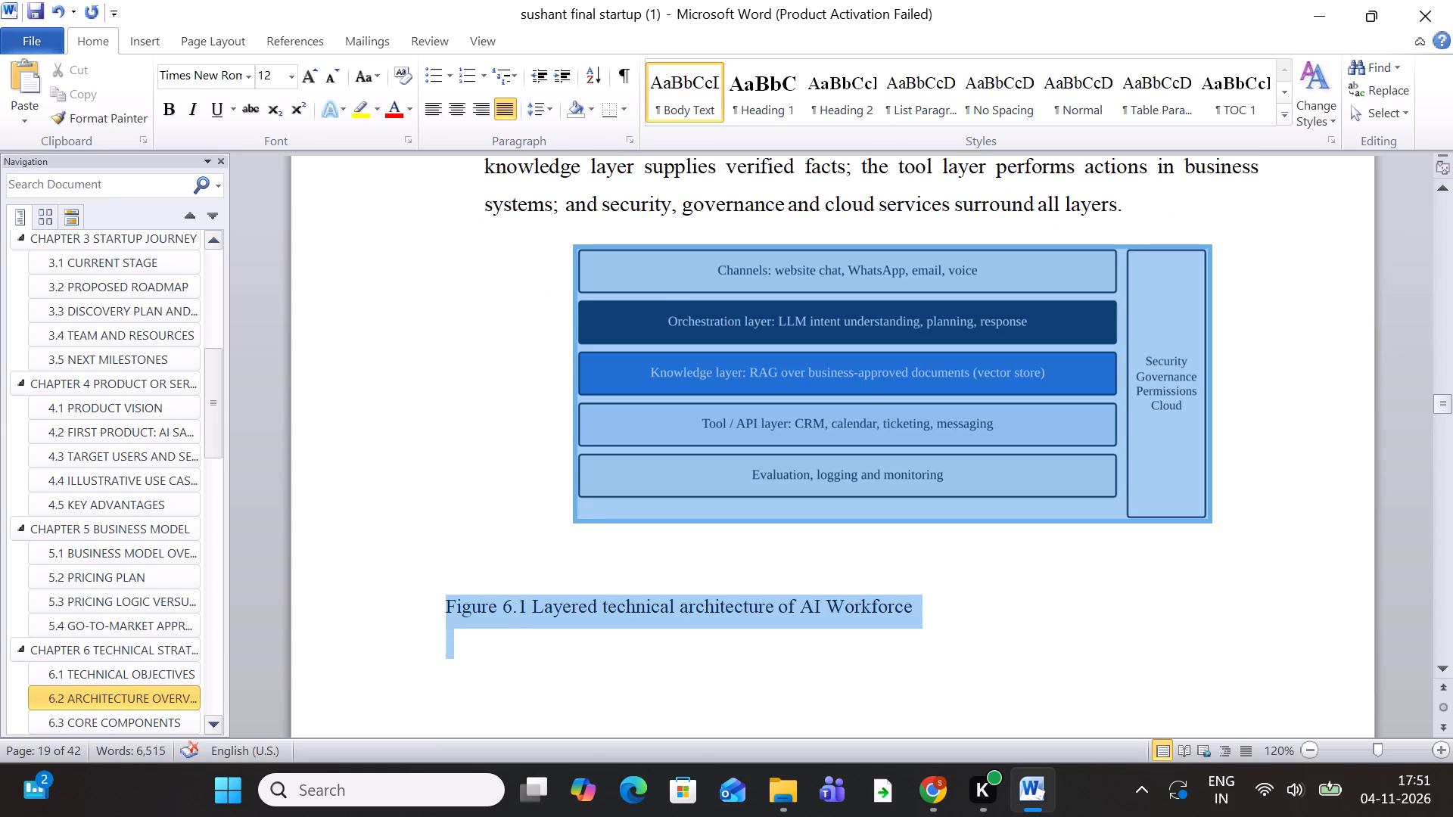
drag(865, 636, 909, 607)
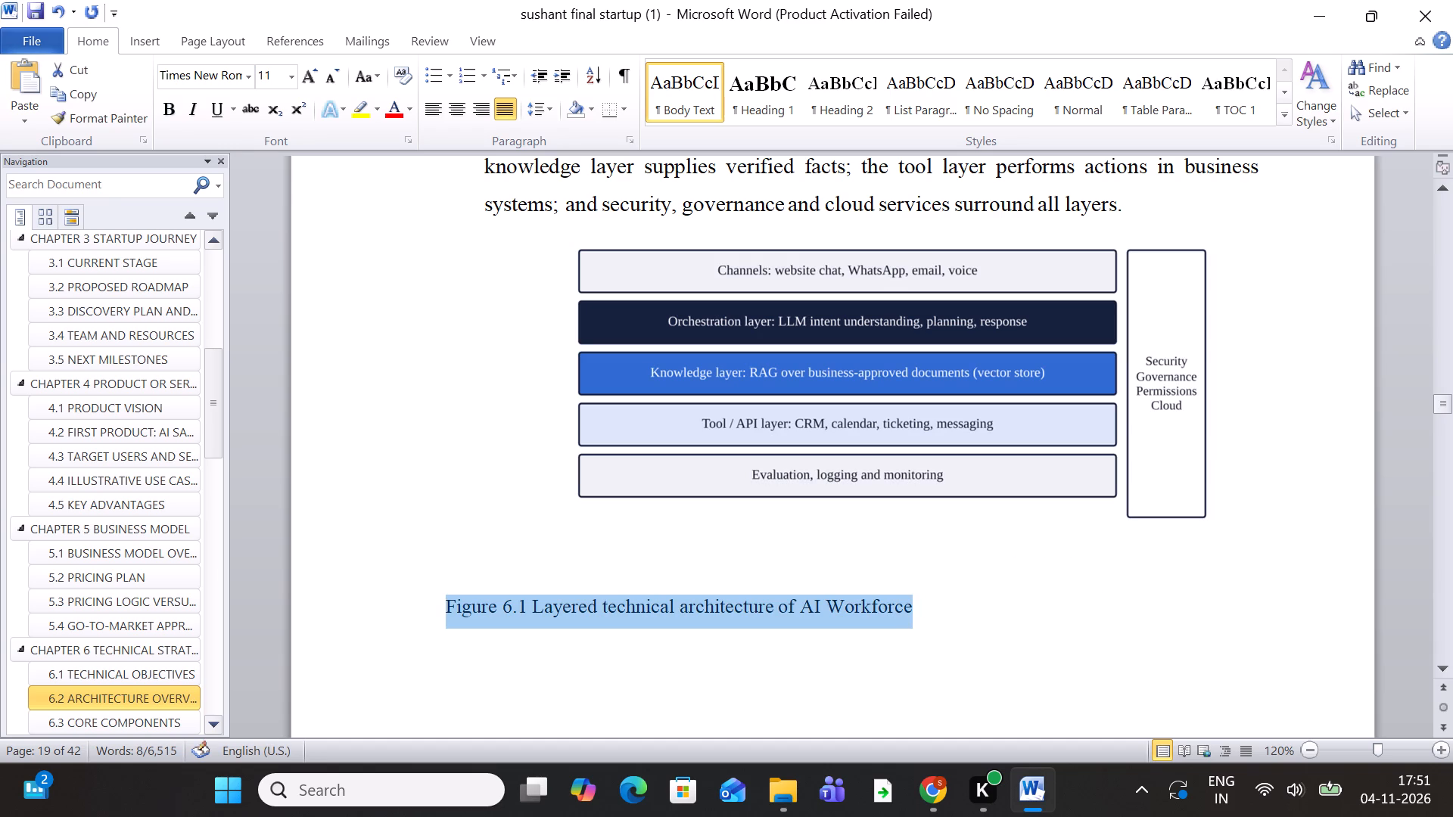
click(453, 117)
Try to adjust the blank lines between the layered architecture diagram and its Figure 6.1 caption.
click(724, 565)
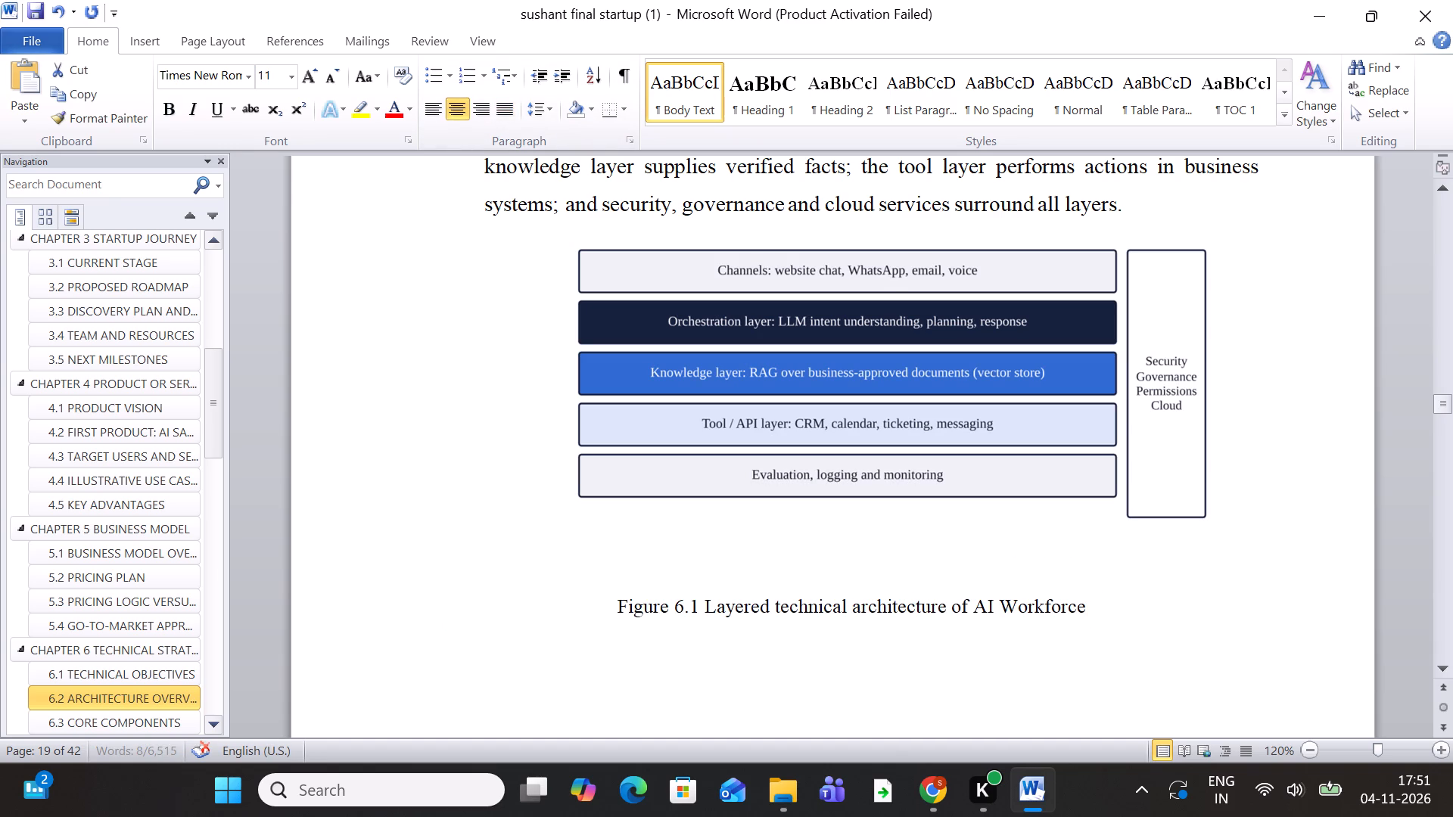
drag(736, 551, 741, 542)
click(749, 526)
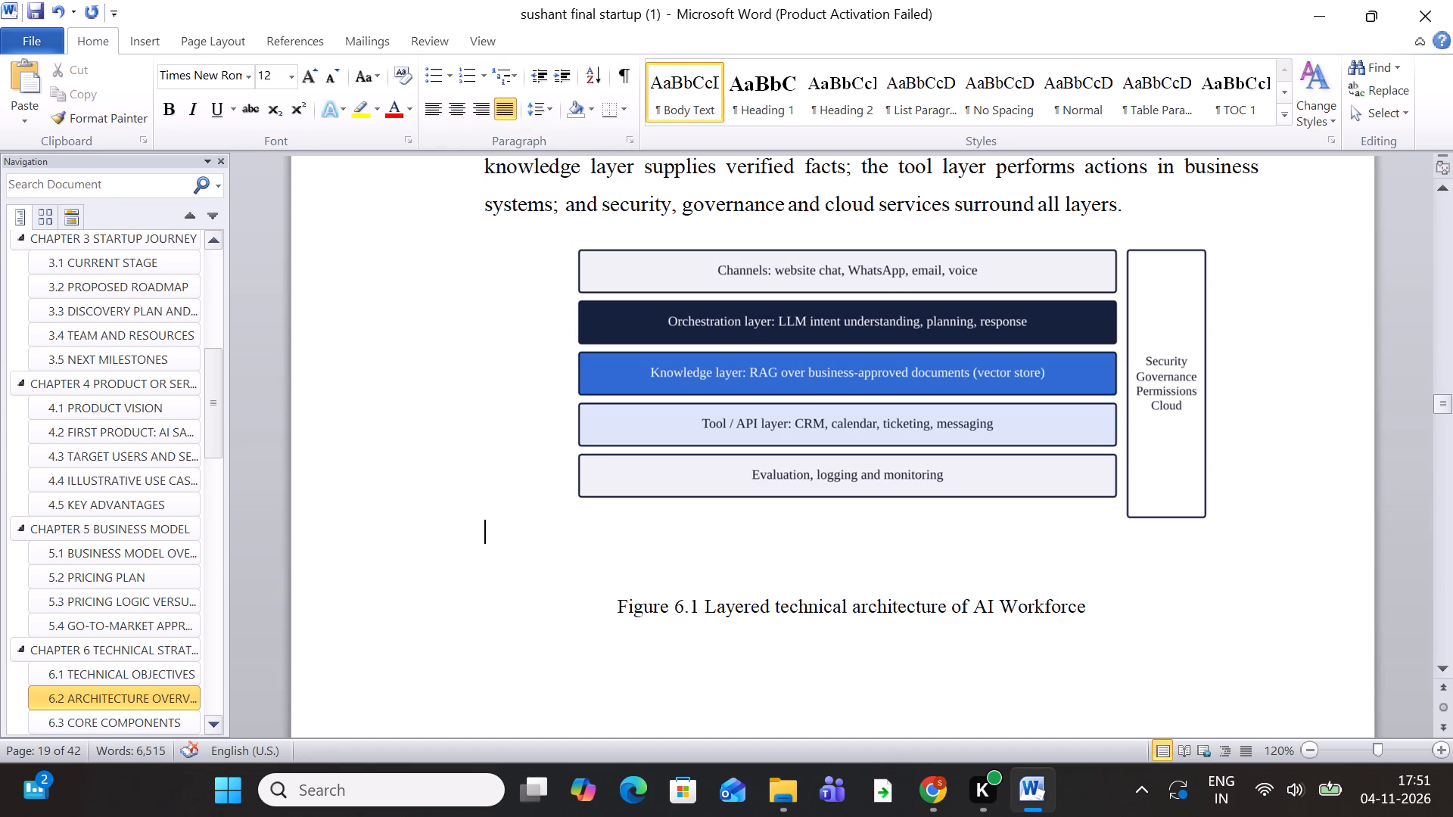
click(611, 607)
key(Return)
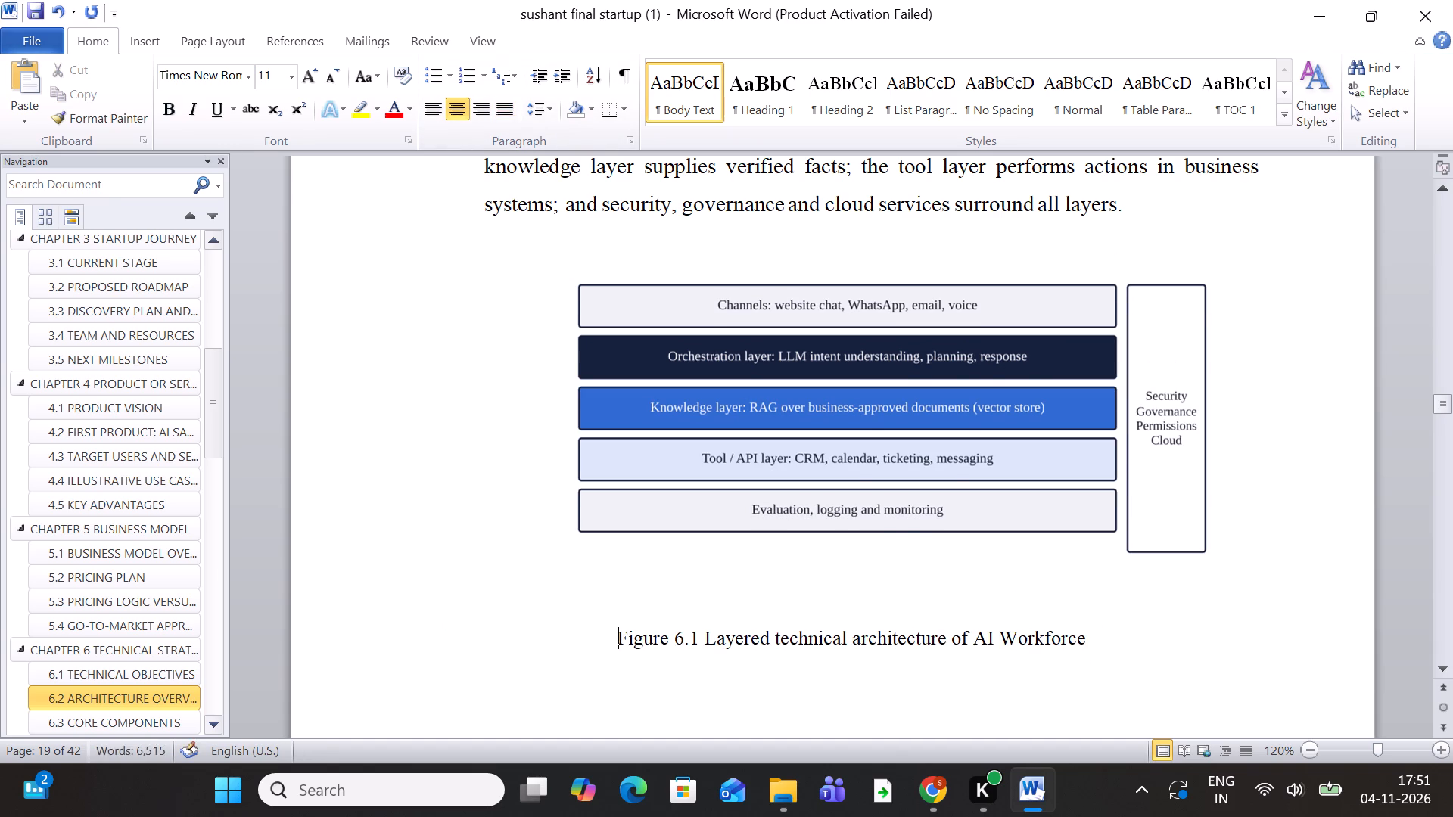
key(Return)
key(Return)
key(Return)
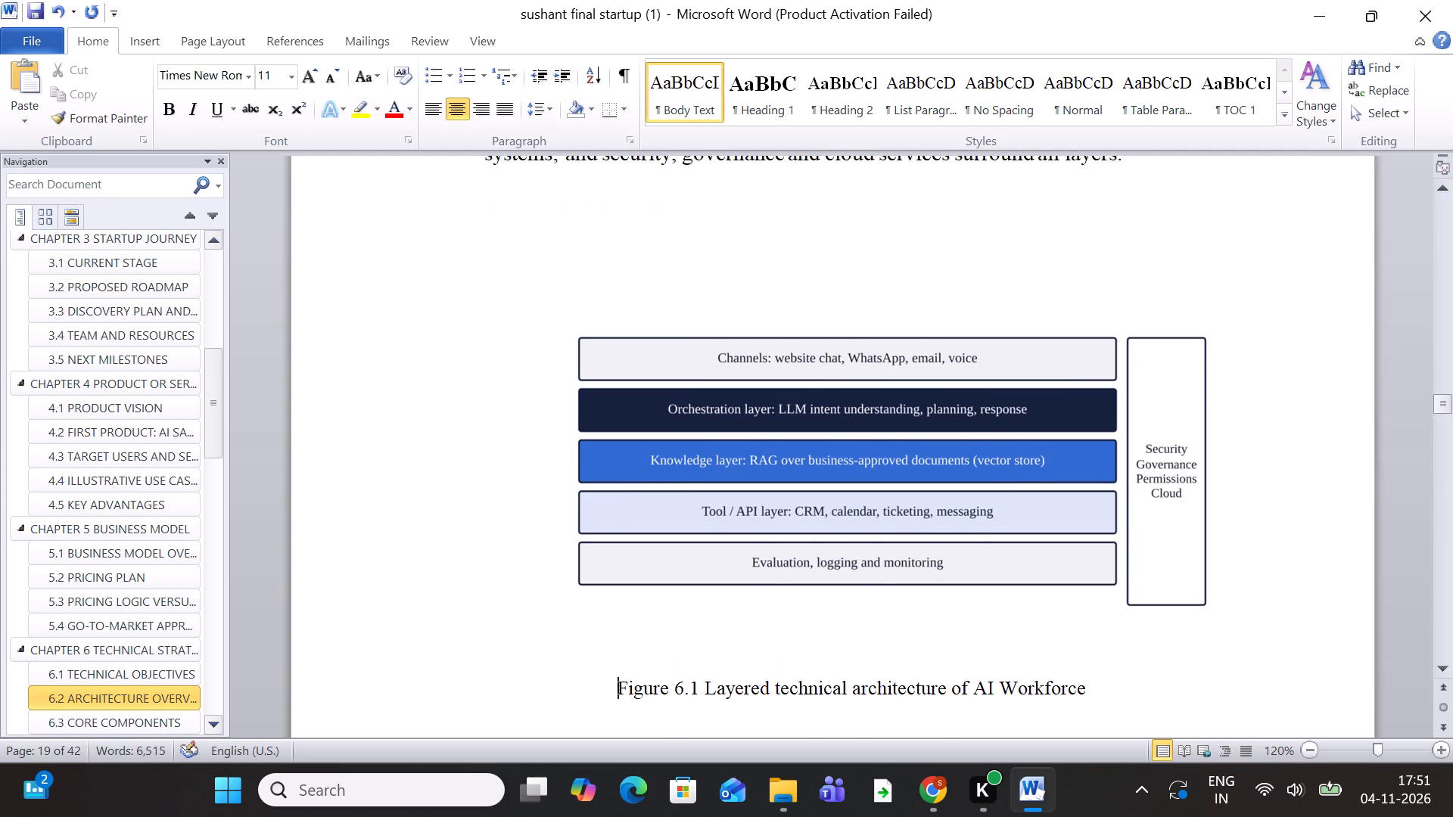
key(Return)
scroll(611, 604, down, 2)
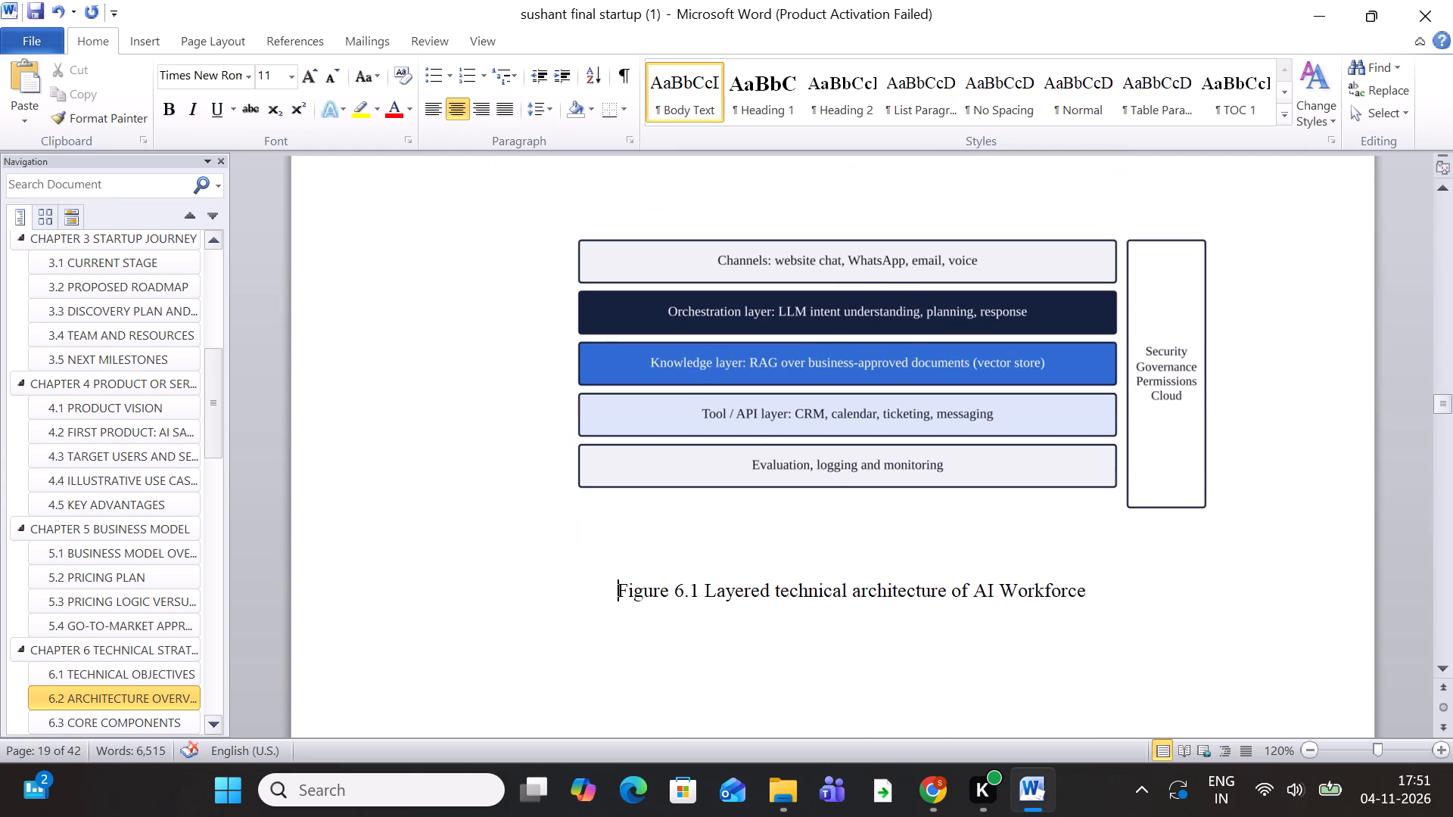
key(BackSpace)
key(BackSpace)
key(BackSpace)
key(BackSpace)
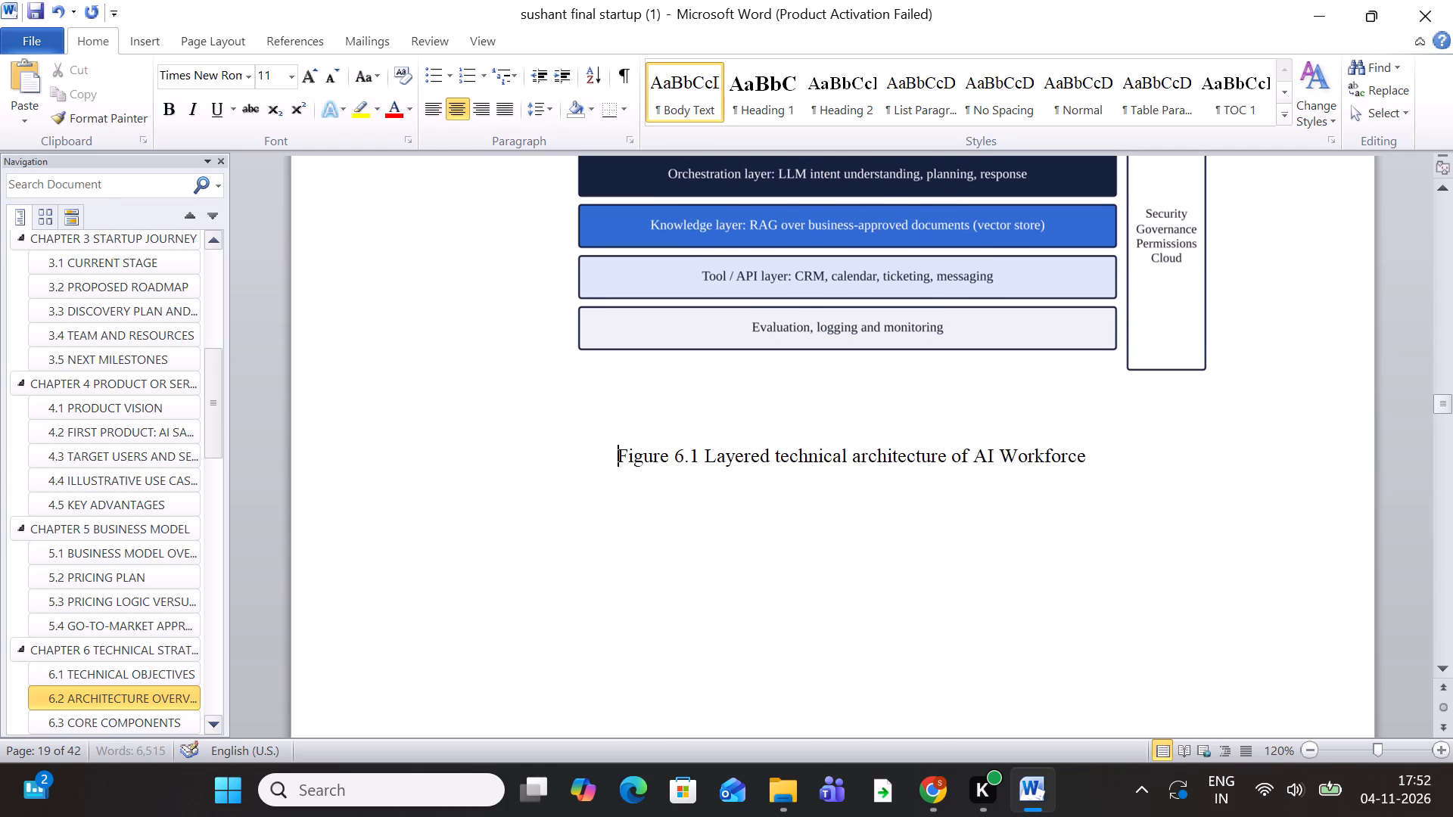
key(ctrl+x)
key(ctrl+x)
Undo the Figure 6.1 spacing, alignment and diagram-move edits back to the original layout with the caption above the architecture diagram.
key(ctrl+z)
key(ctrl+z)
key(ctrl+z)
key(ctrl+z)
key(ctrl+z)
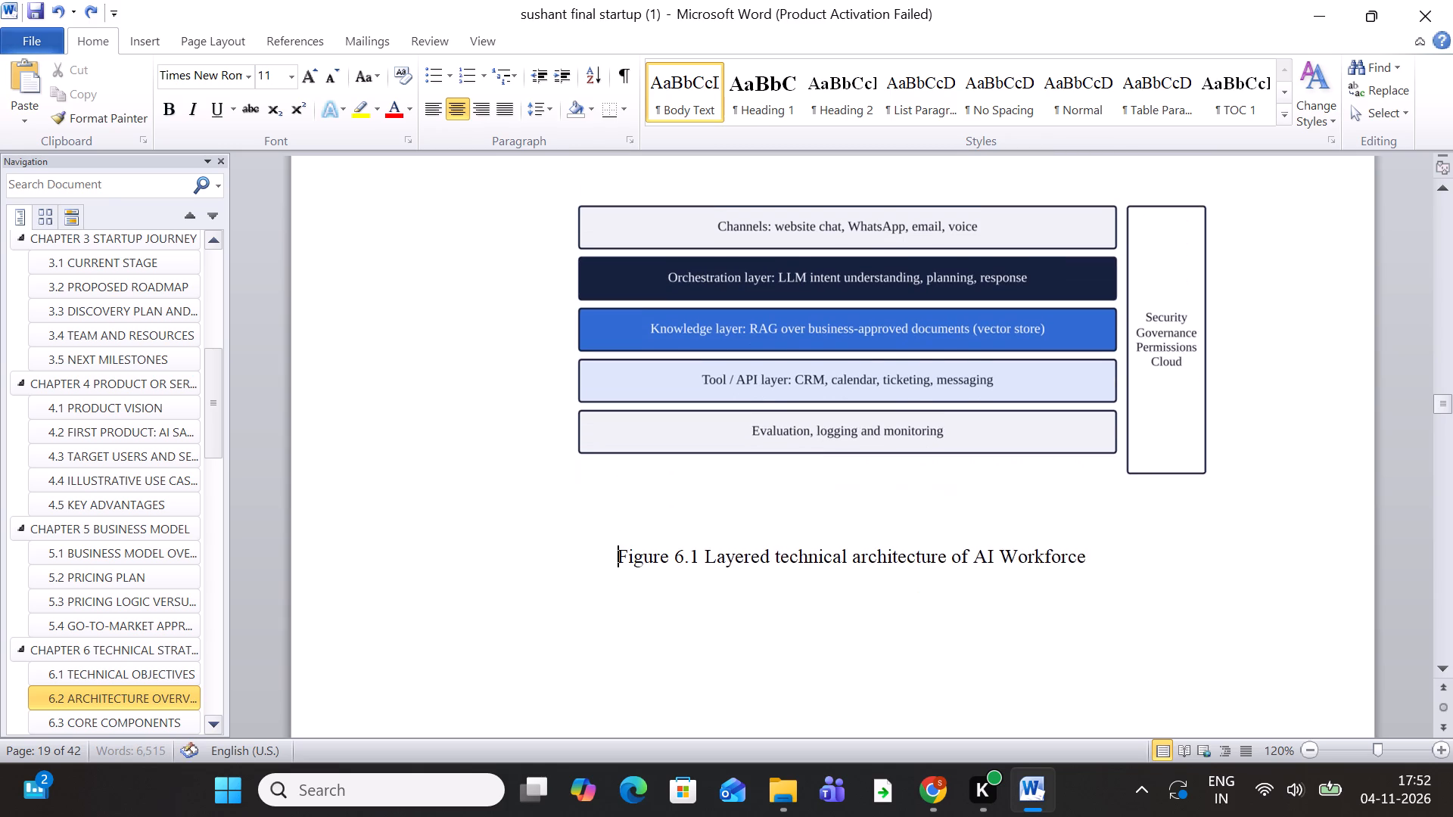
key(ctrl+z)
key(ctrl+z)
key(ctrl+z)
key(z)
key(ctrl+z)
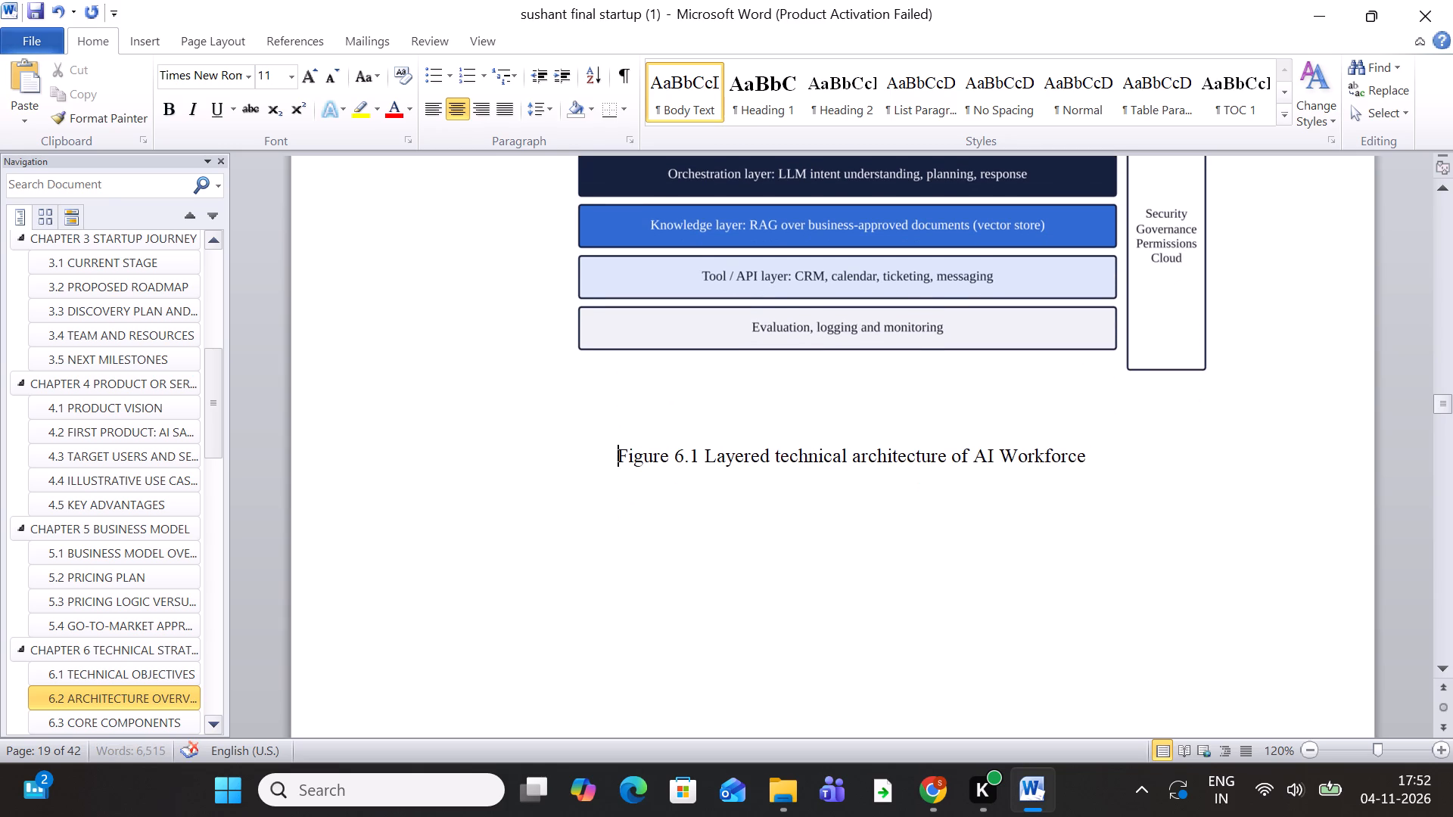
key(ctrl+z)
key(ctrl+z)
key(ctrl+z)
key(ctrl+z)
key(ctrl+z)
key(ctrl+z)
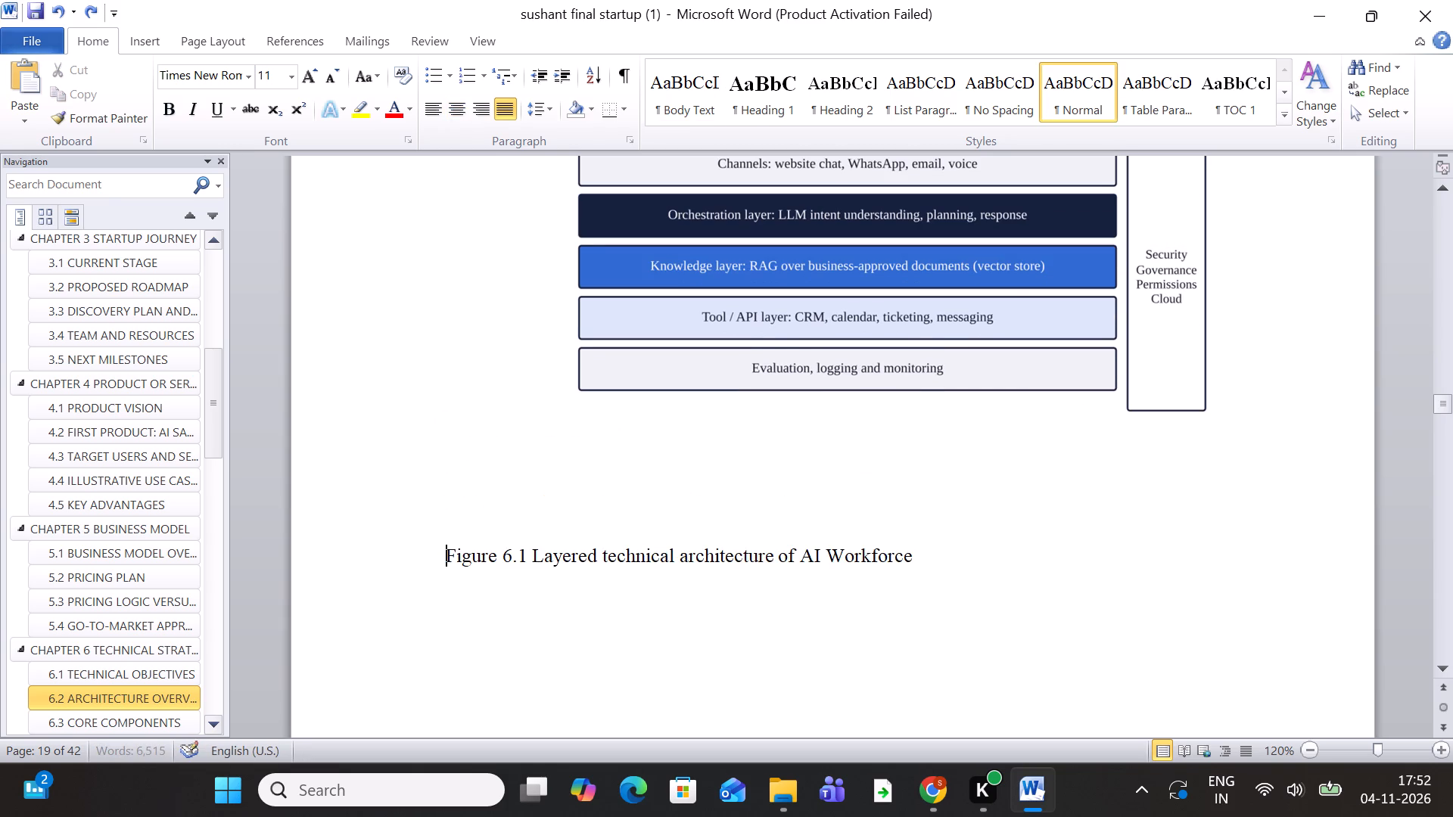
key(ctrl+z)
key(ctrl+z)
key(ctrl+z)
key(ctrl+z)
key(ctrl+z)
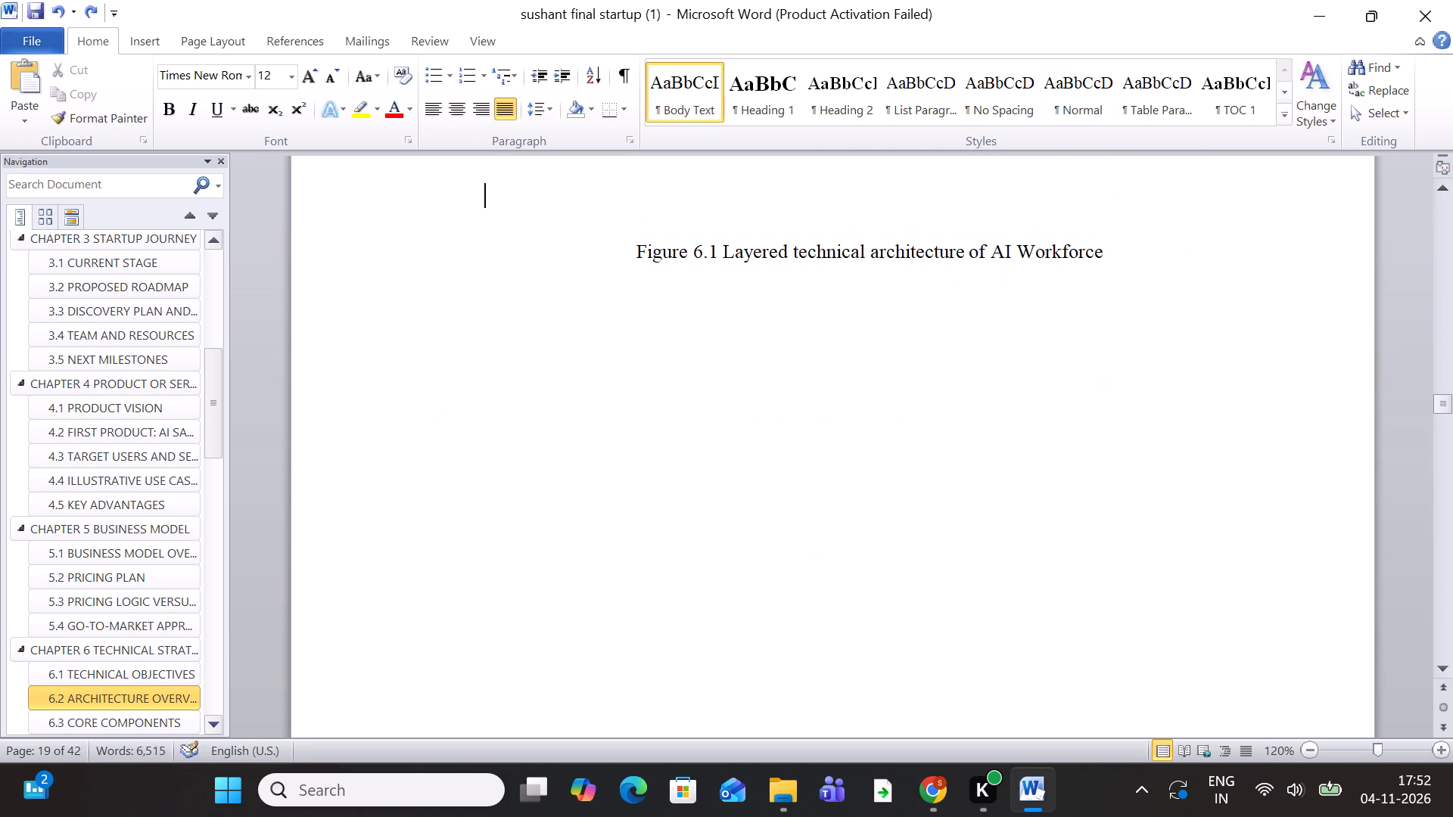
key(ctrl+z)
key(ctrl+z)
key(ctrl+z)
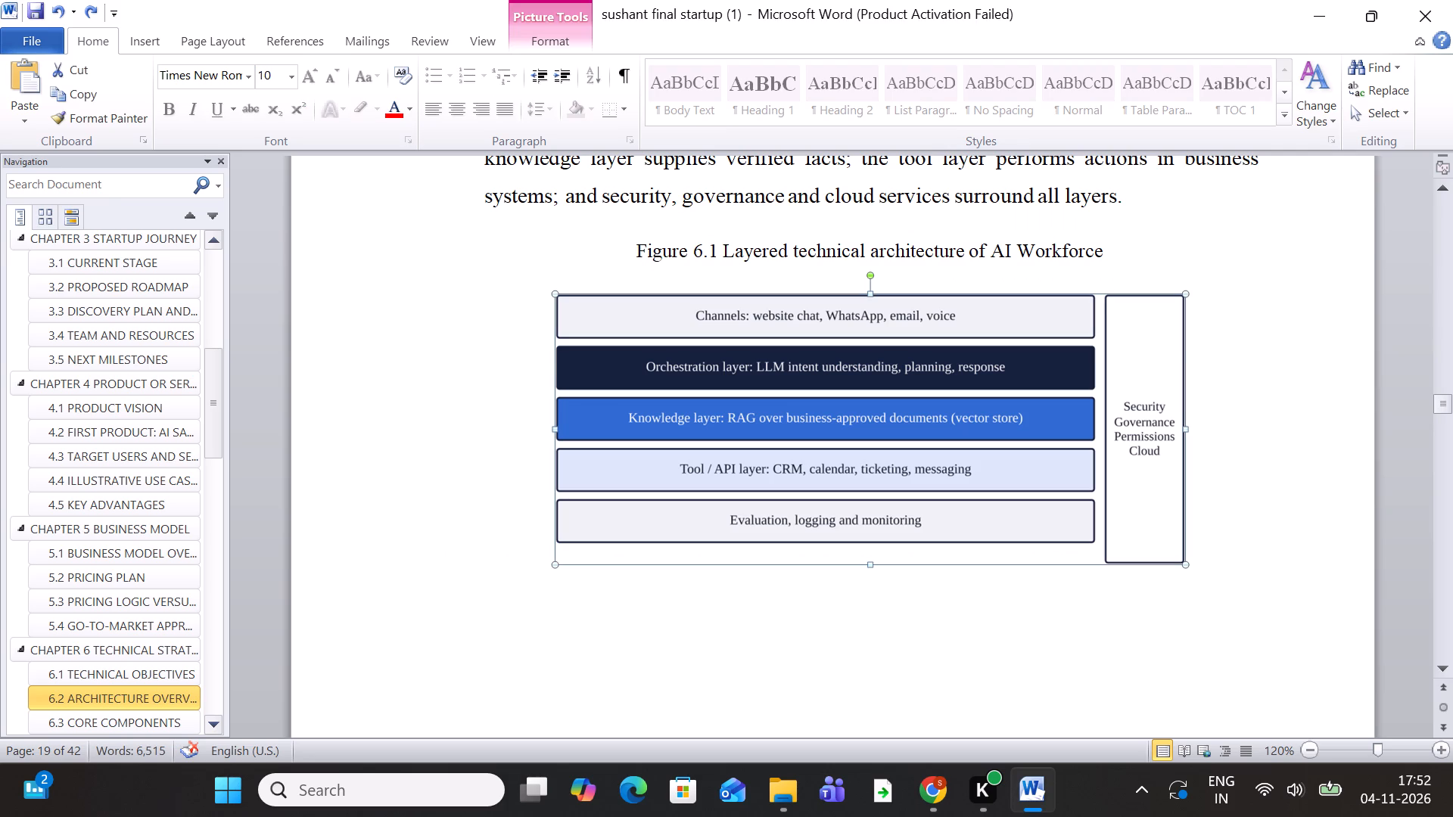
Save the document.
click(26, 8)
Move the section 6.3 core components table below its Table 6.1 caption, onto a new line before heading 6.3.1.
scroll(617, 457, down, 14)
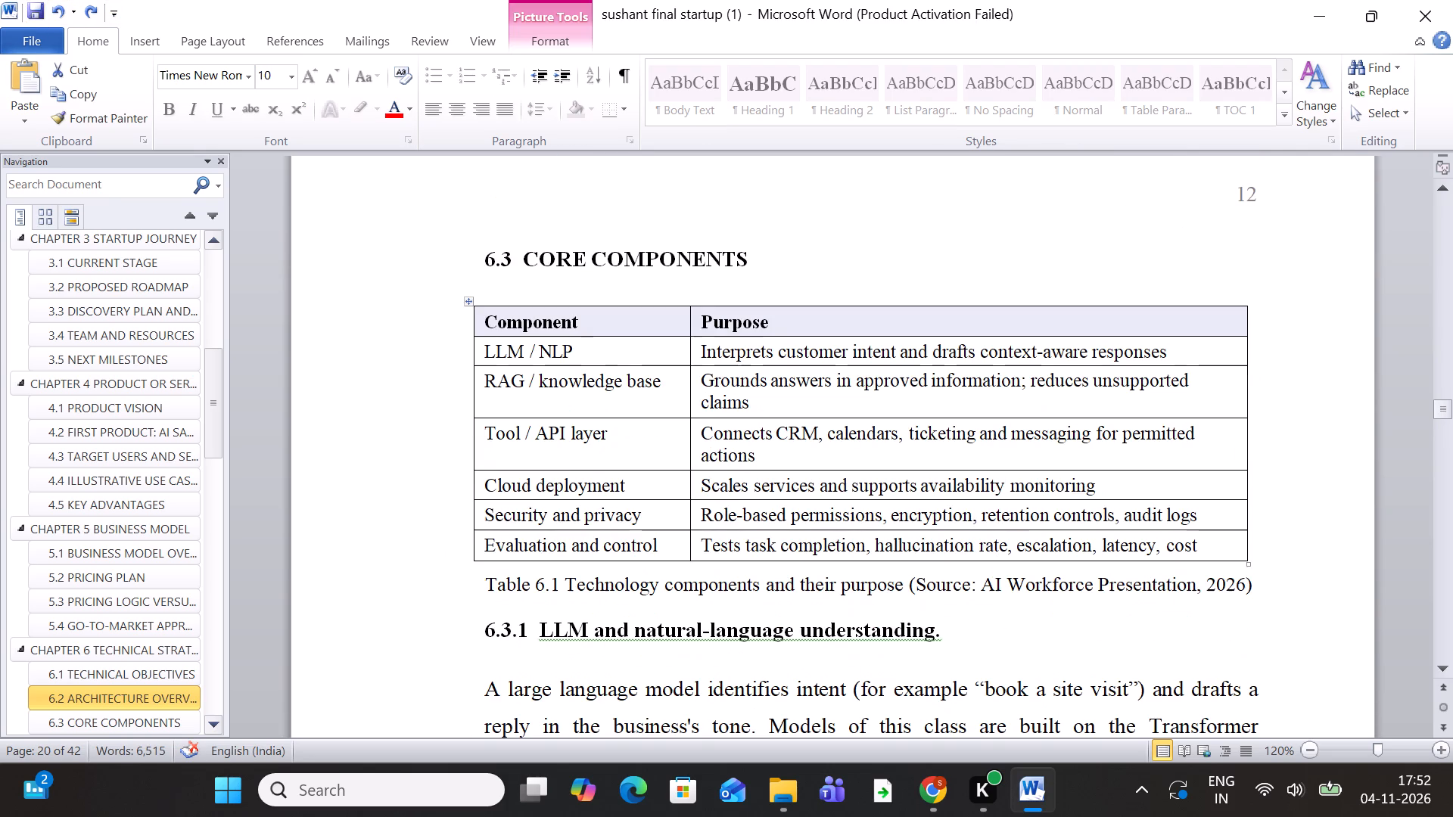
right_click(473, 303)
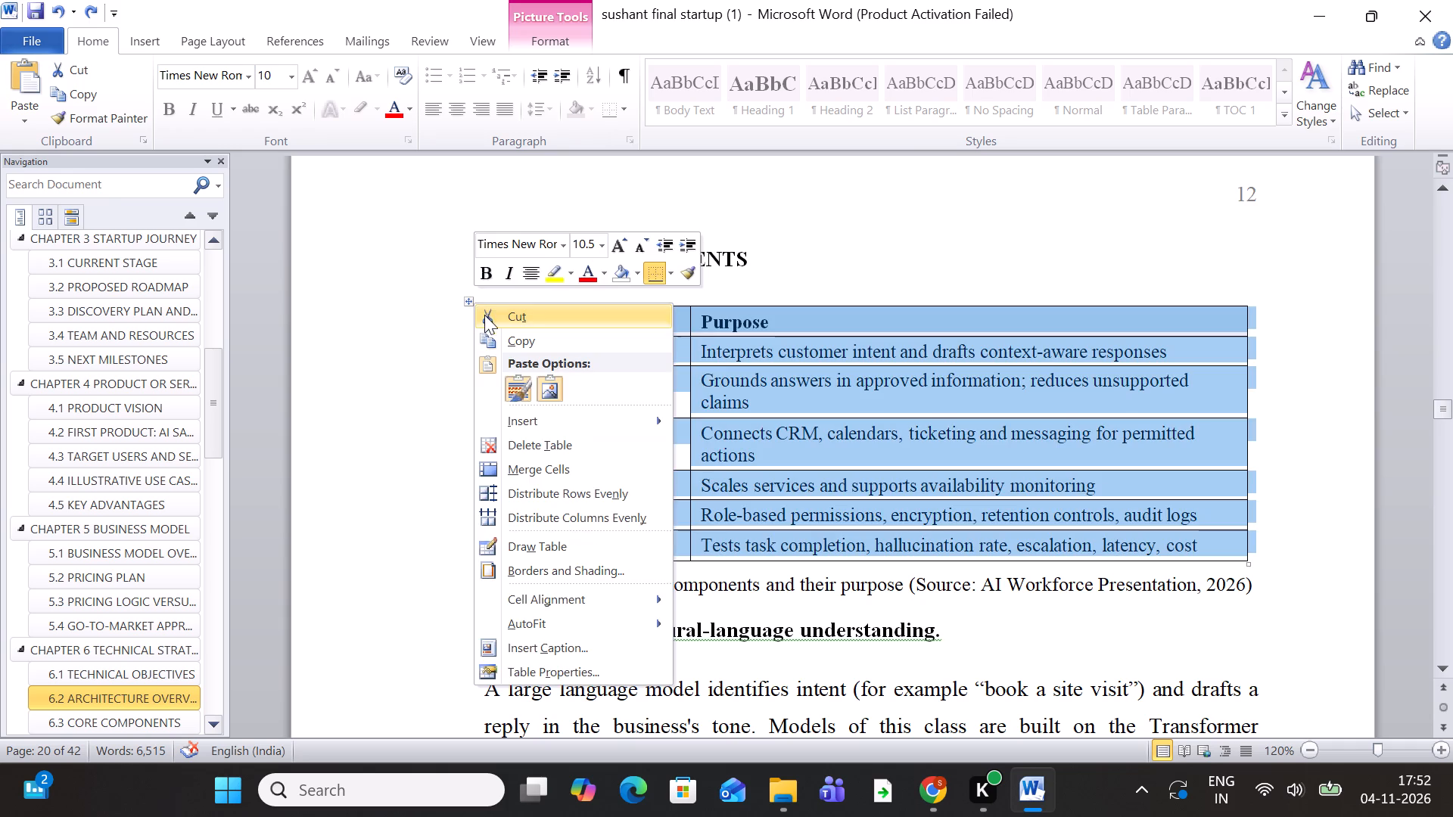
click(493, 317)
click(1276, 332)
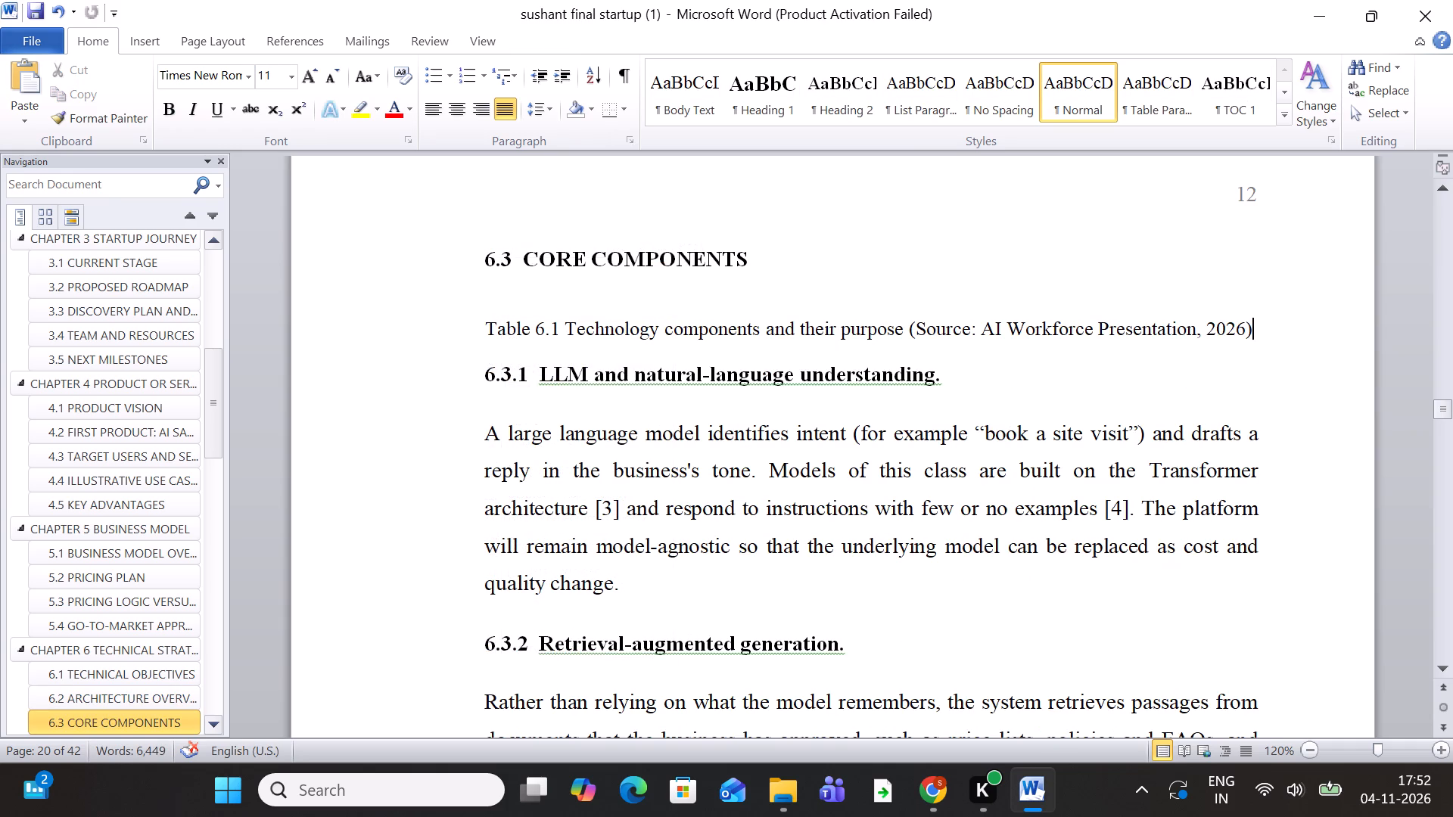
key(Return)
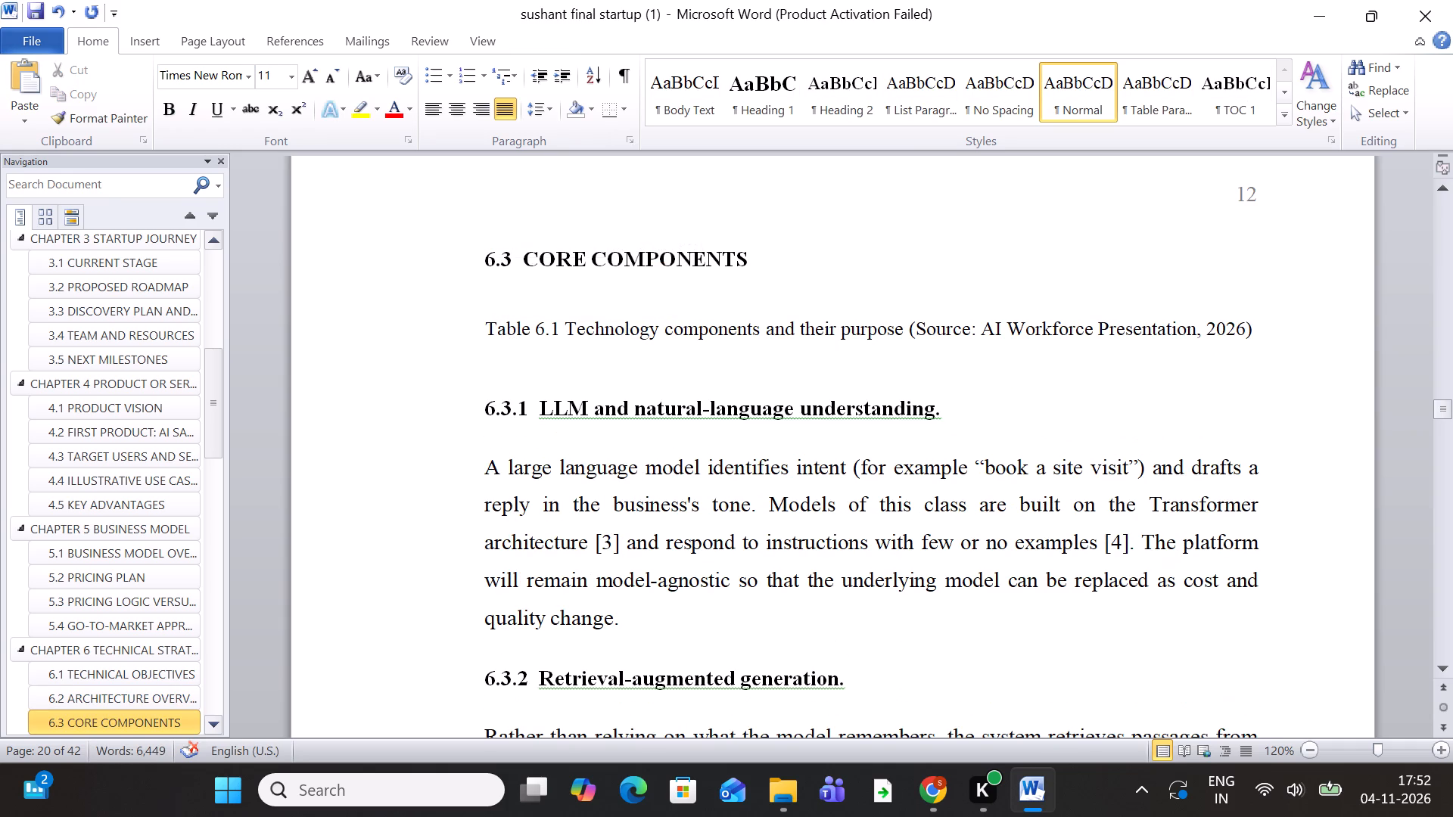
key(ctrl+v)
Move the Figure 6.2 caption from above the decision flow diagram to the line below it, before heading 6.5.
scroll(1276, 332, down, 7)
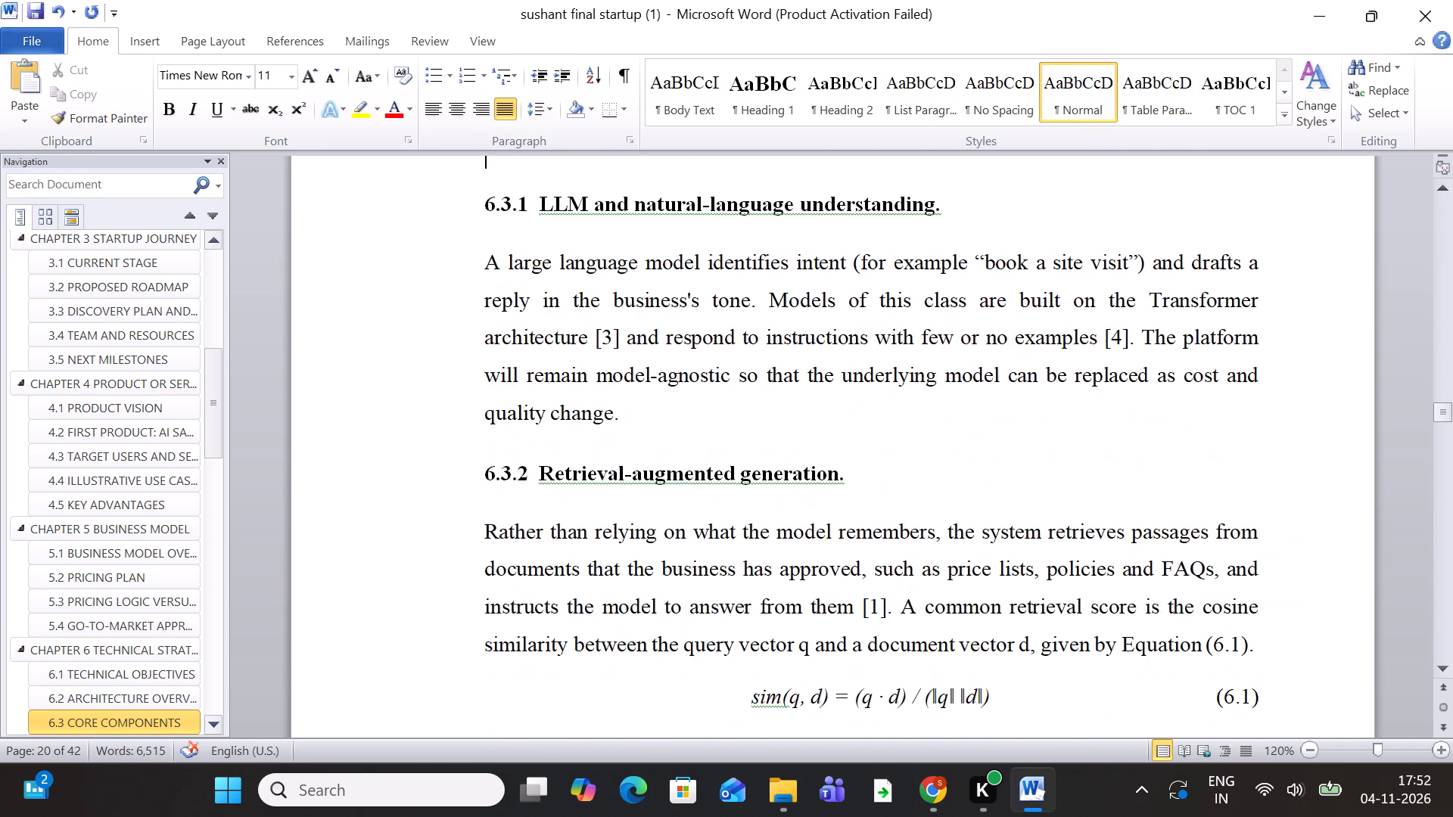
scroll(1276, 332, down, 19)
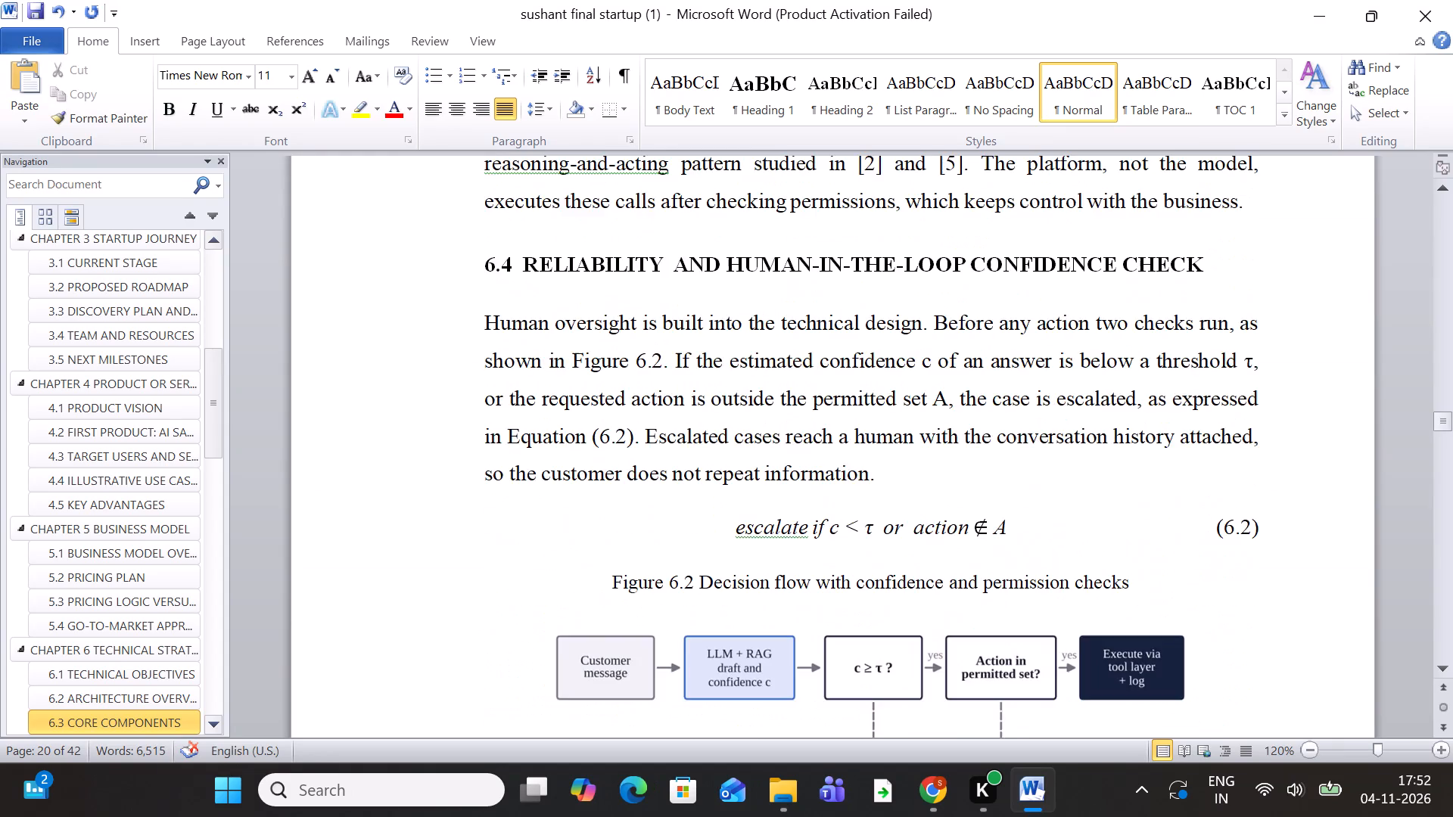
scroll(1227, 326, down, 2)
scroll(1079, 347, down, 2)
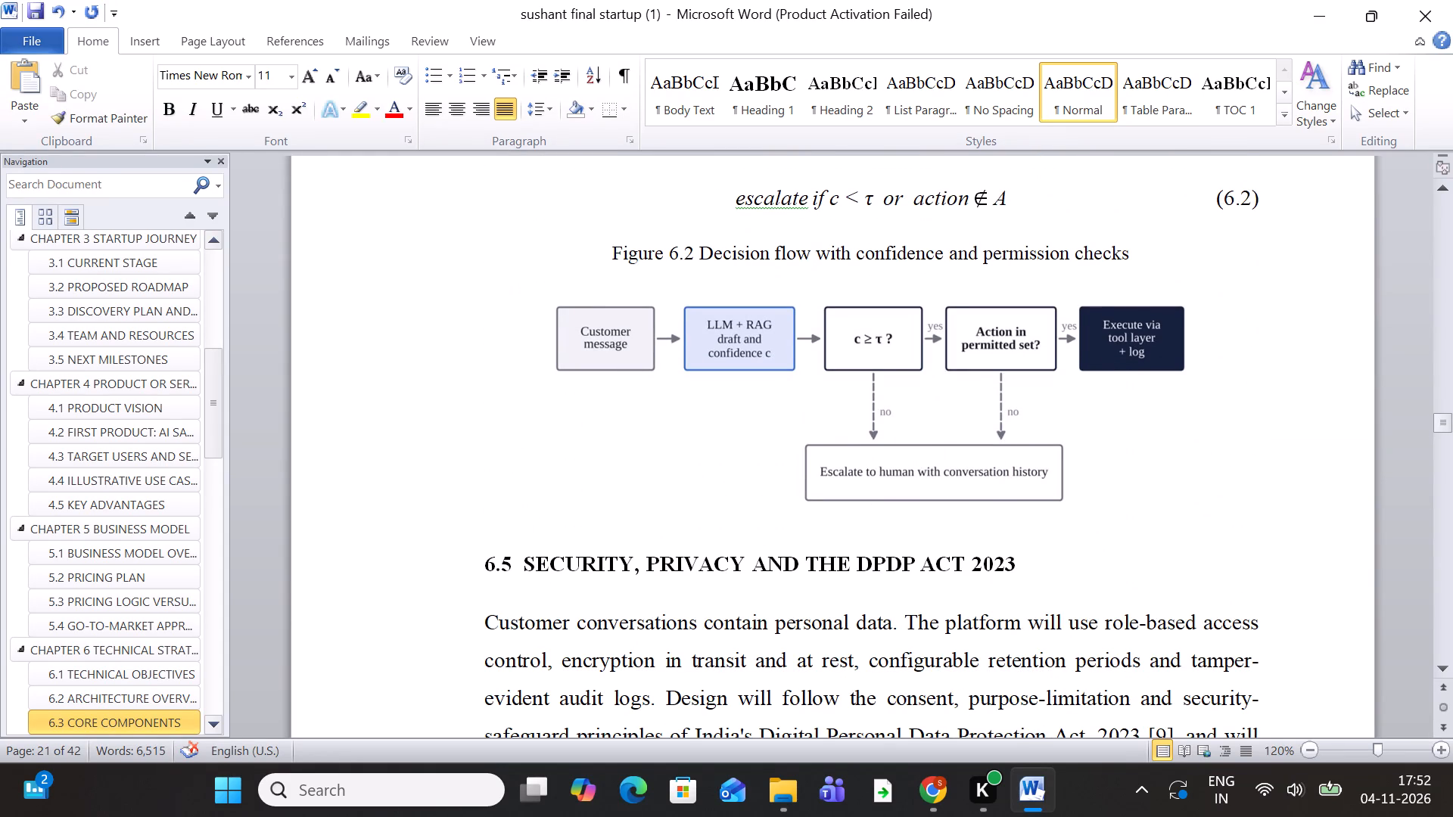
drag(608, 250, 1125, 250)
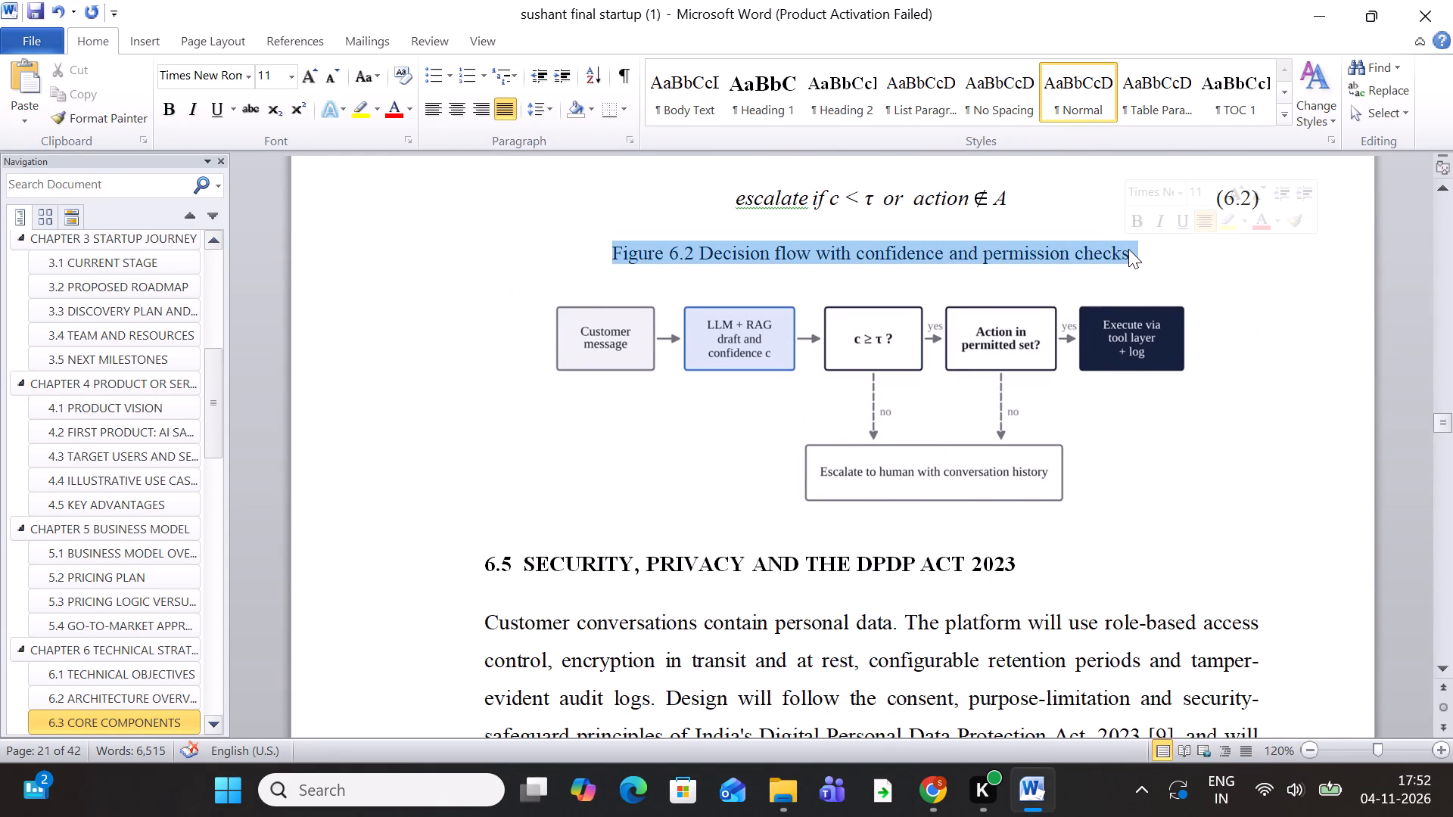
key(ctrl+x)
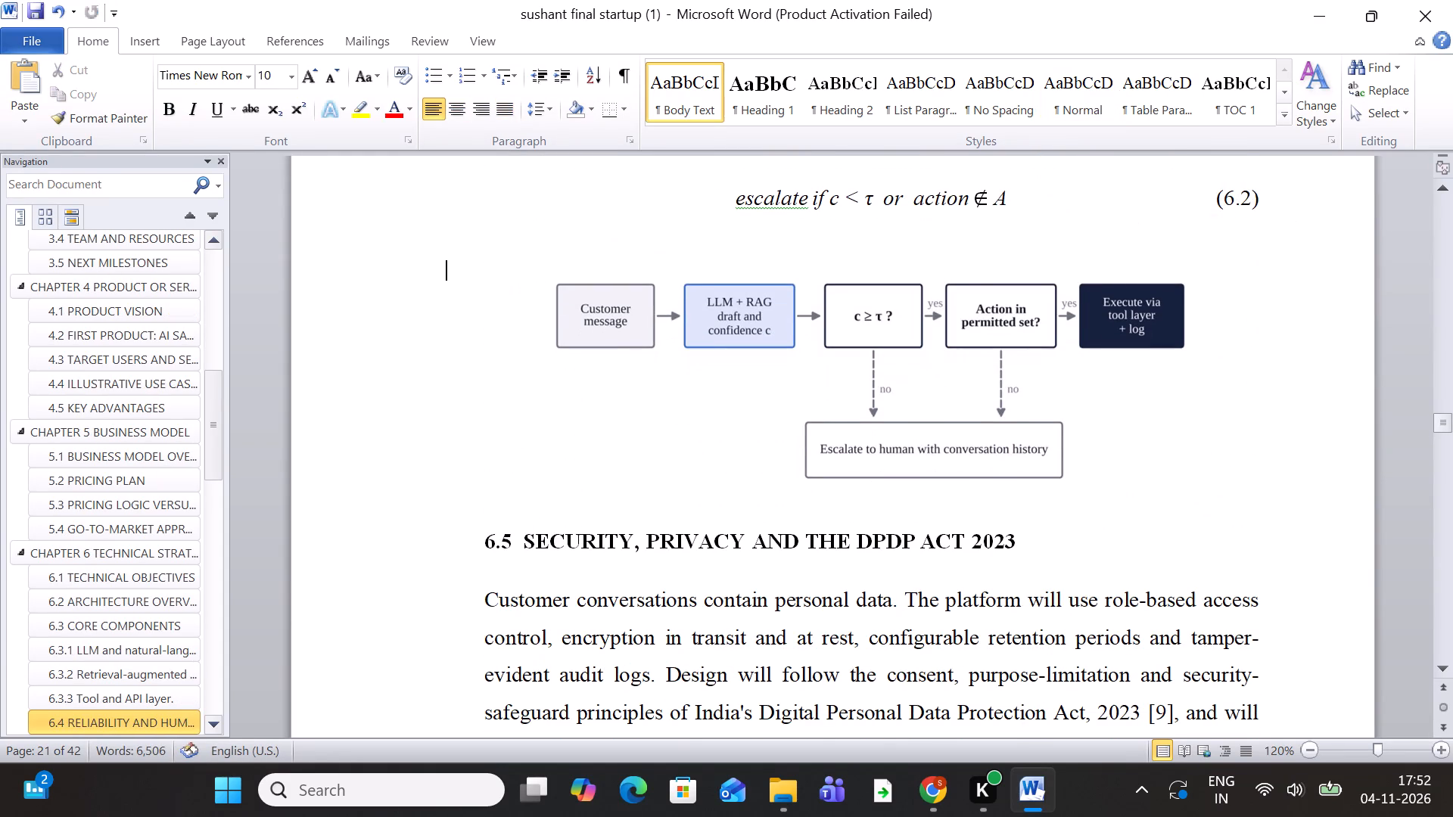
click(484, 546)
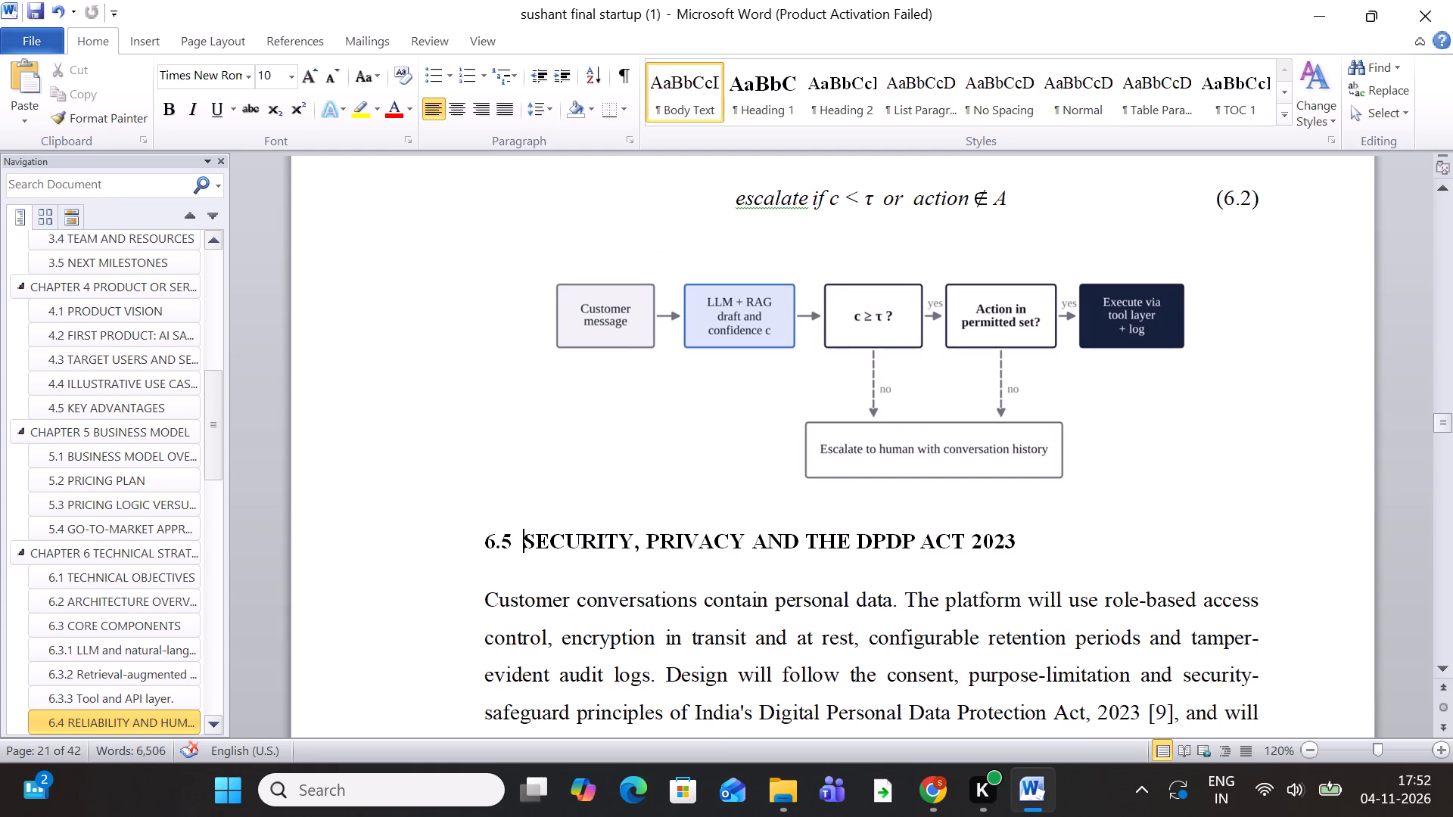
click(484, 546)
click(484, 546)
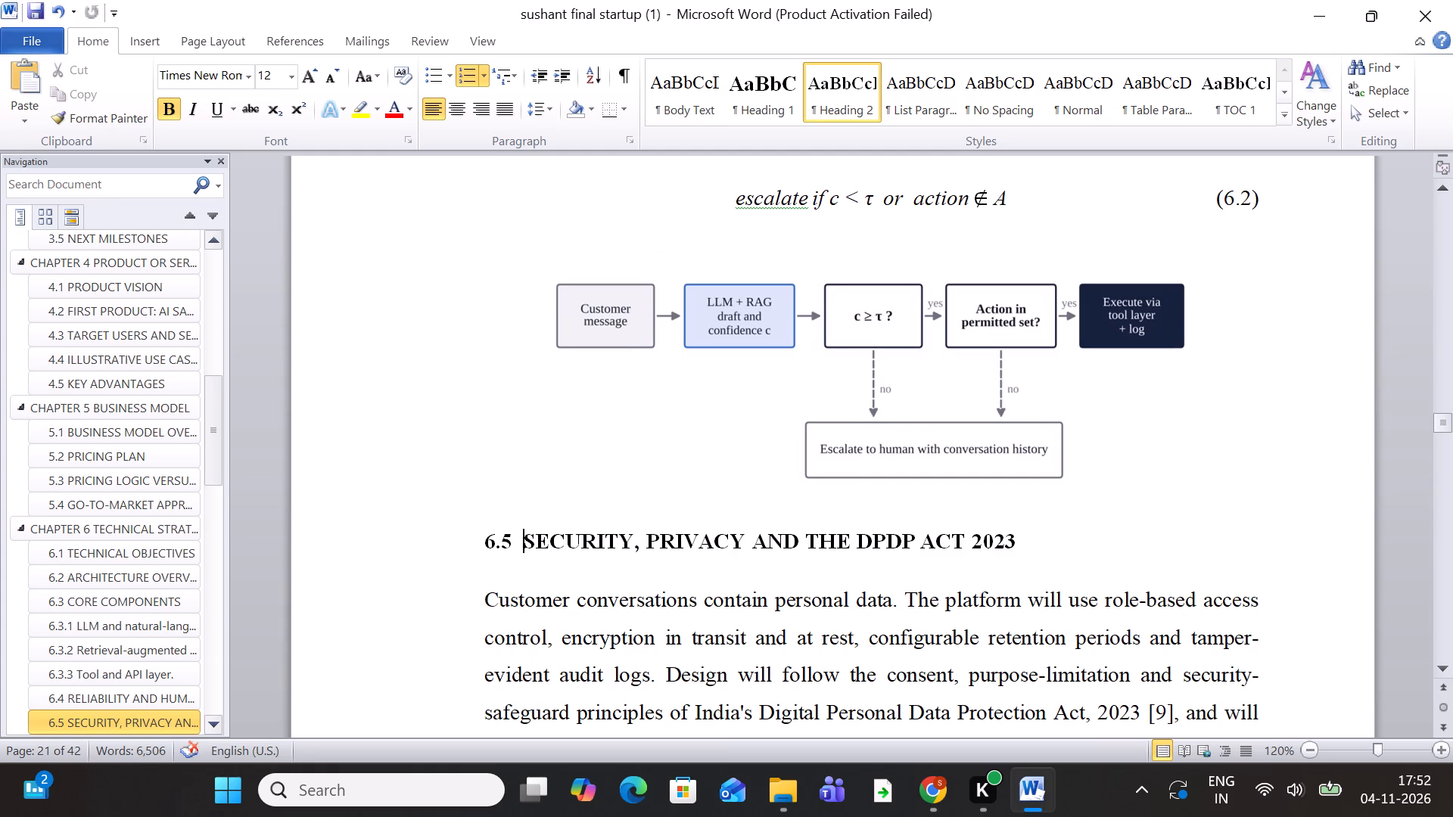
click(484, 544)
click(477, 542)
click(500, 547)
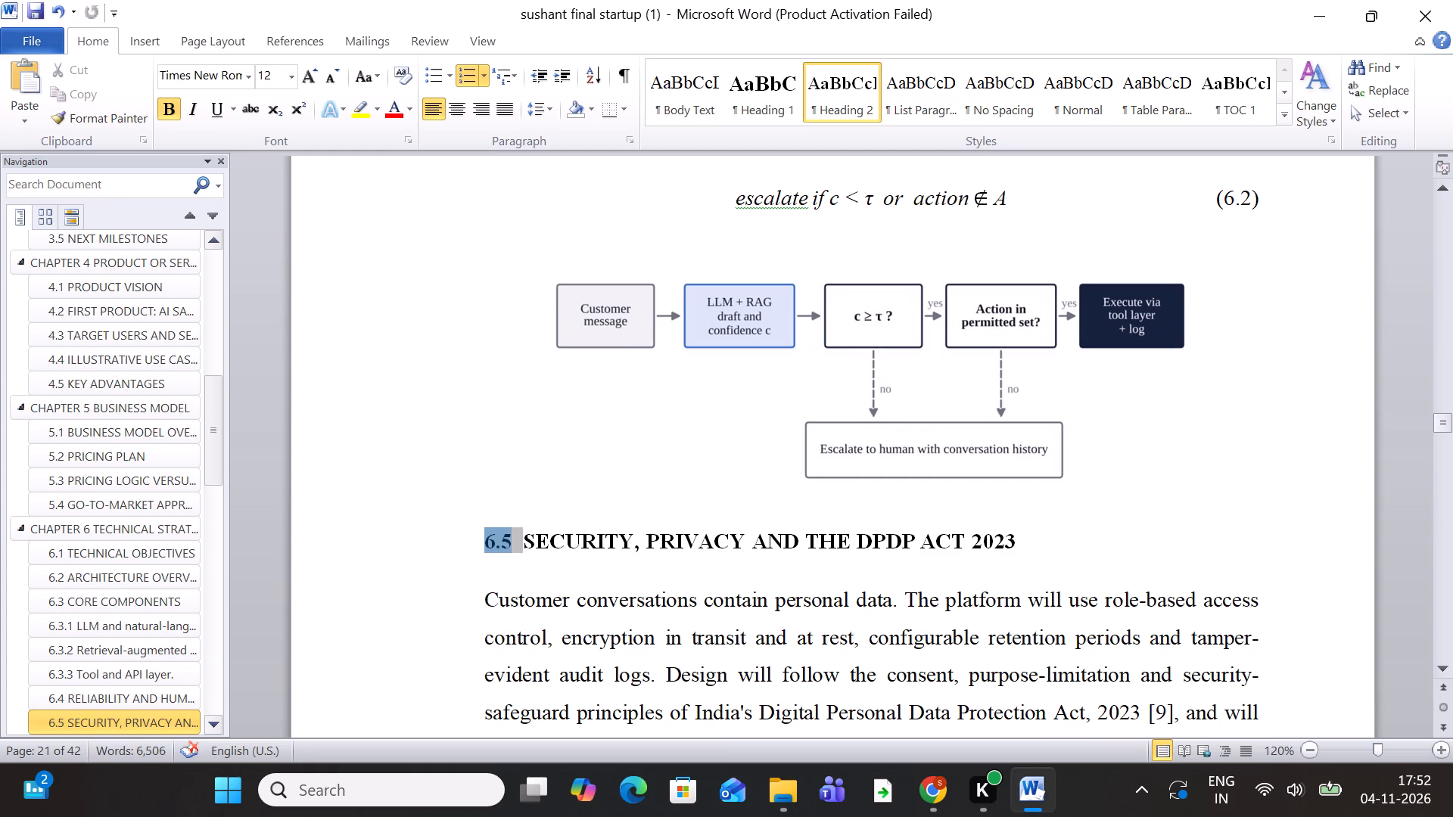
click(483, 540)
key(Up)
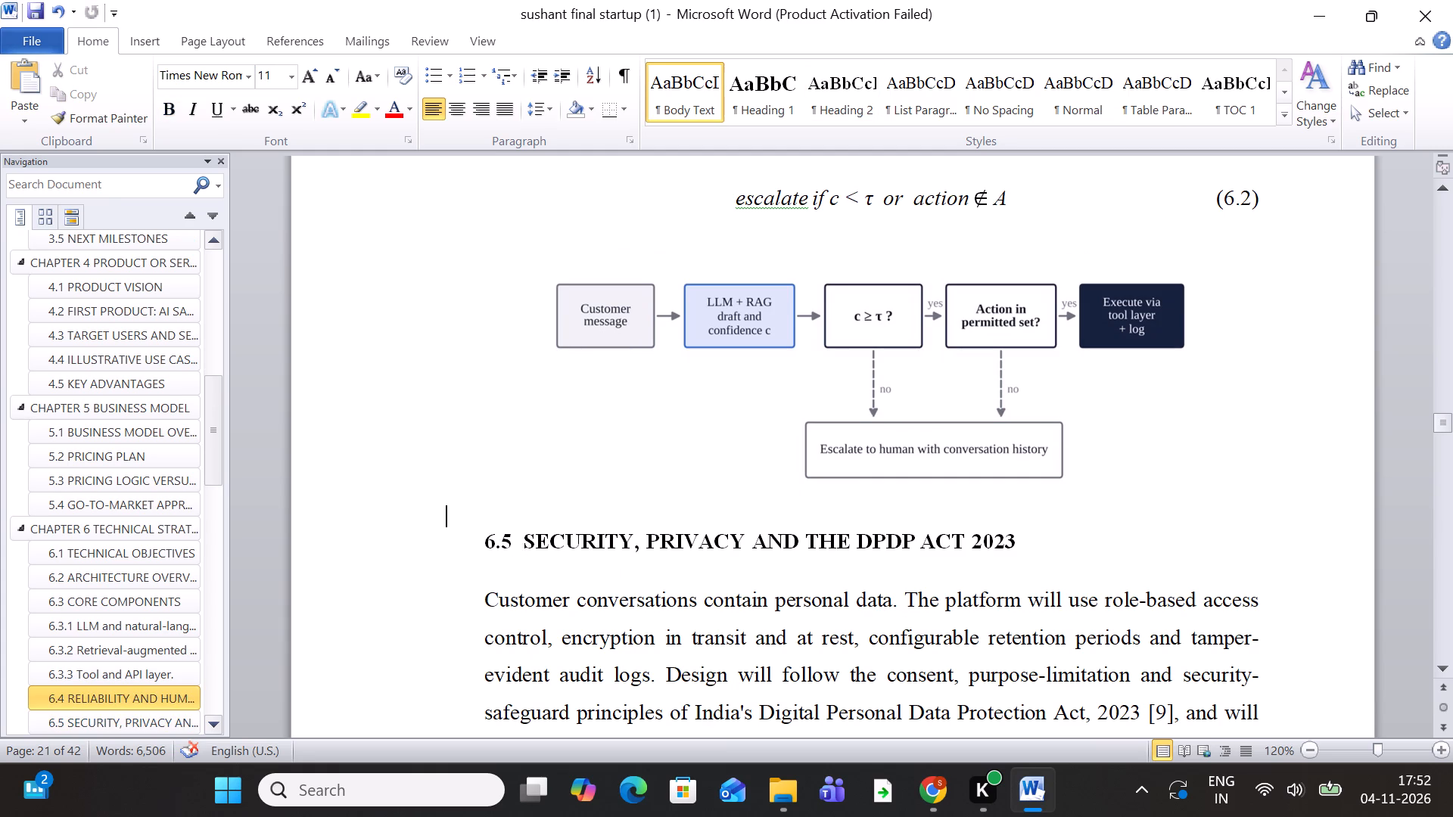
key(ctrl+v)
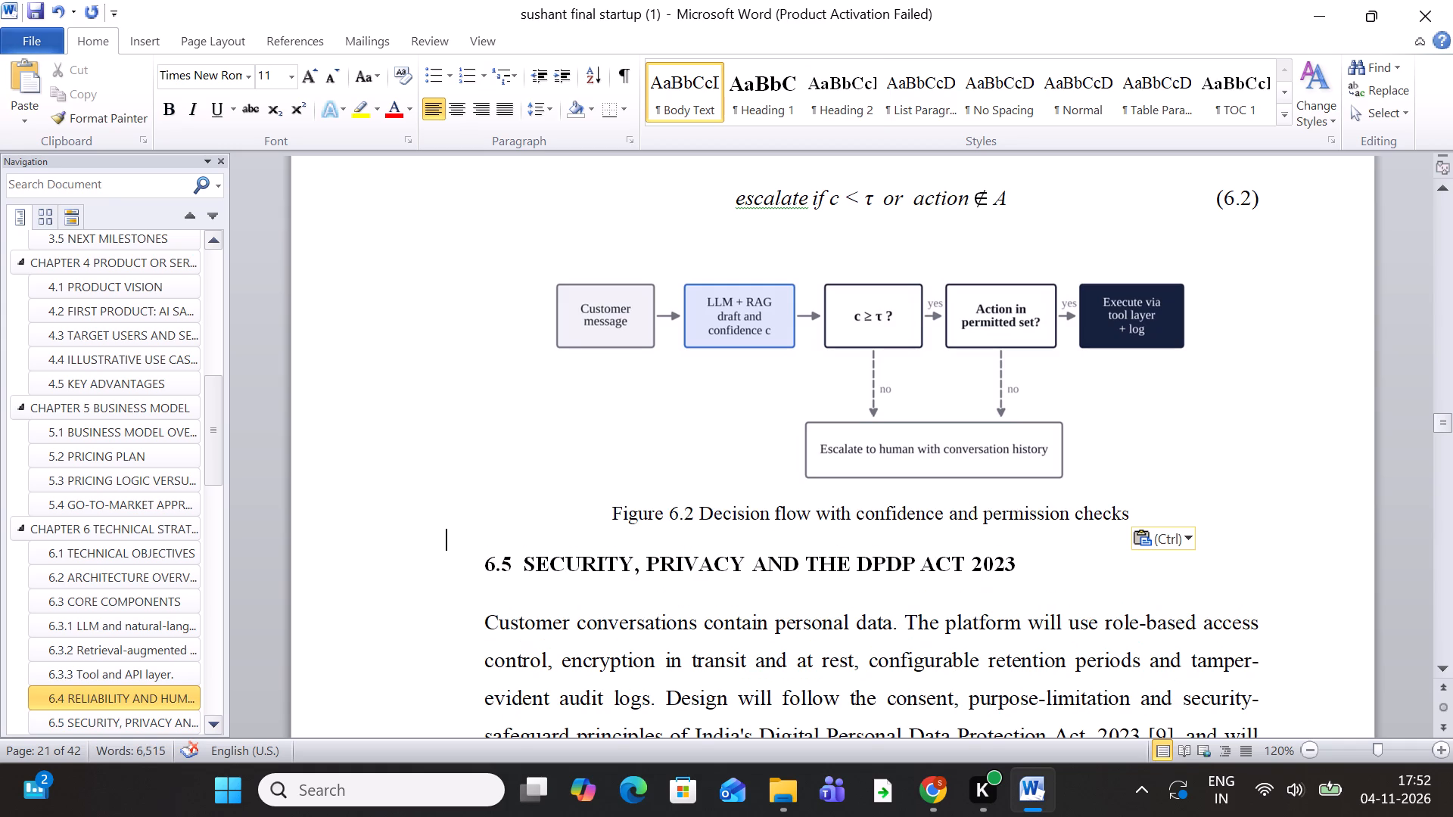
Move the section 6.6 evaluation metrics table below its Table 6.2 caption, onto a new line before heading 6.7.
scroll(512, 548, down, 4)
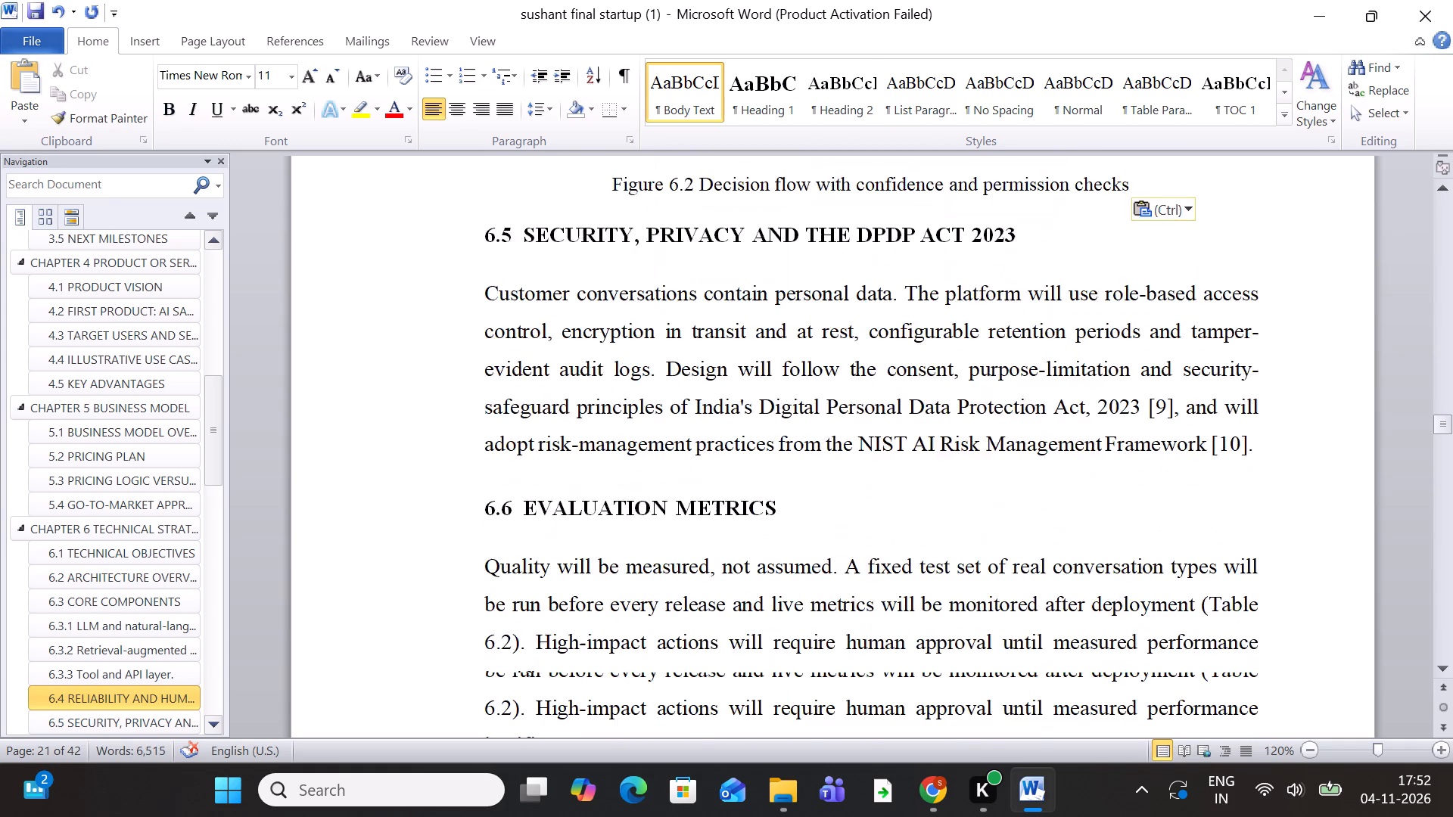
scroll(516, 546, down, 15)
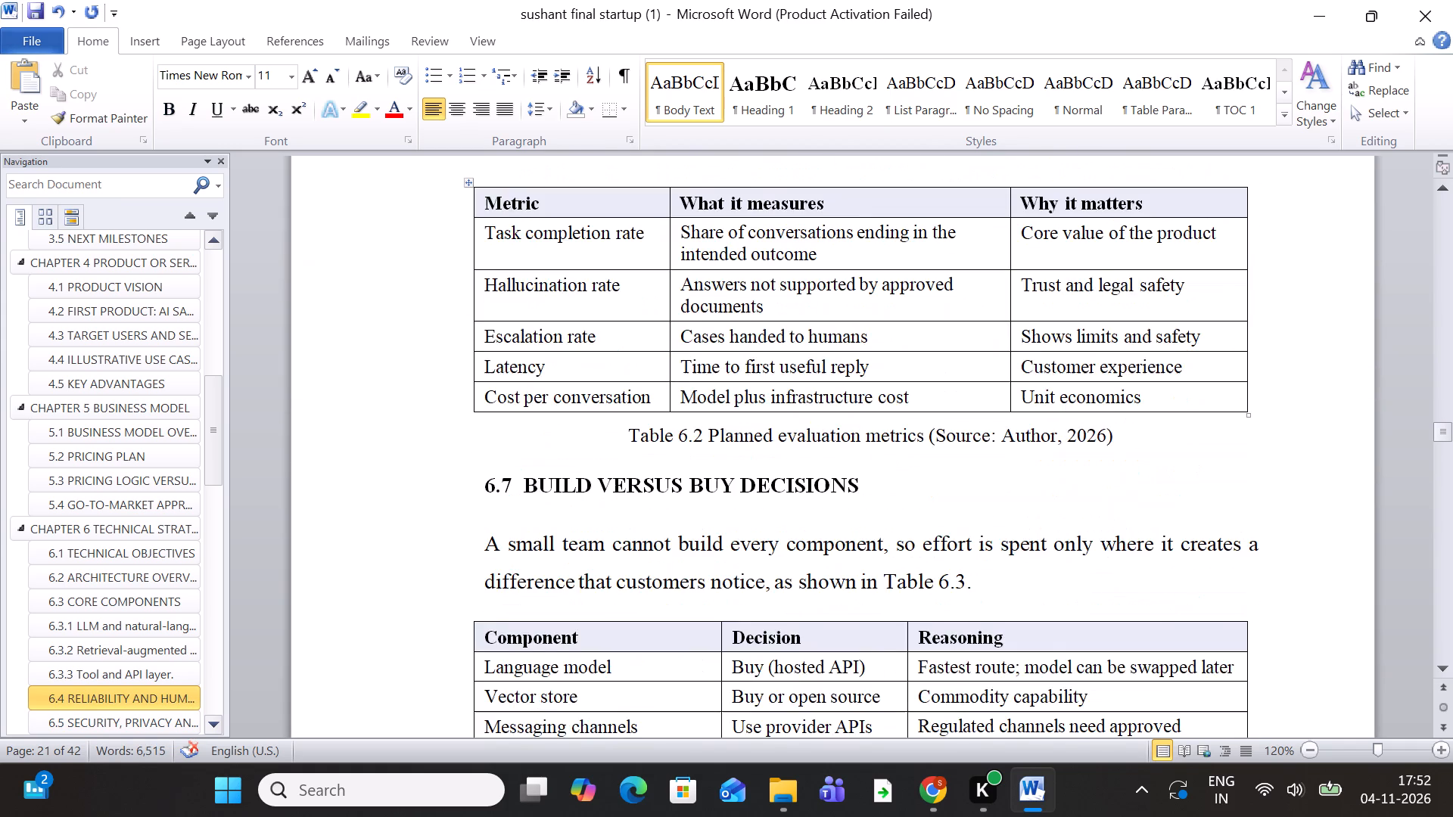
scroll(531, 539, down, 2)
scroll(616, 476, up, 4)
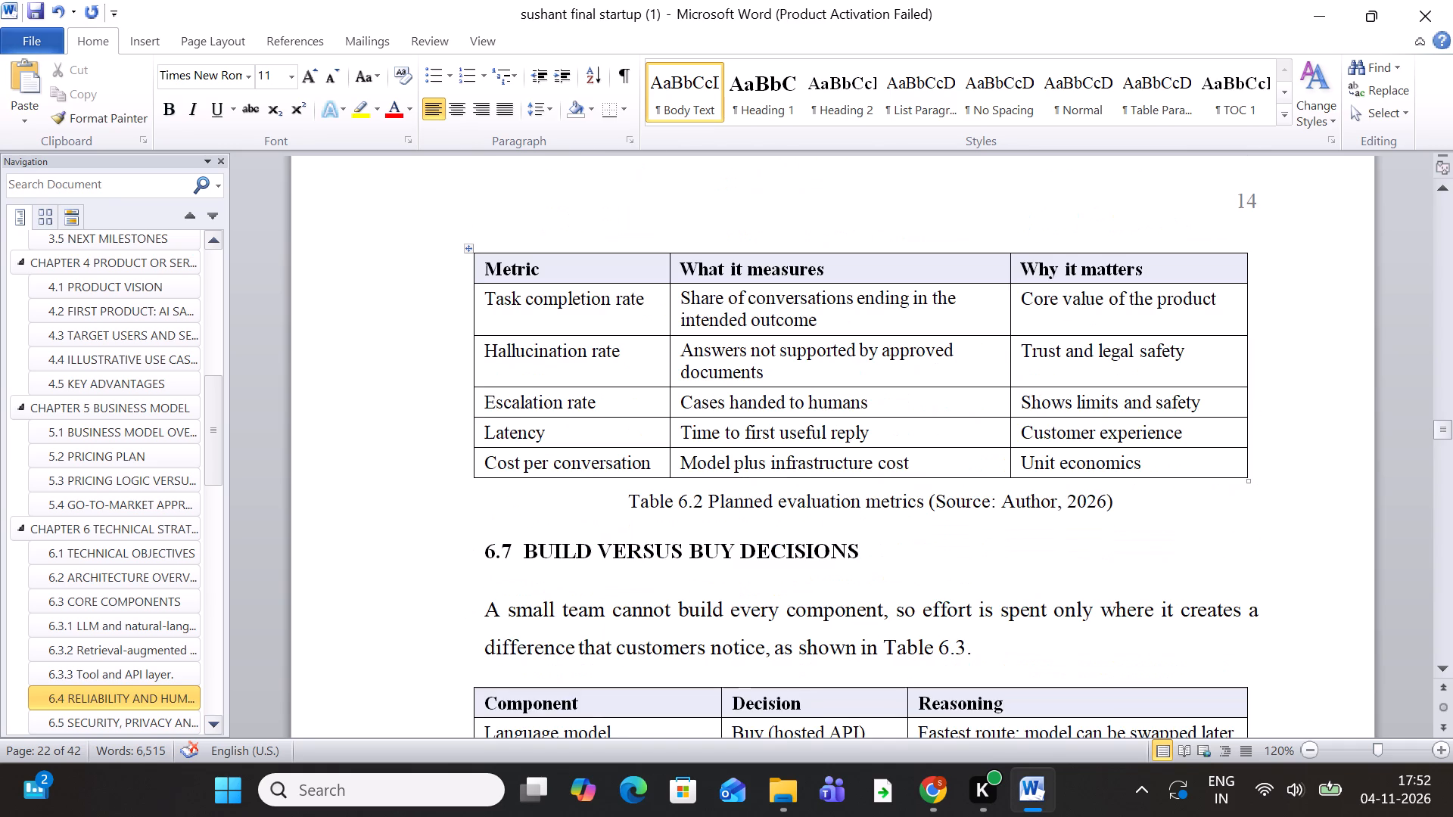
click(471, 246)
right_click(471, 246)
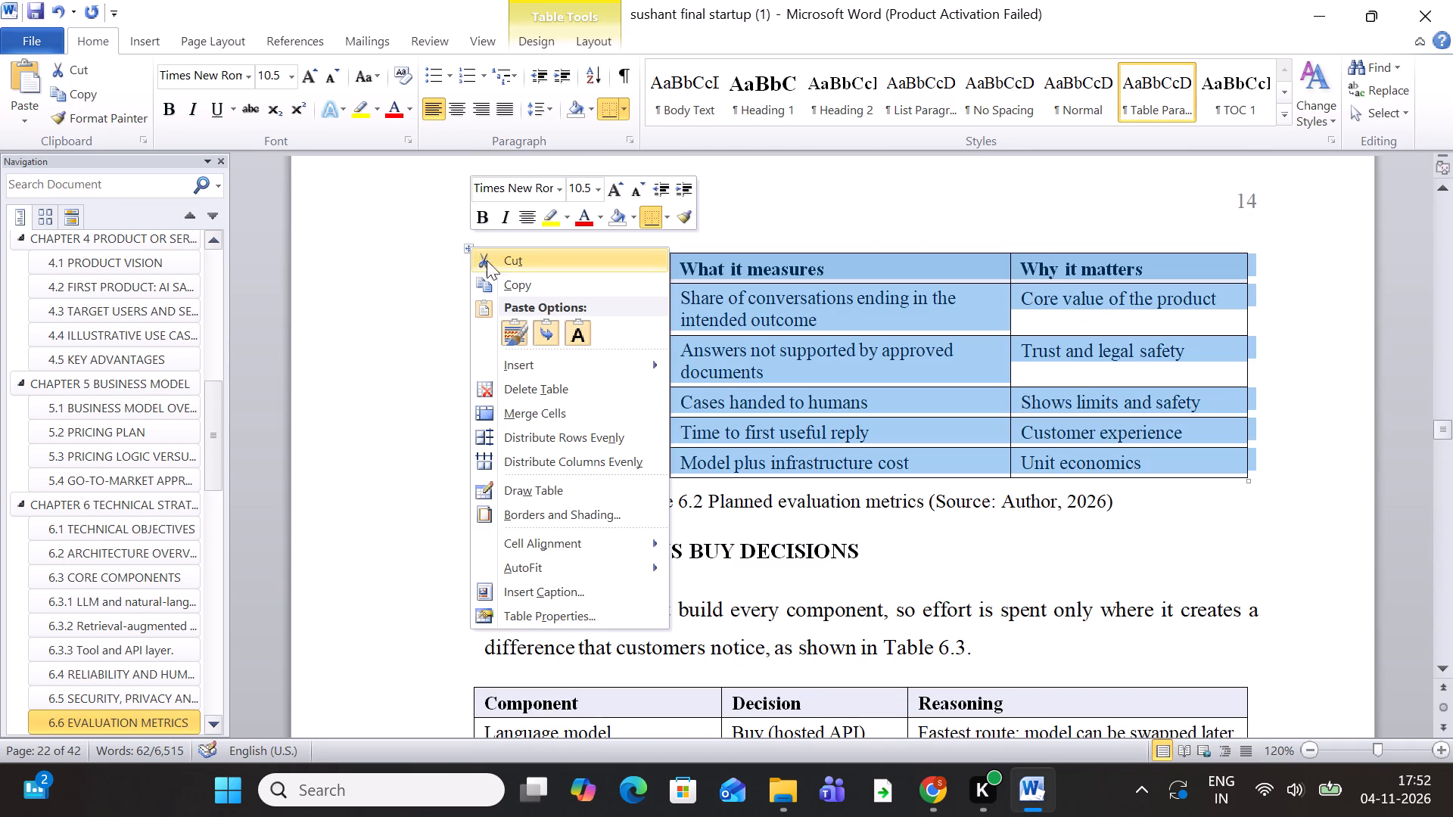
click(493, 269)
click(1119, 269)
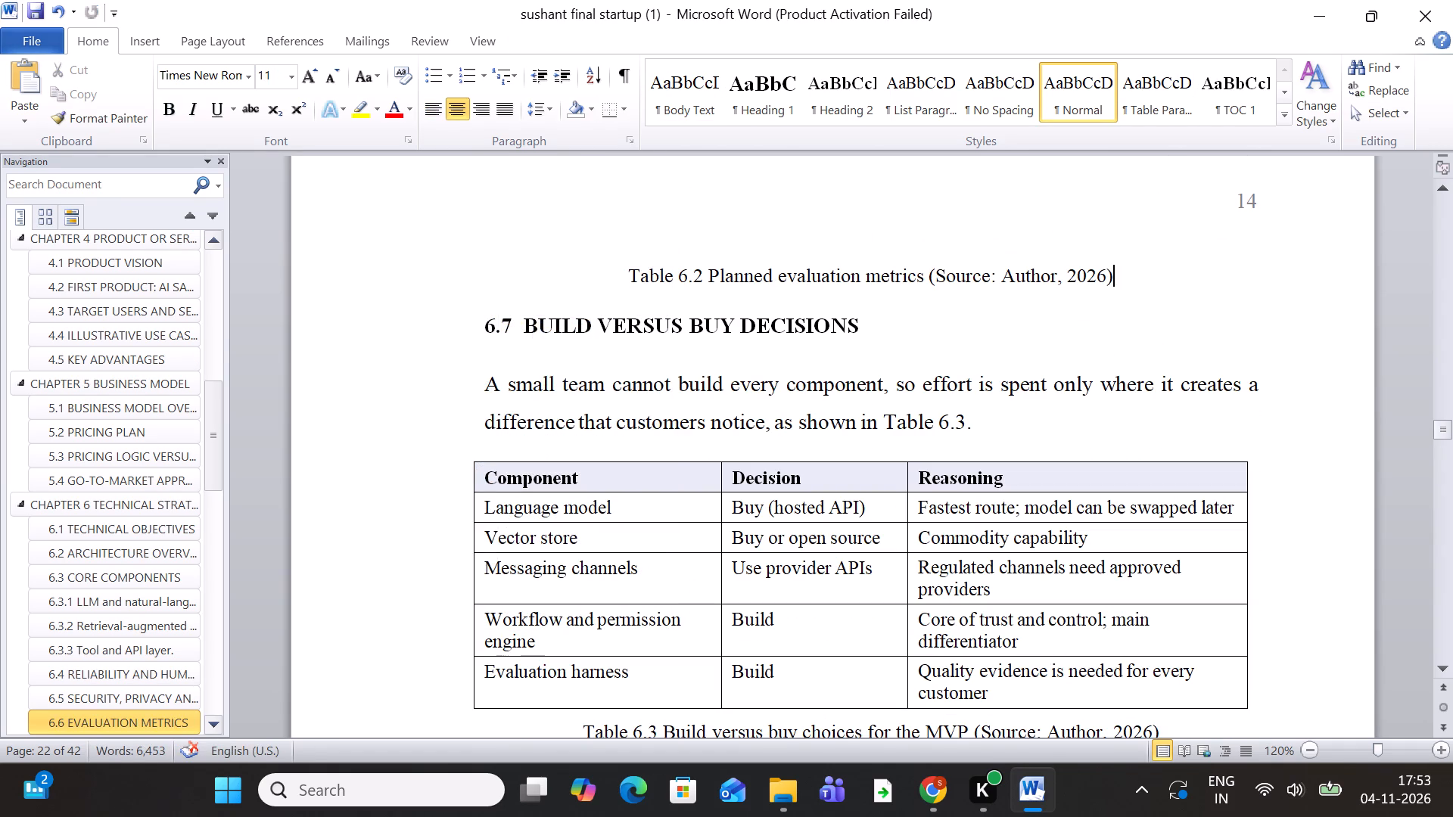
key(Return)
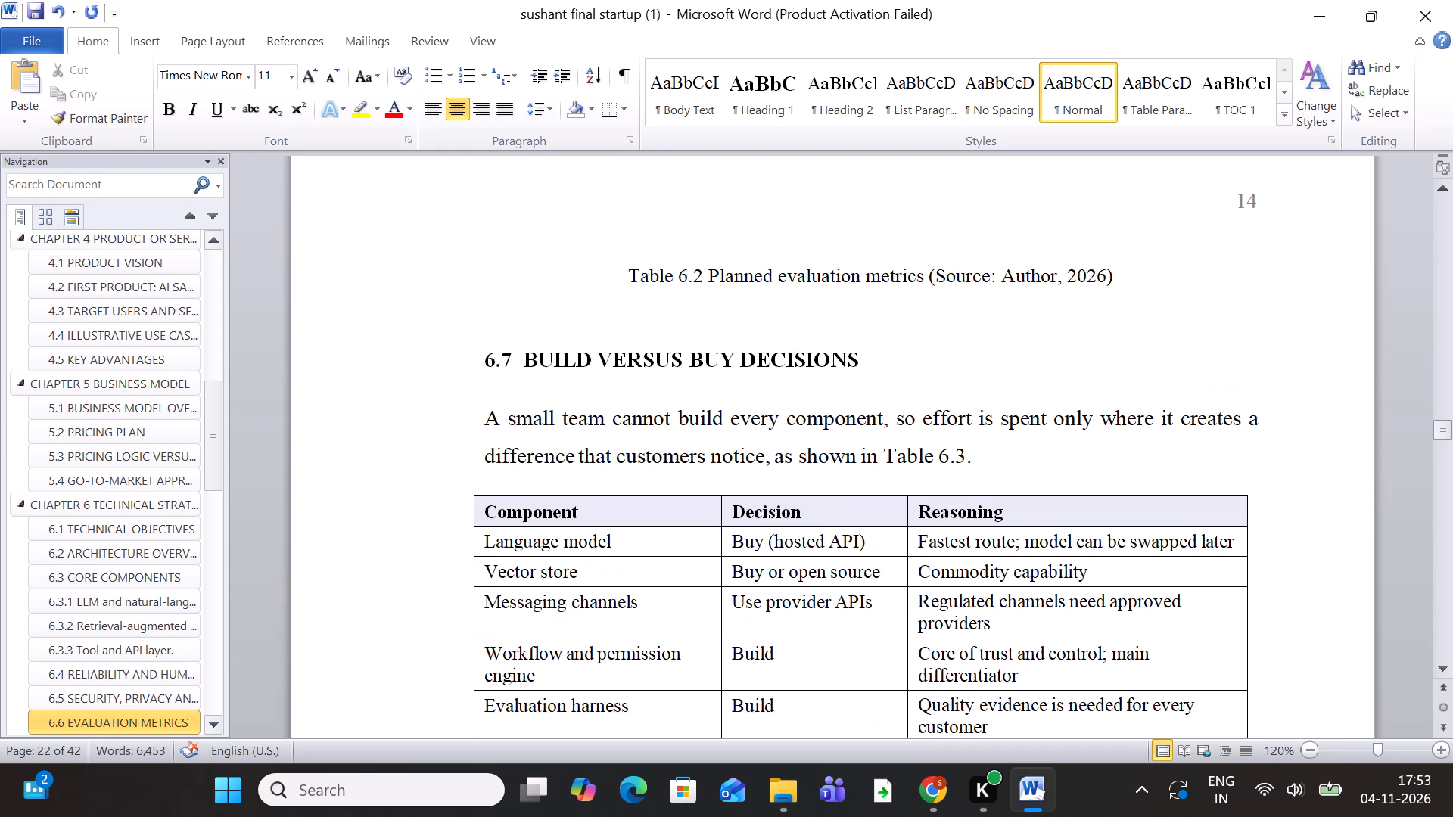
key(ctrl+Menu)
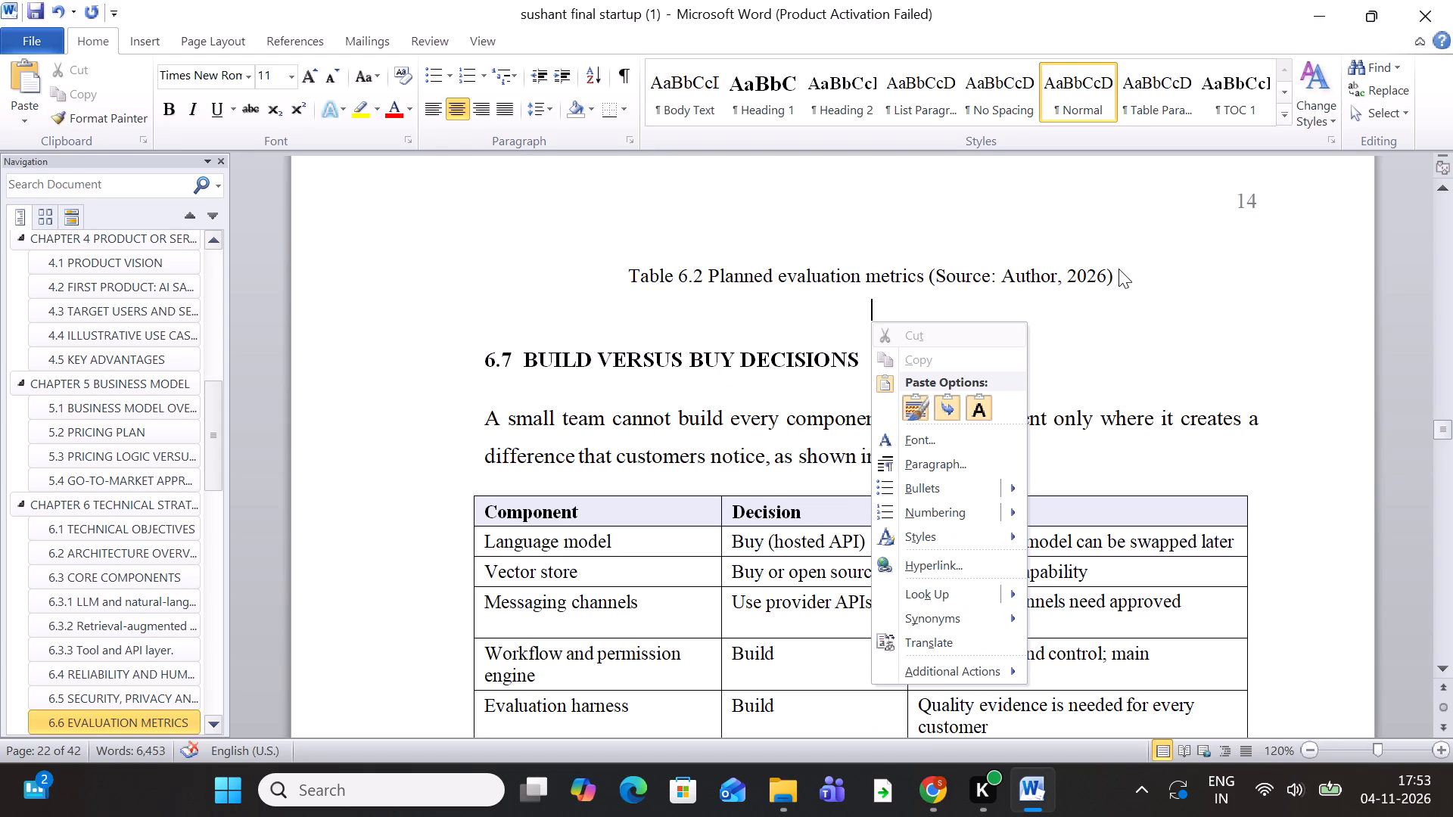
key(ctrl+v)
click(1059, 326)
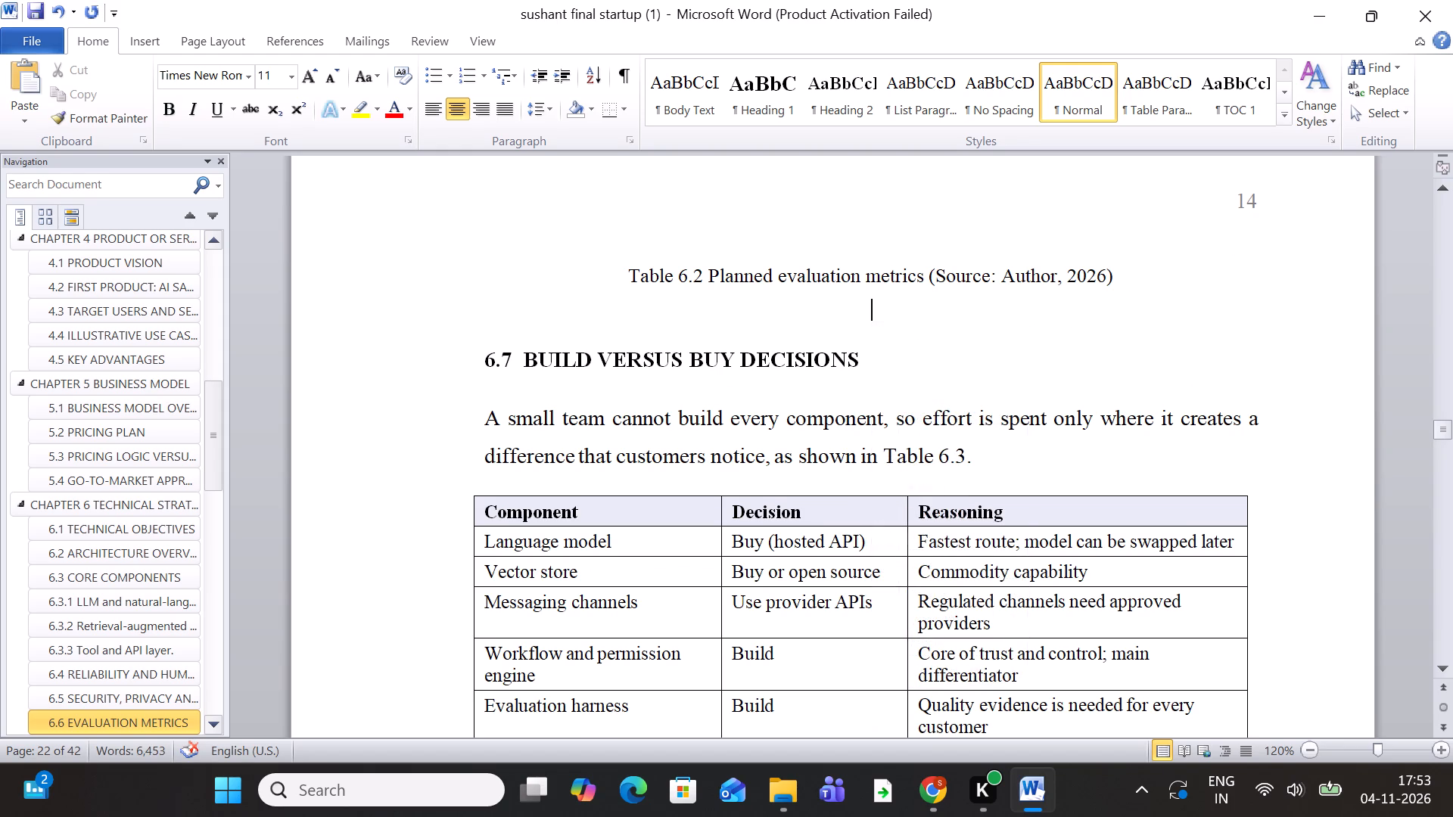
click(913, 303)
key(ctrl+v)
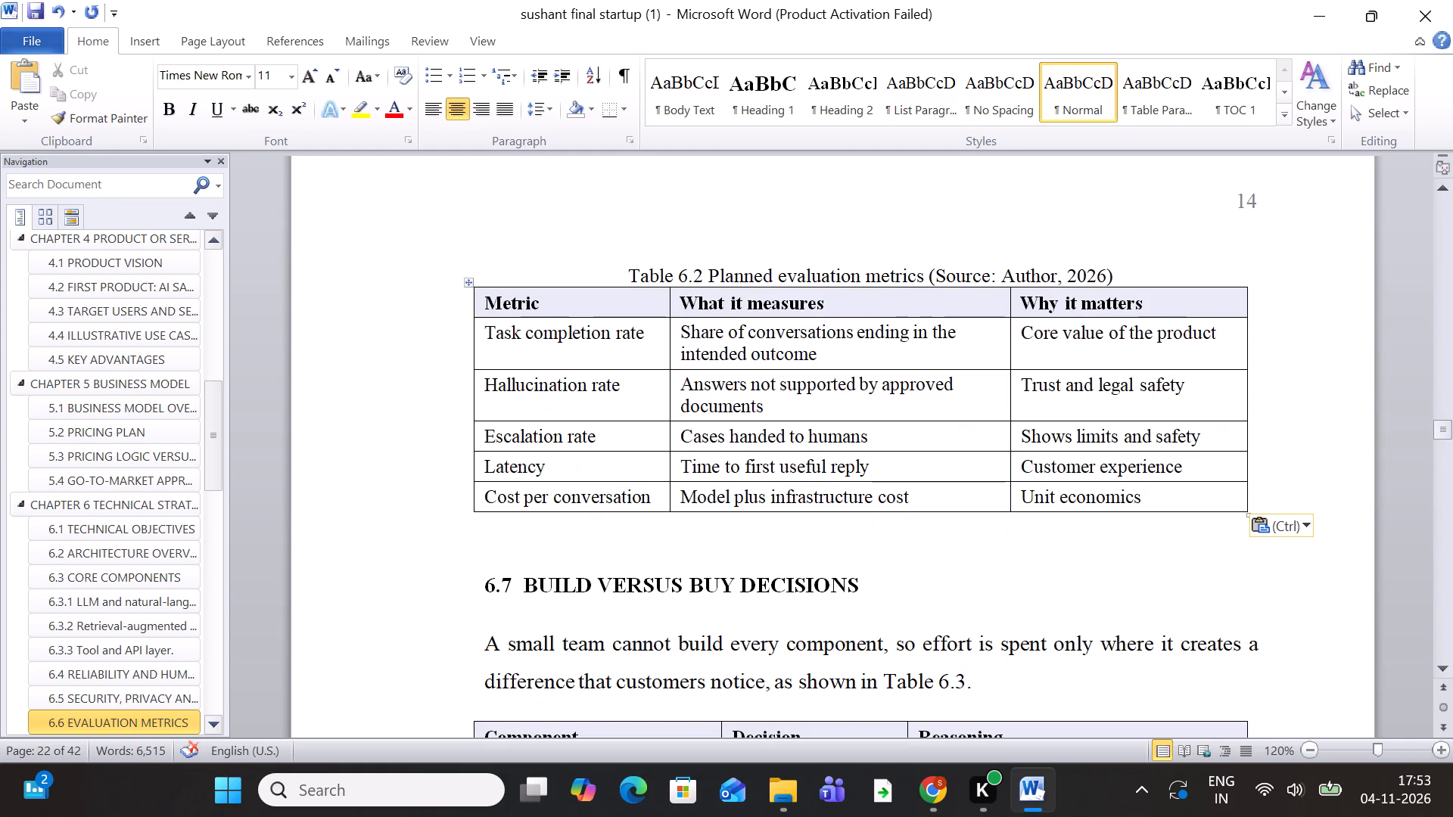
Move the section 6.7 build-versus-buy table below its Table 6.3 caption, onto a new line before heading 6.8, keeping source formatting.
scroll(916, 303, down, 5)
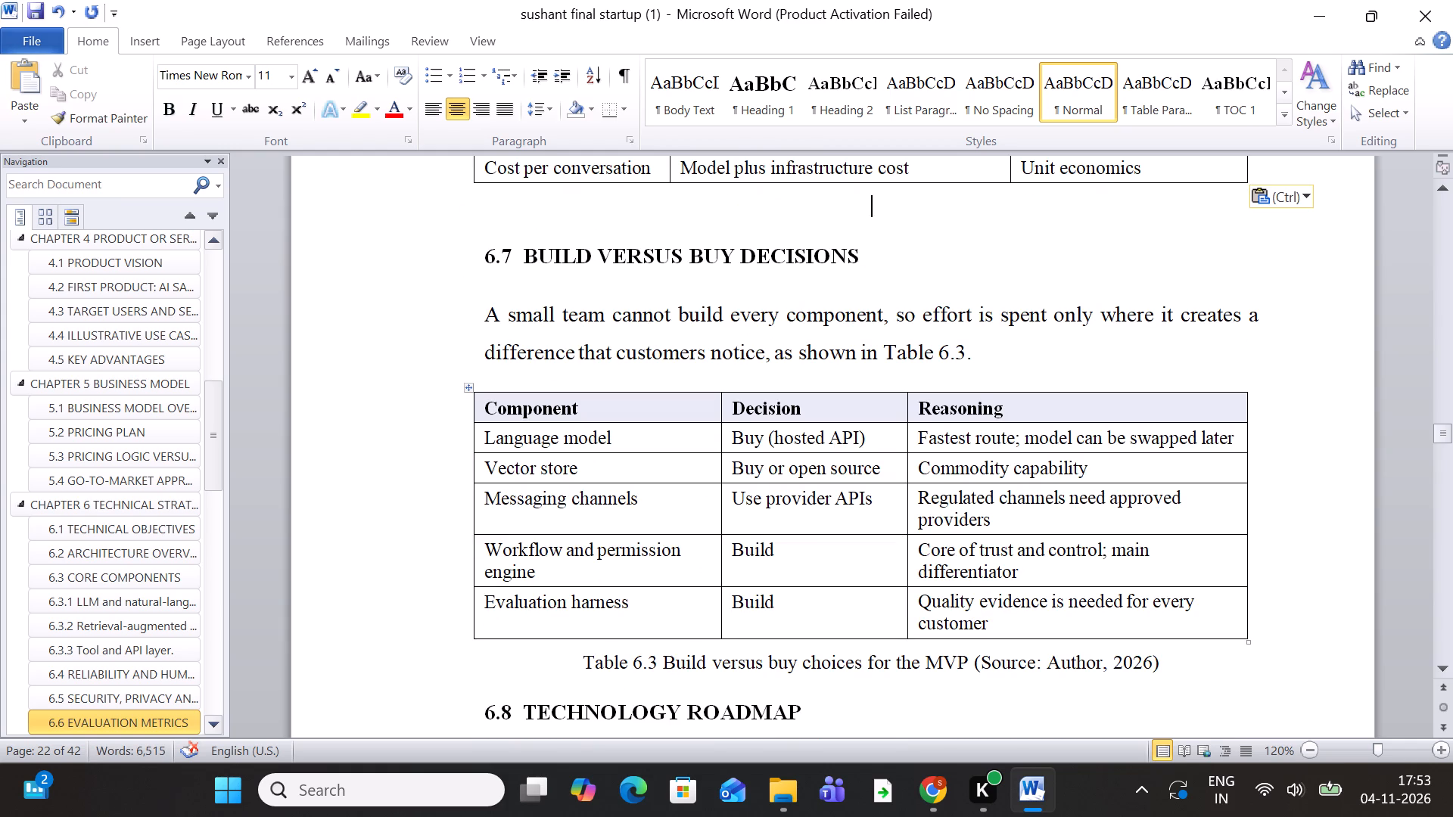
click(470, 387)
right_click(470, 387)
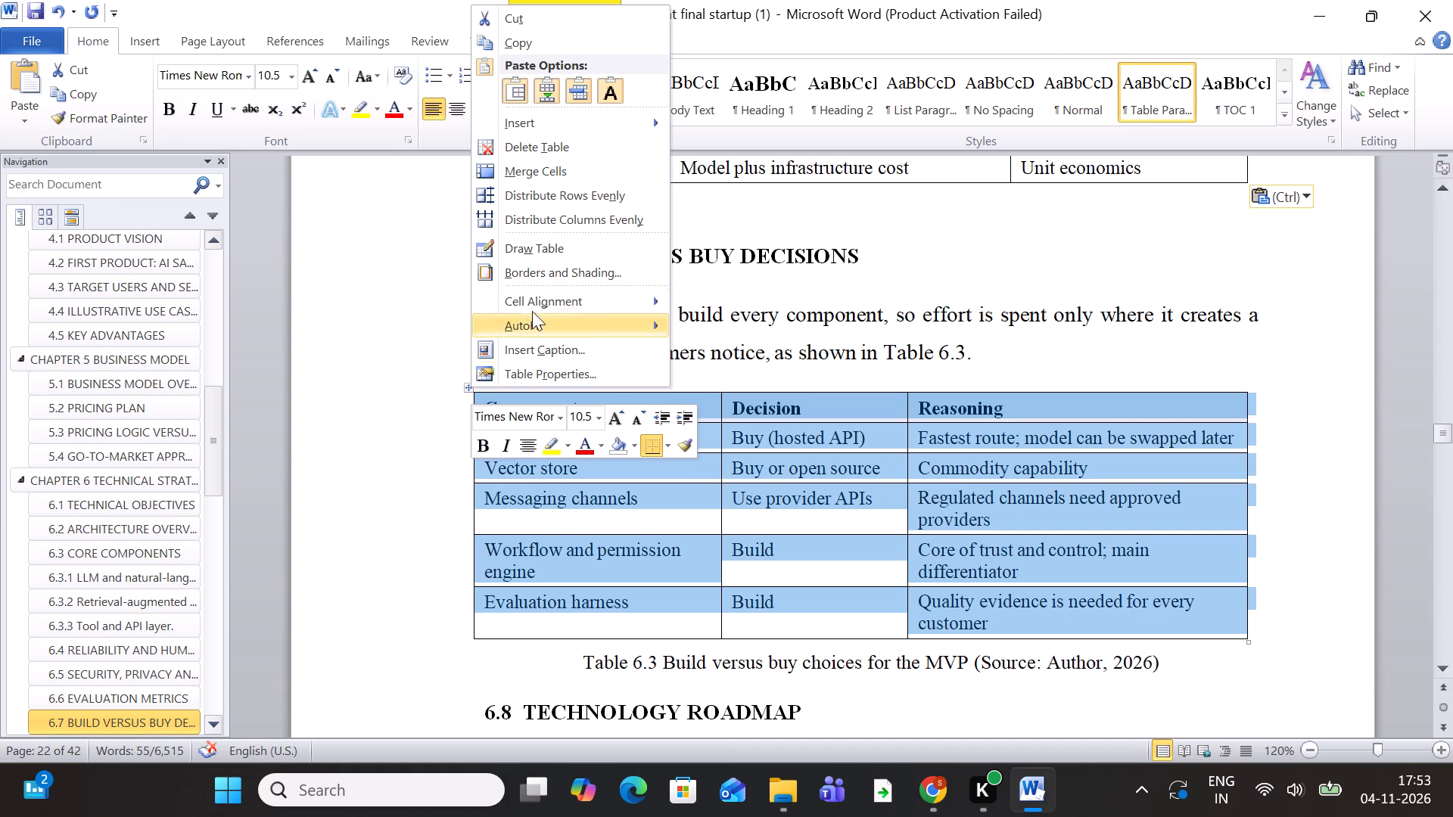
click(552, 23)
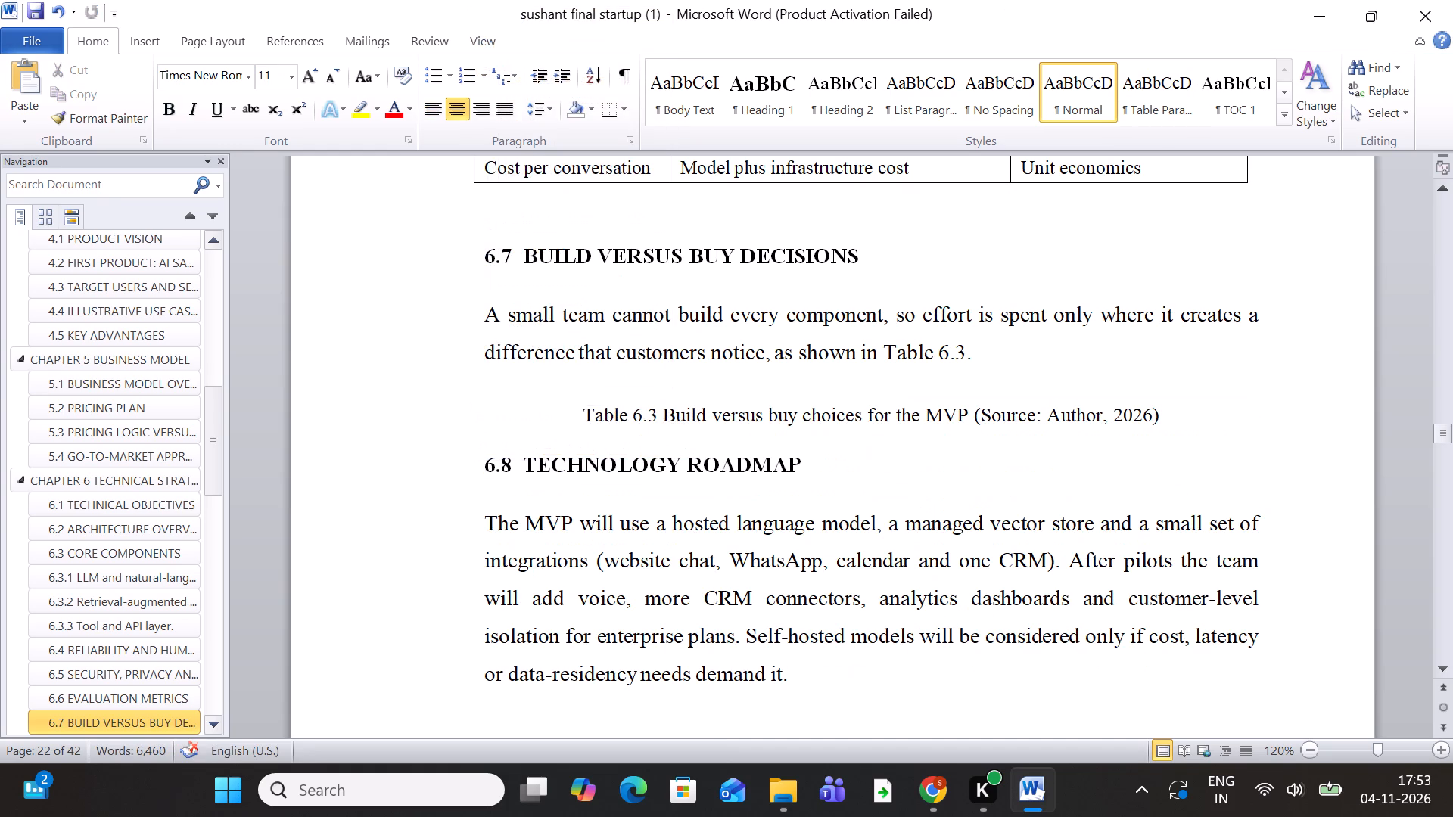
click(1175, 418)
key(Return)
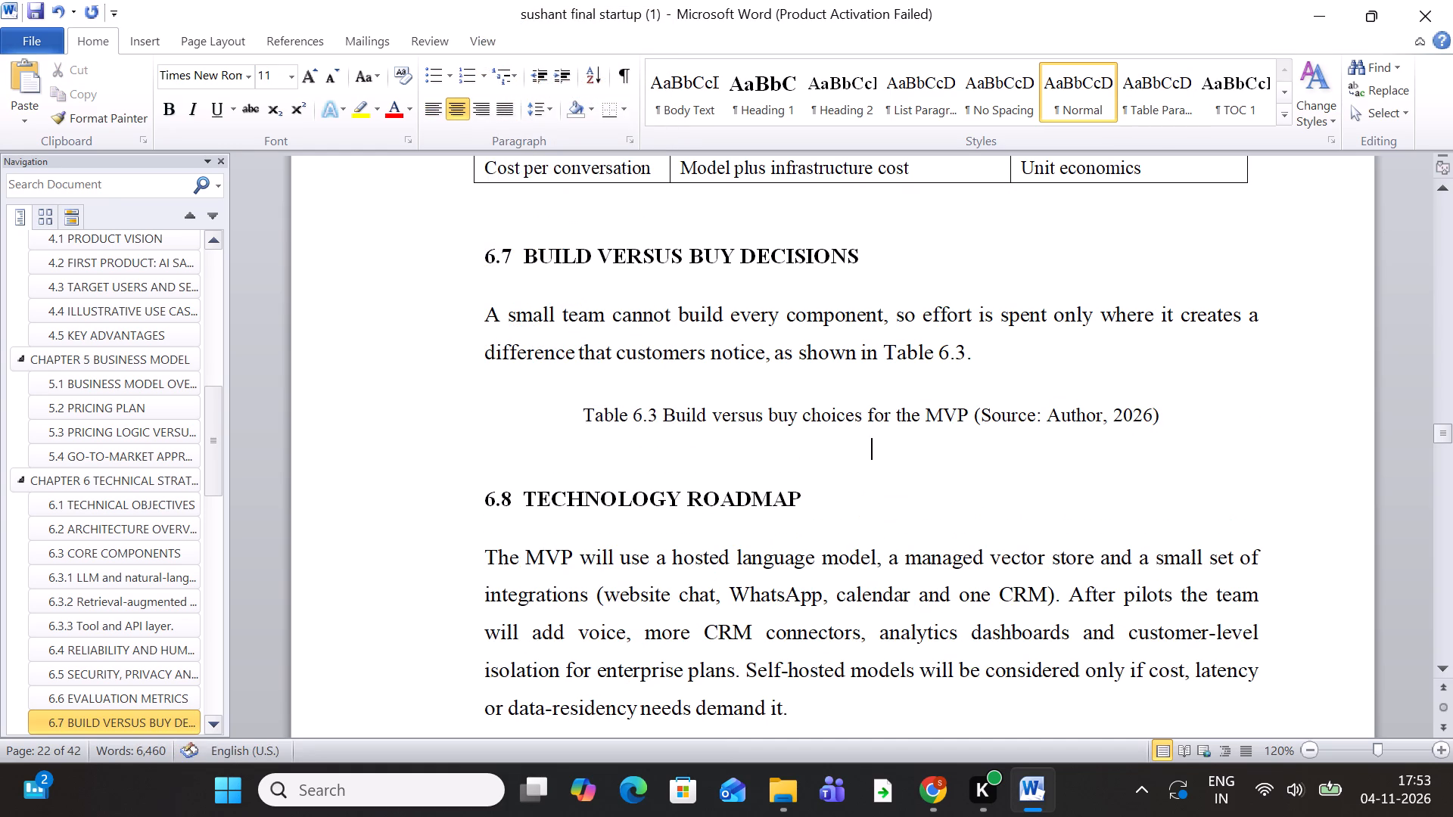
right_click(1031, 455)
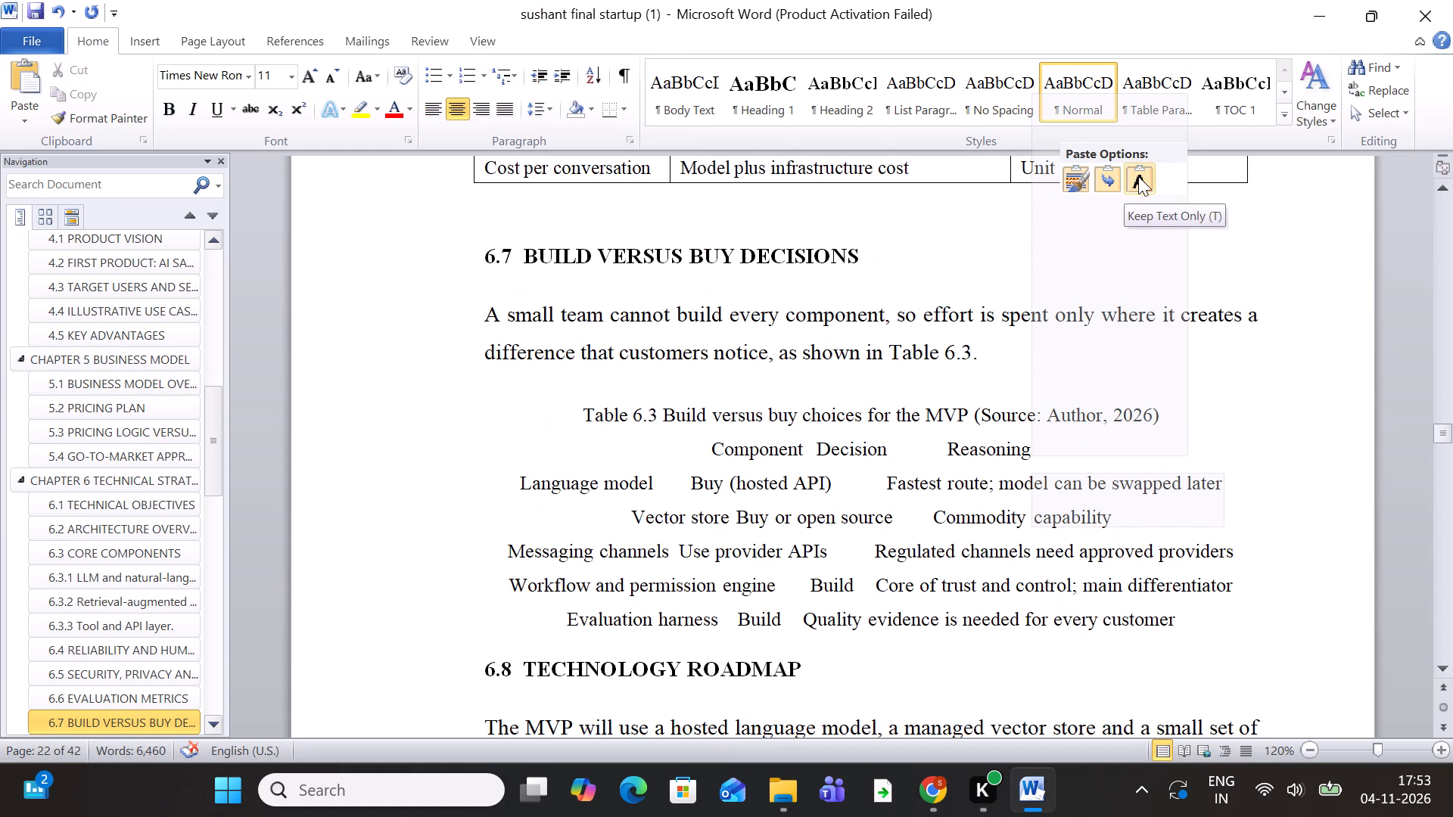
click(1077, 179)
Move the section 7.3 competitive categories table below its Table 7.1 caption, onto a new line.
scroll(1147, 382, down, 9)
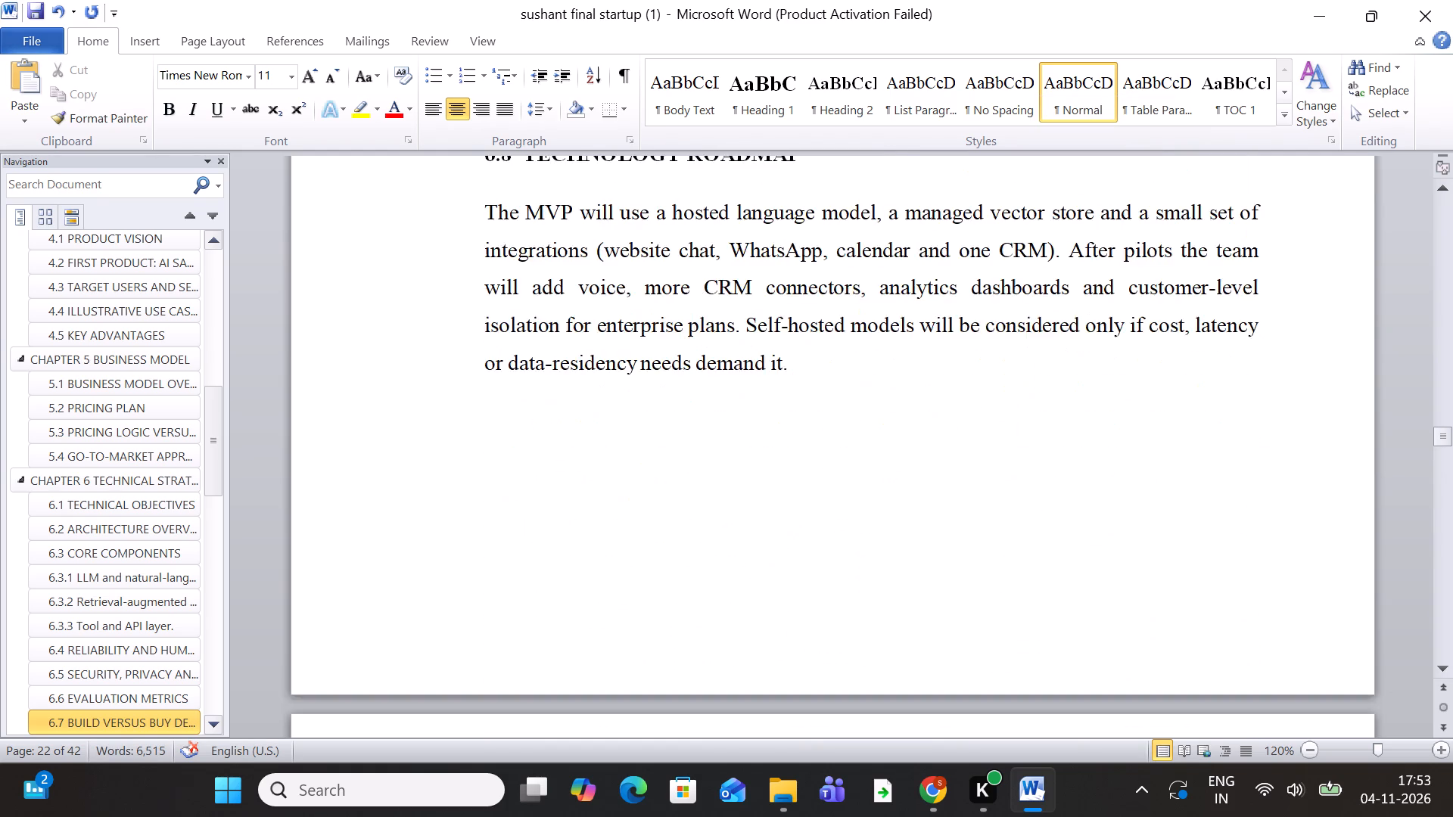
scroll(1147, 382, up, 4)
scroll(1147, 382, down, 2)
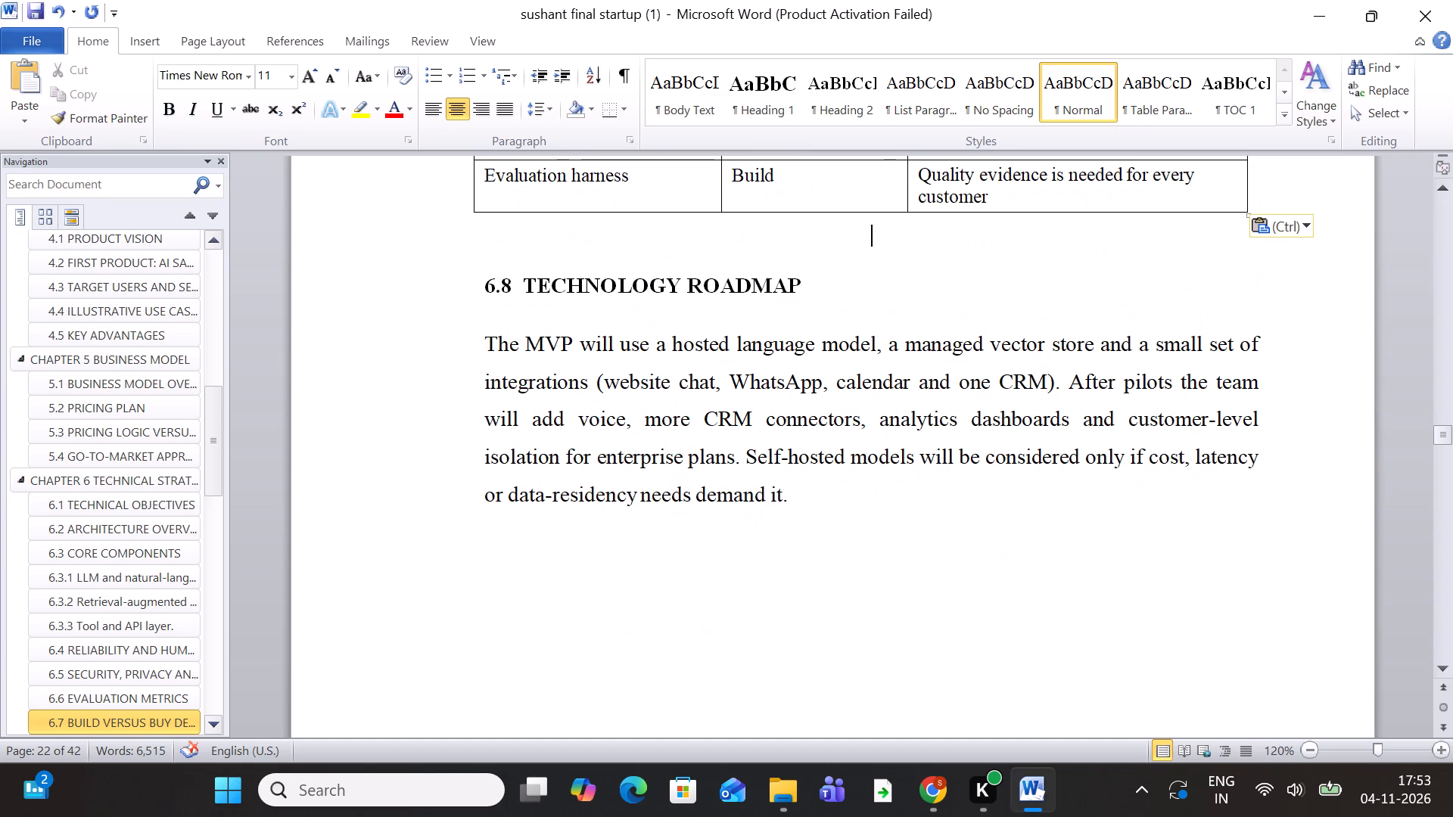
scroll(1049, 495, down, 14)
scroll(1050, 491, up, 1)
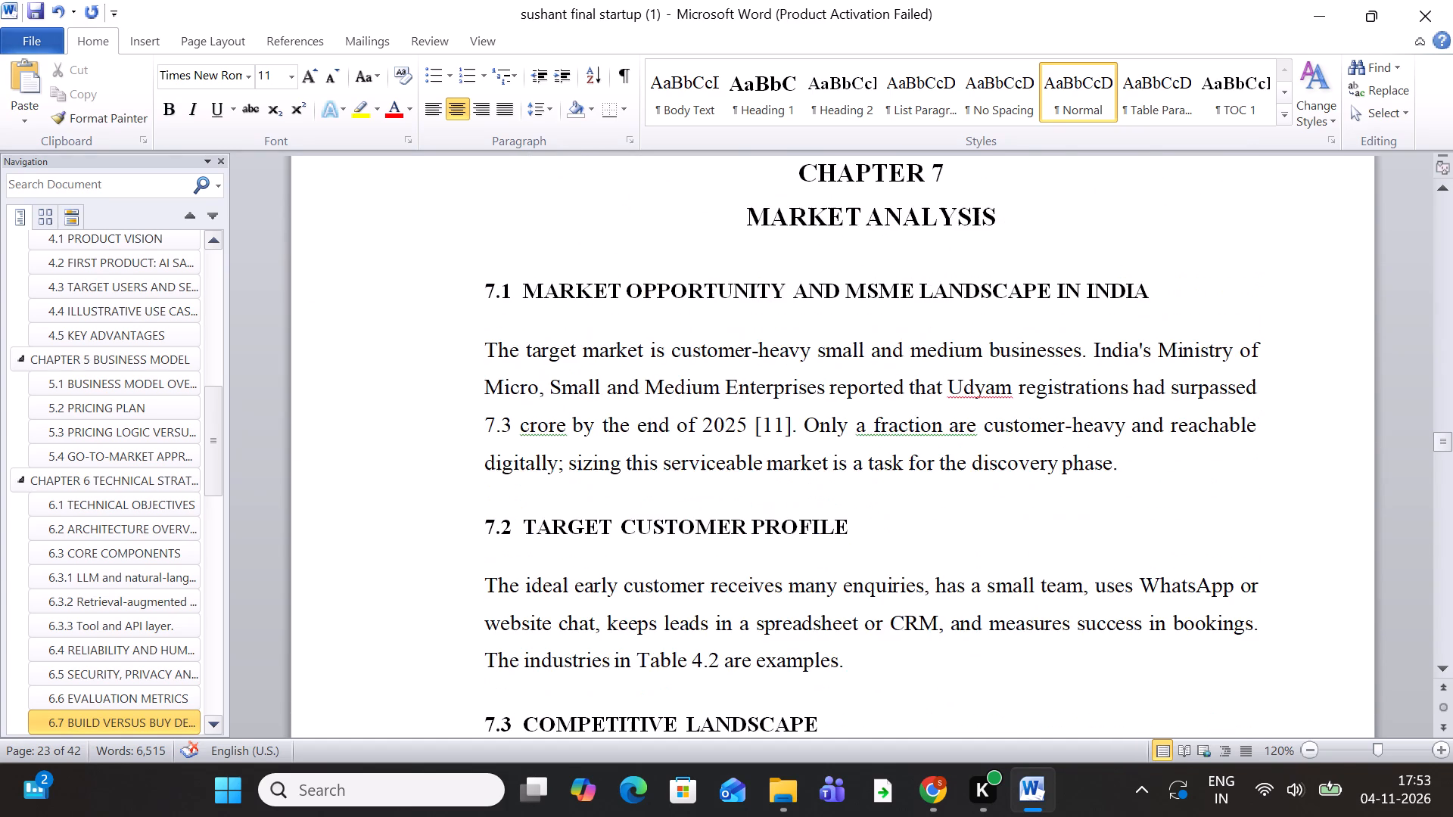
scroll(1050, 491, down, 10)
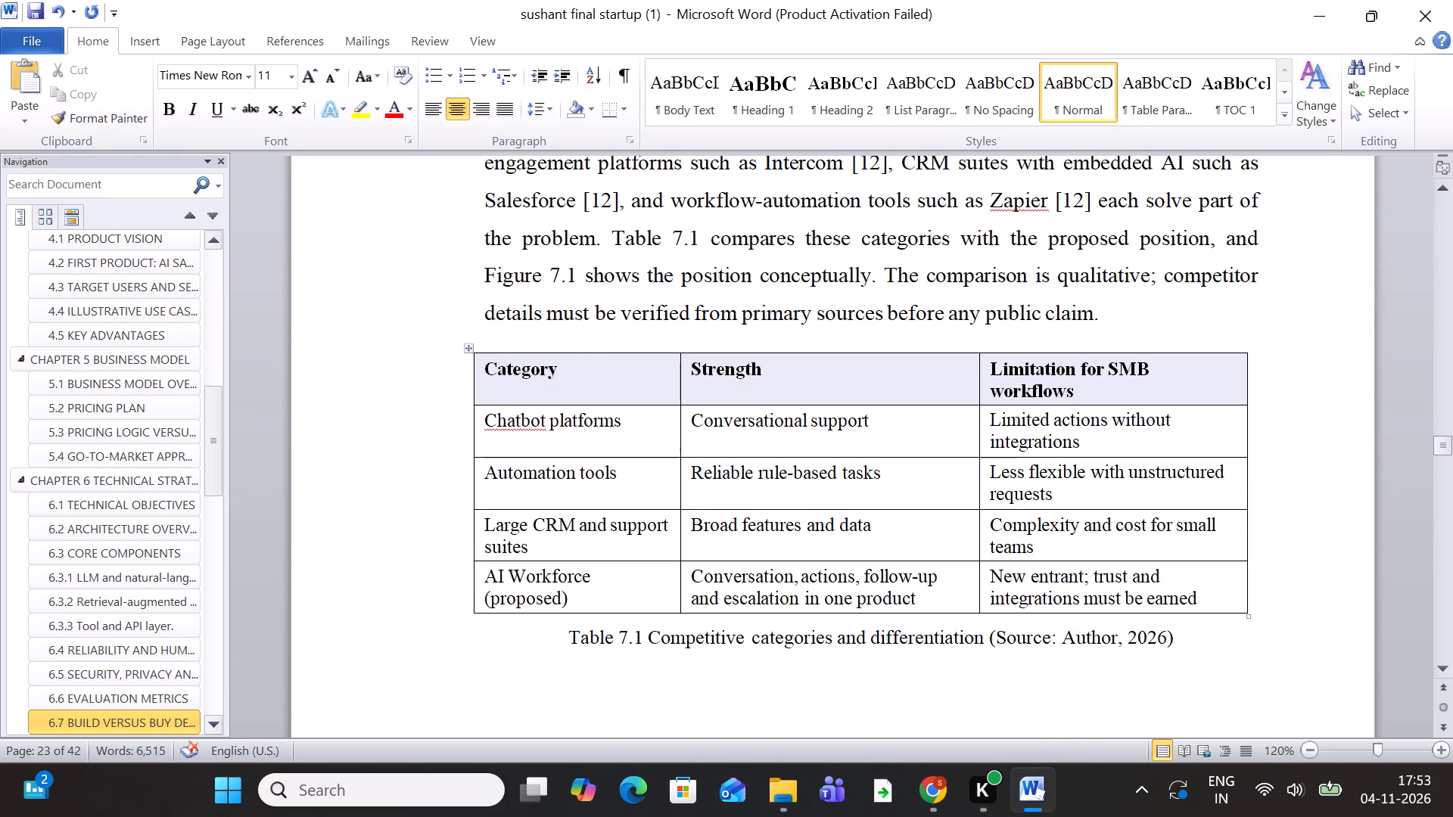
right_click(473, 355)
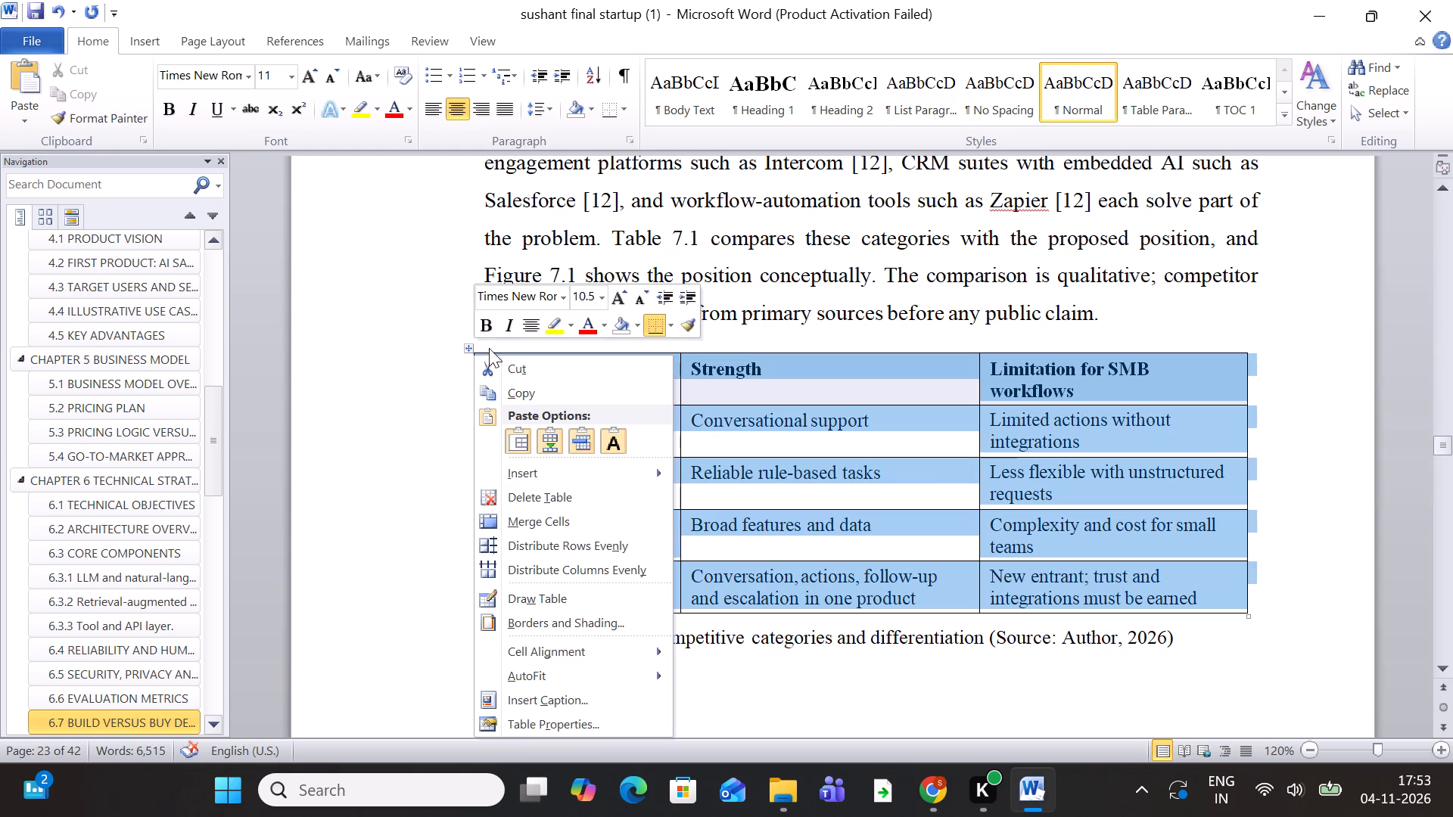
click(493, 363)
click(1180, 376)
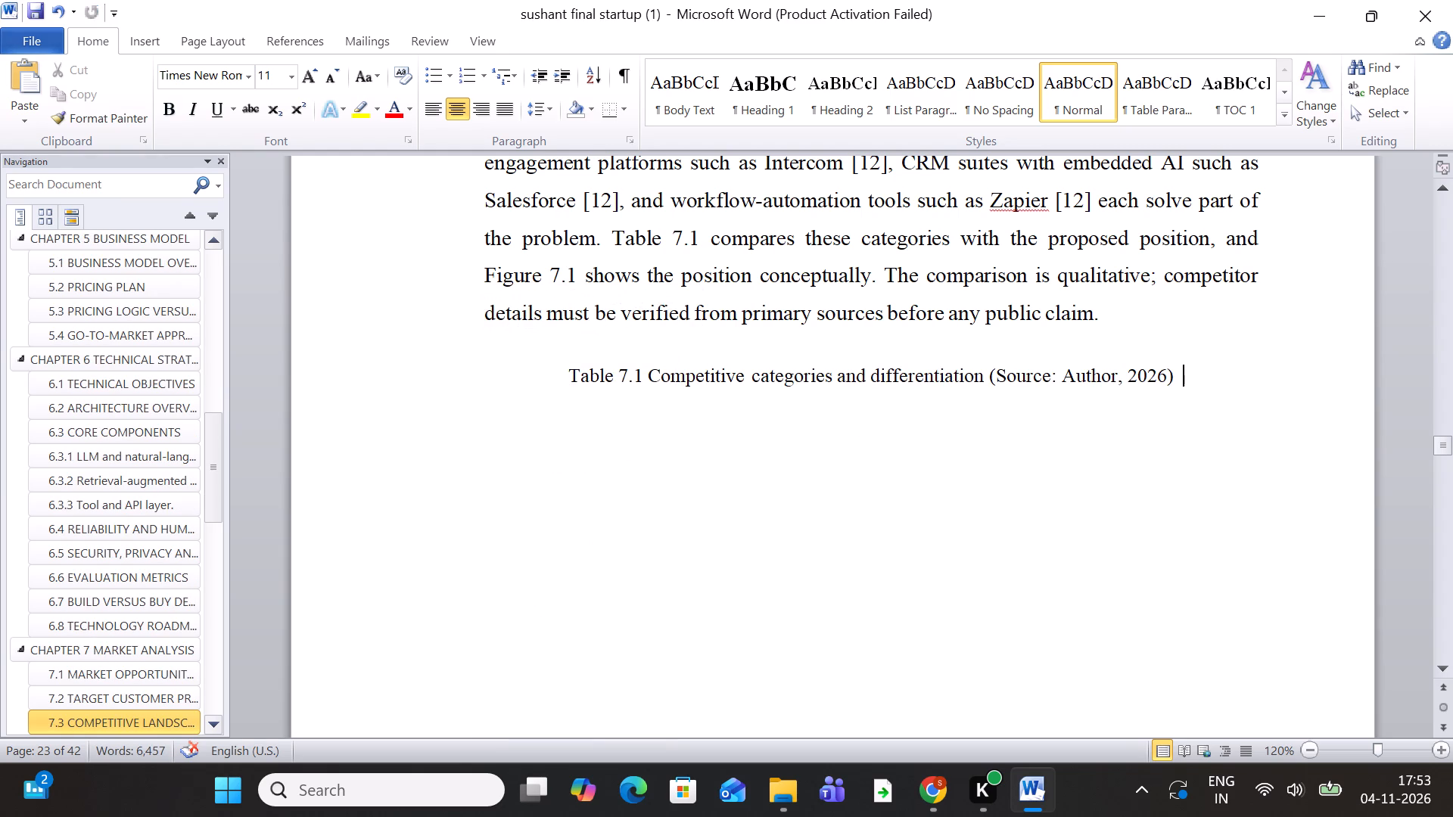
key(Return)
key(ctrl+v)
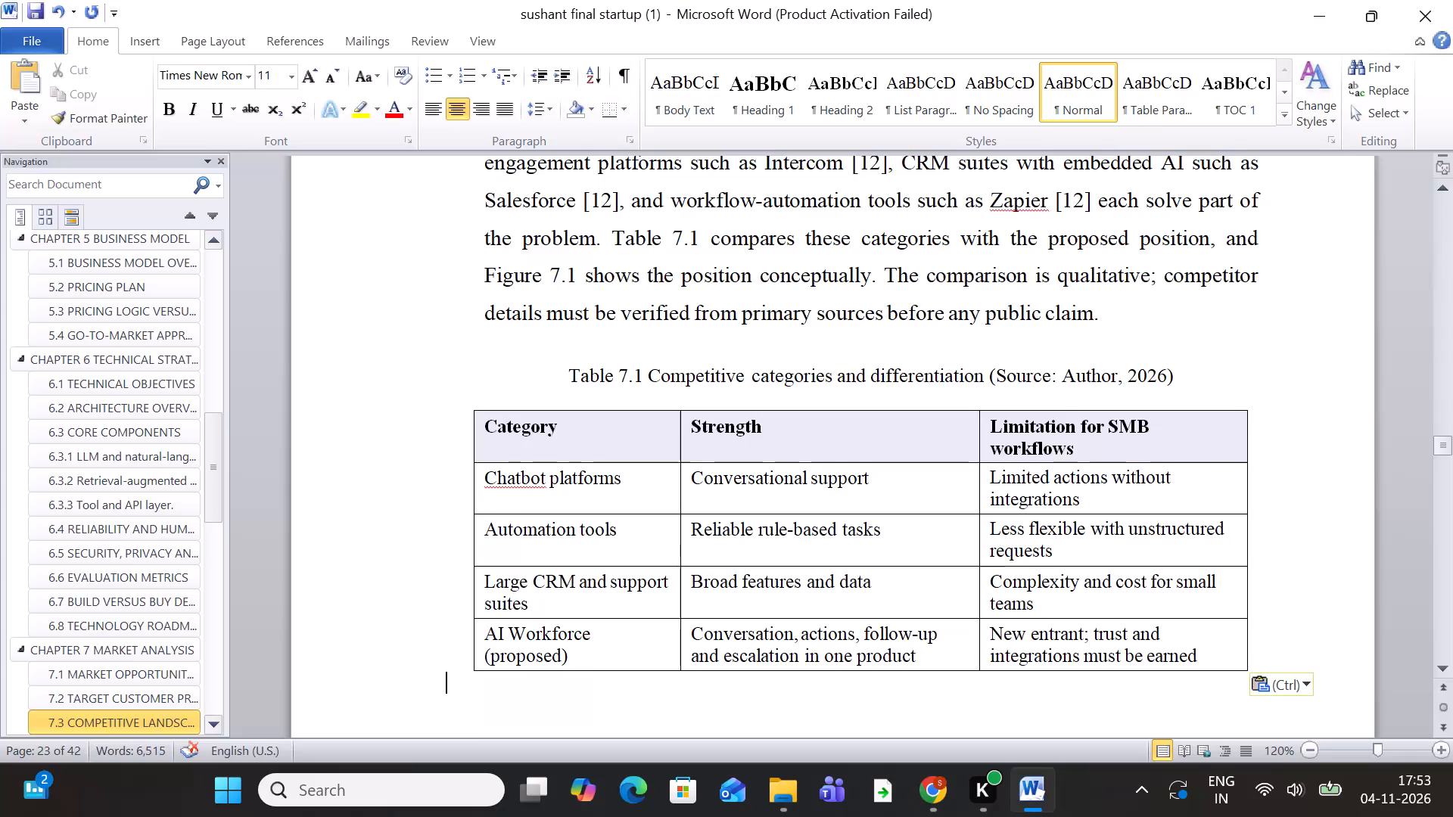
Move the Figure 7.1 caption from above the conceptual positioning chart to the line below it, before heading 7.4.
scroll(1182, 376, down, 12)
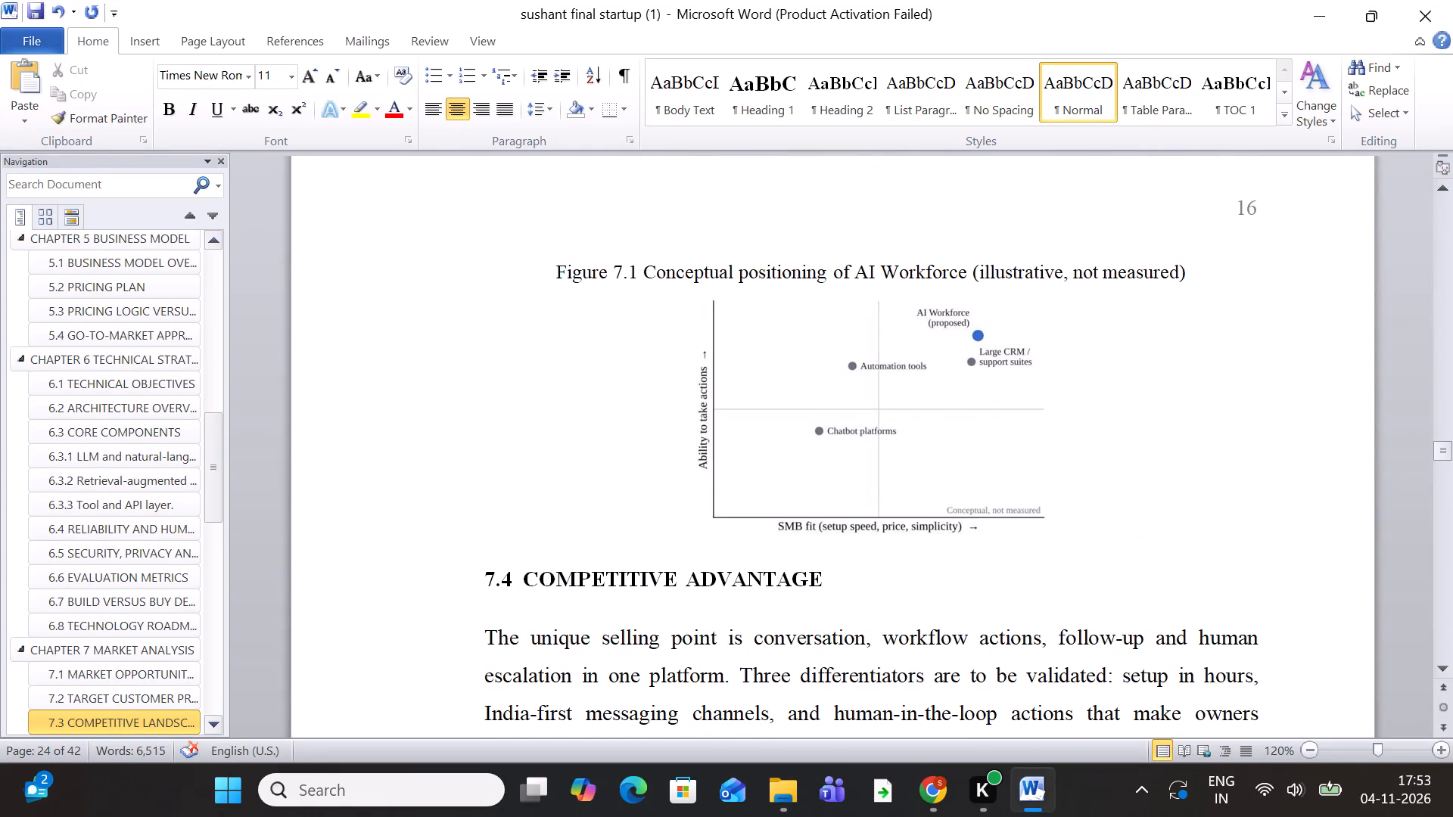
drag(552, 276, 1172, 277)
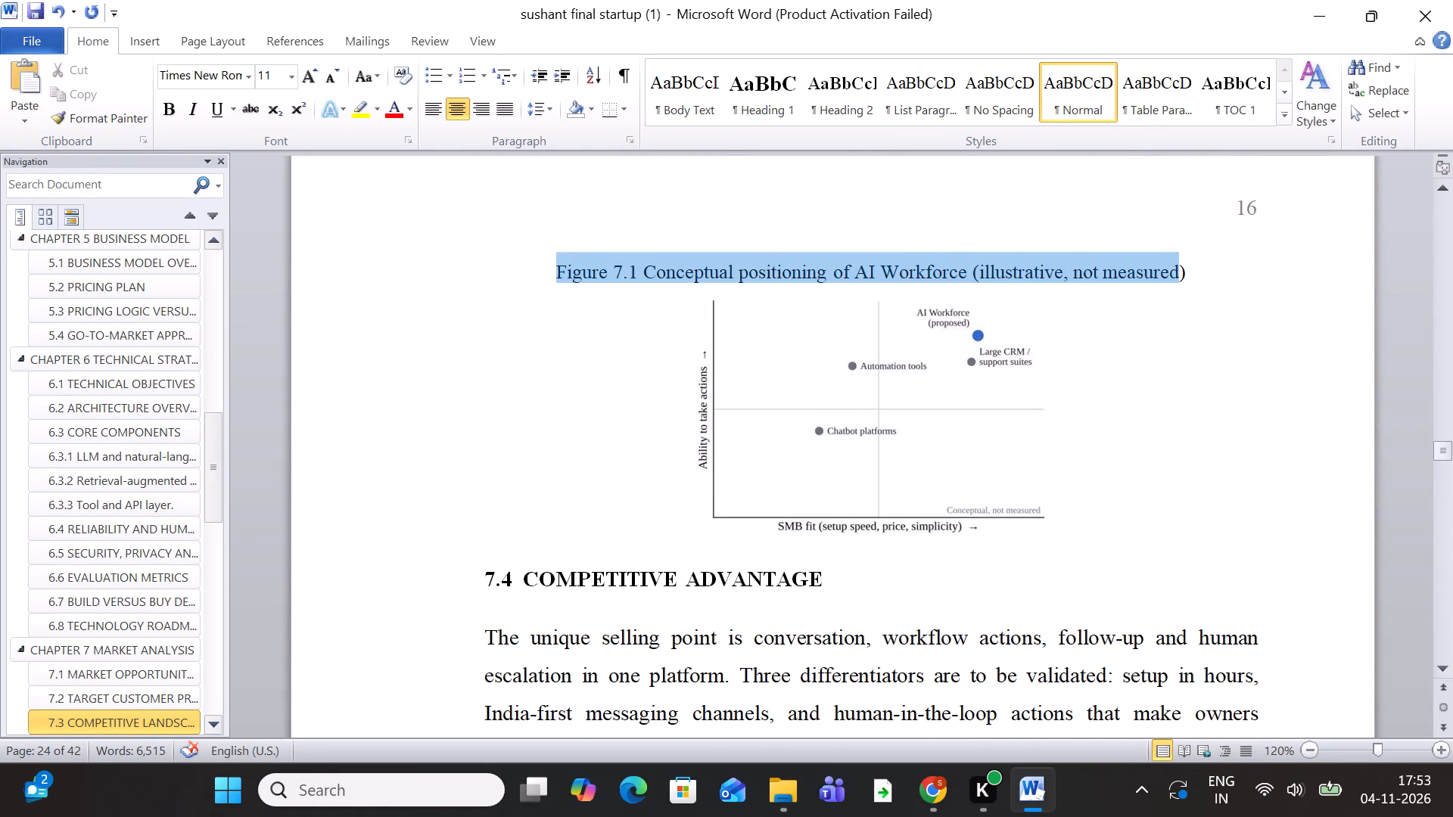
drag(1172, 277, 1185, 273)
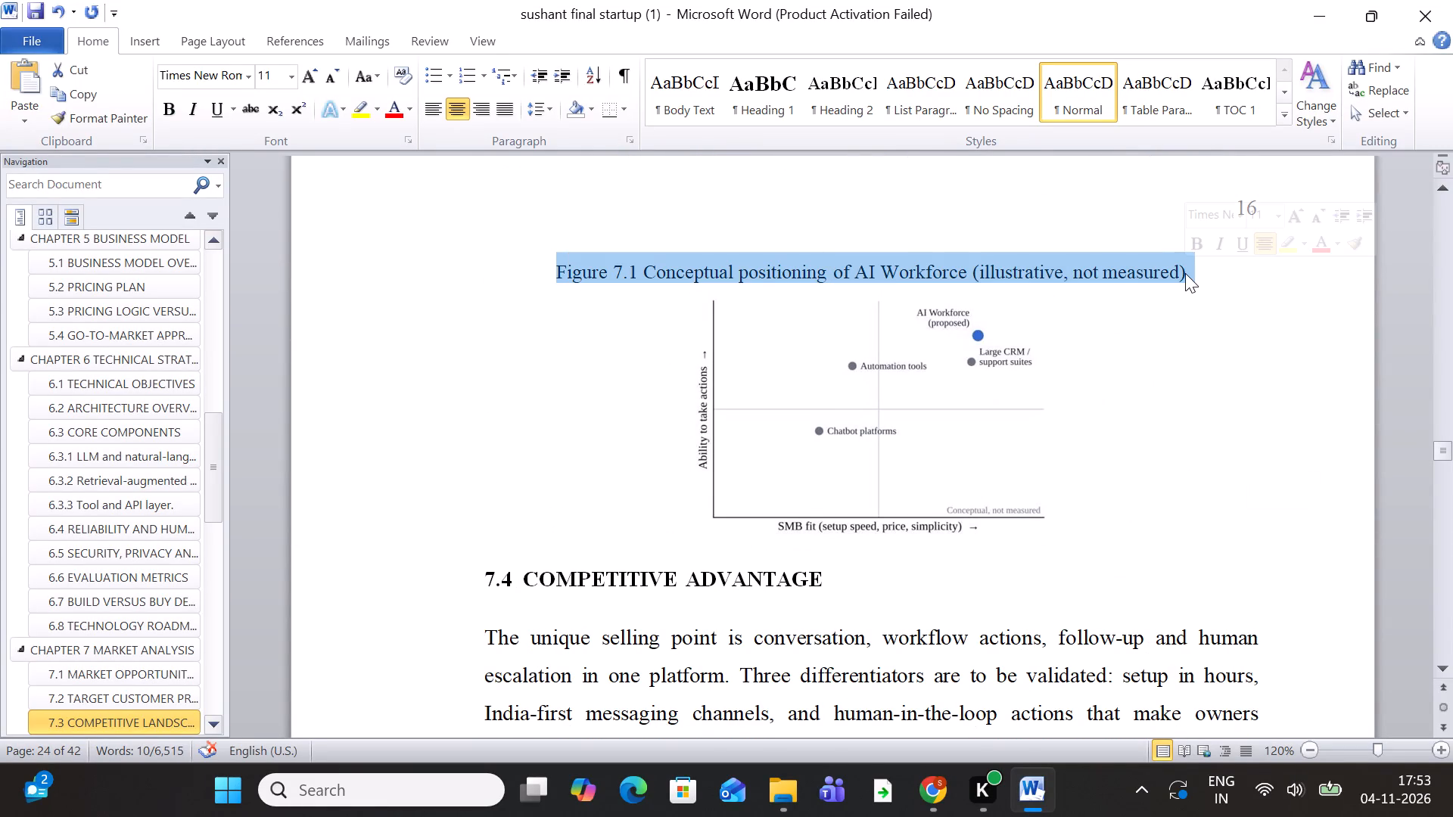
key(ctrl+x)
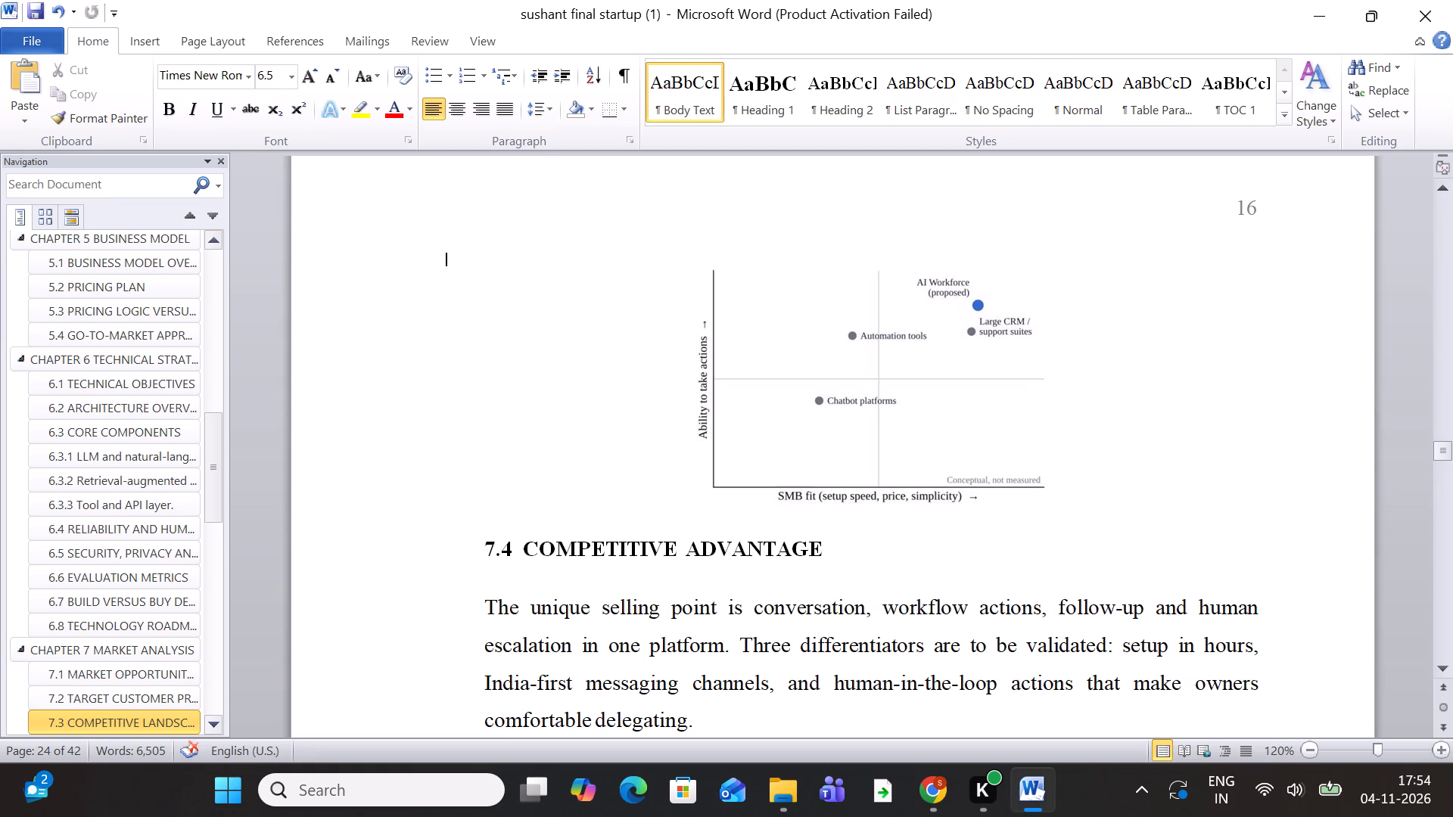
click(950, 545)
click(950, 526)
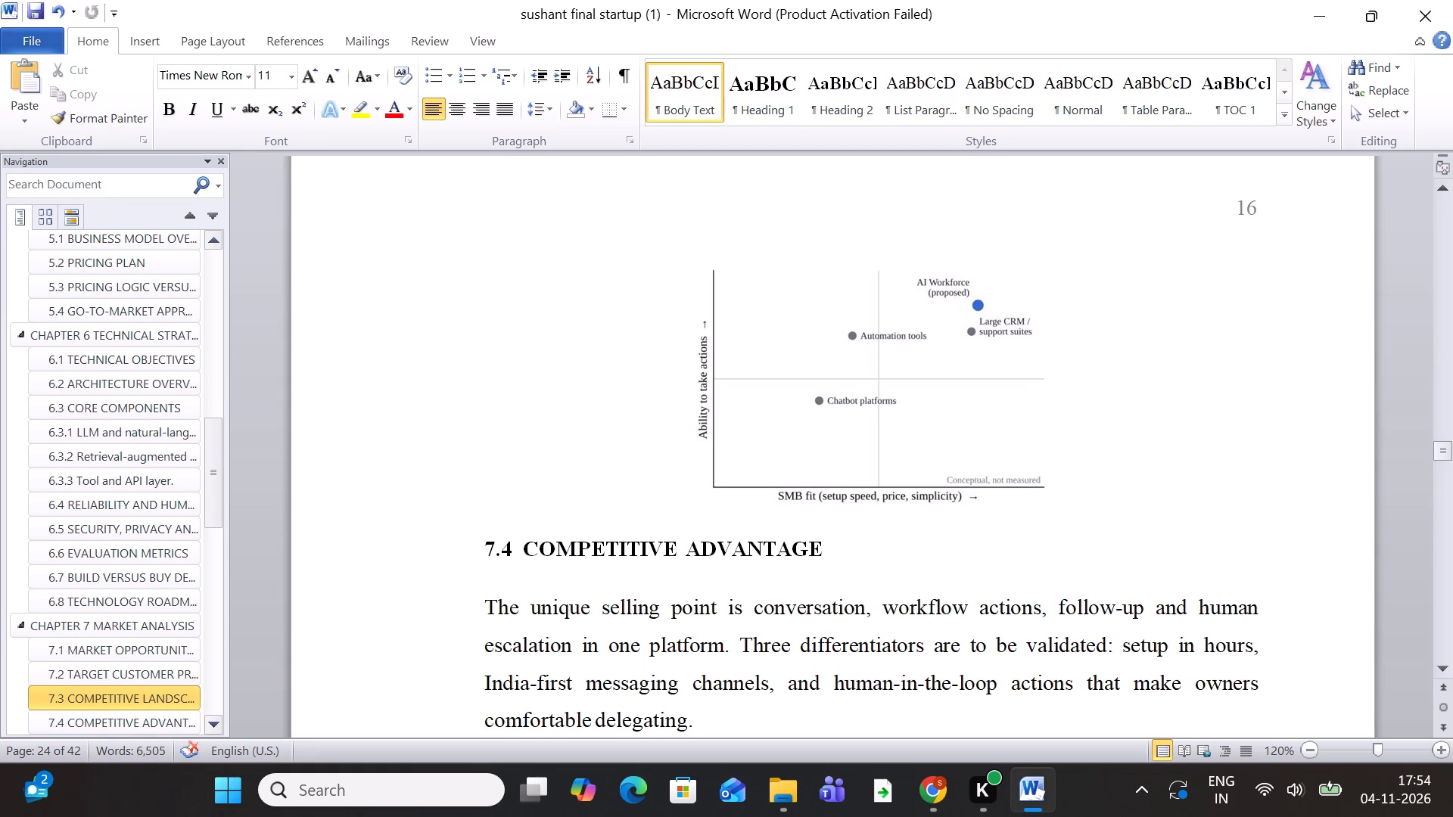
key(ctrl+v)
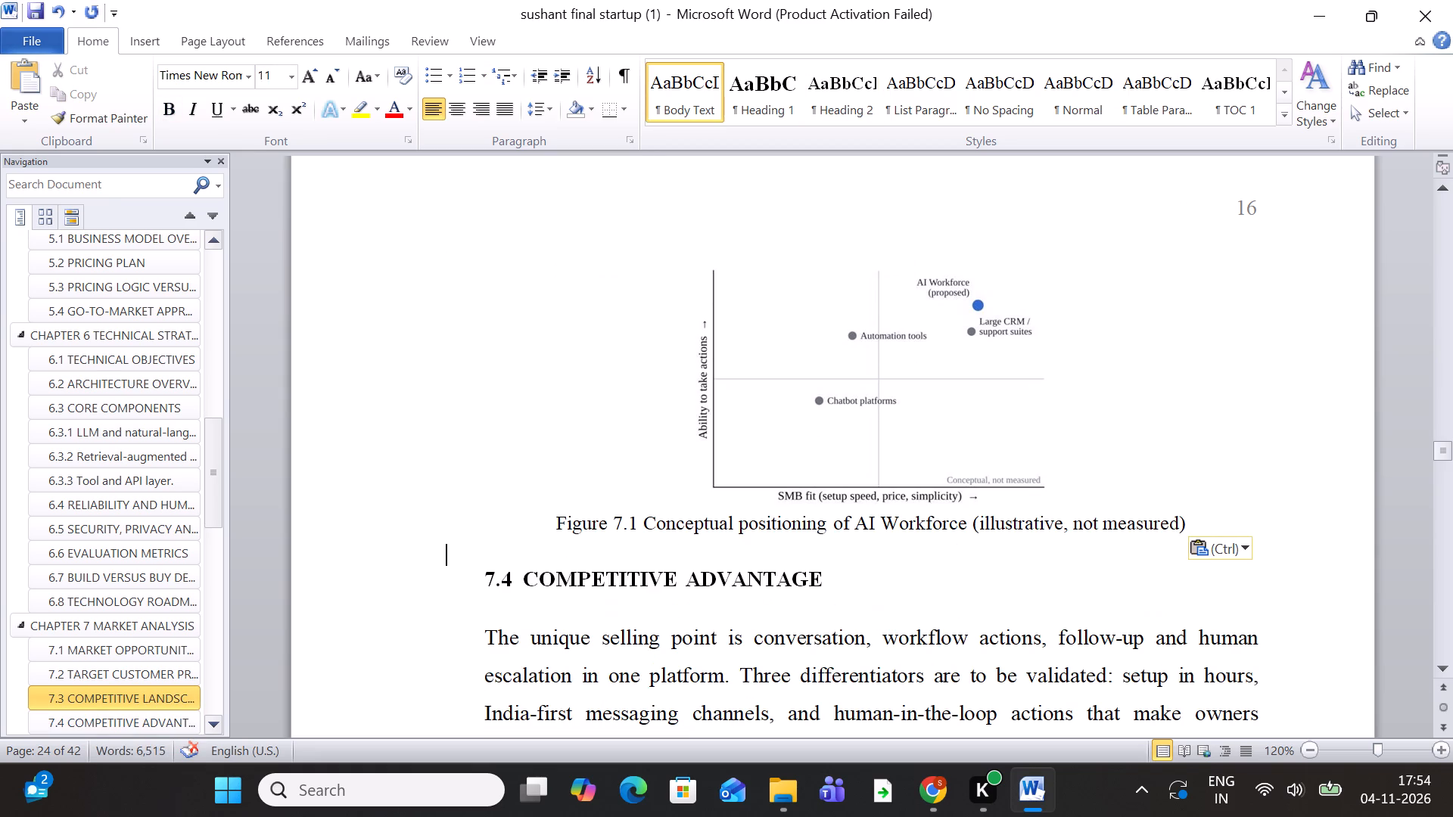
Save the document.
click(36, 5)
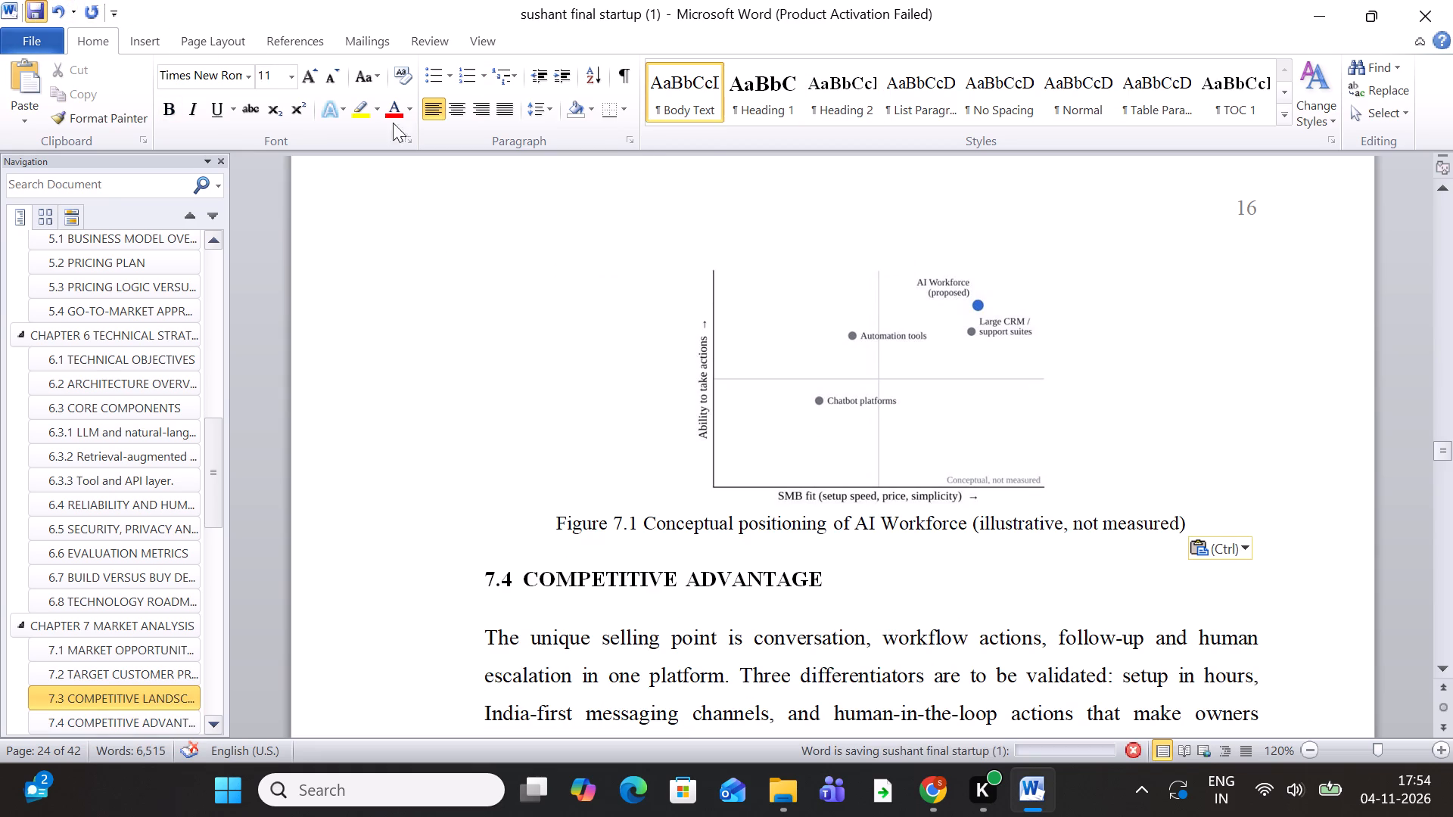
Move the section 8.1 strategic decisions table below its Table 8.1 caption, onto a new line before heading 8.2.
scroll(909, 356, down, 11)
scroll(916, 358, up, 3)
scroll(919, 359, down, 3)
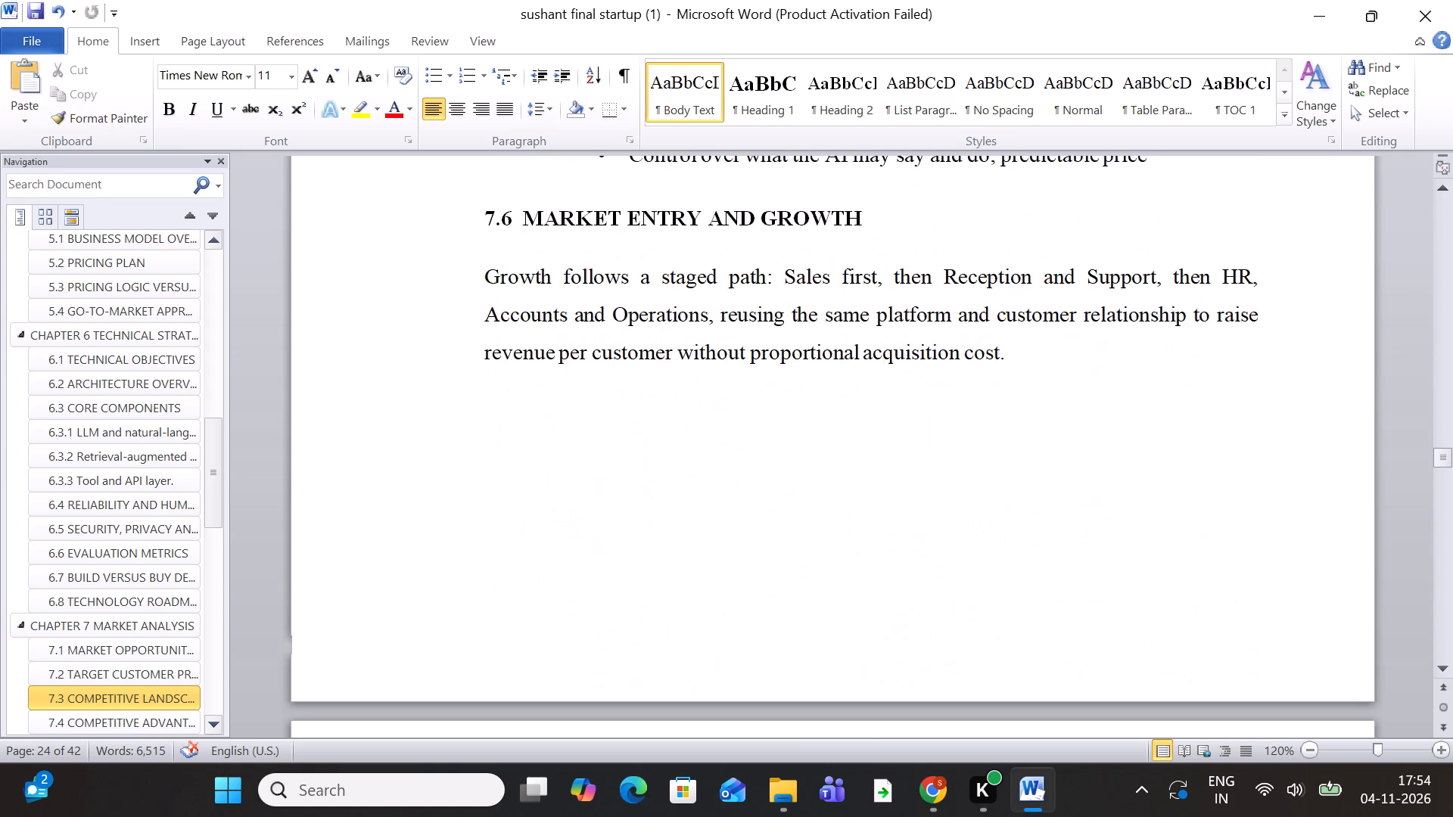
scroll(920, 364, down, 17)
scroll(925, 363, up, 2)
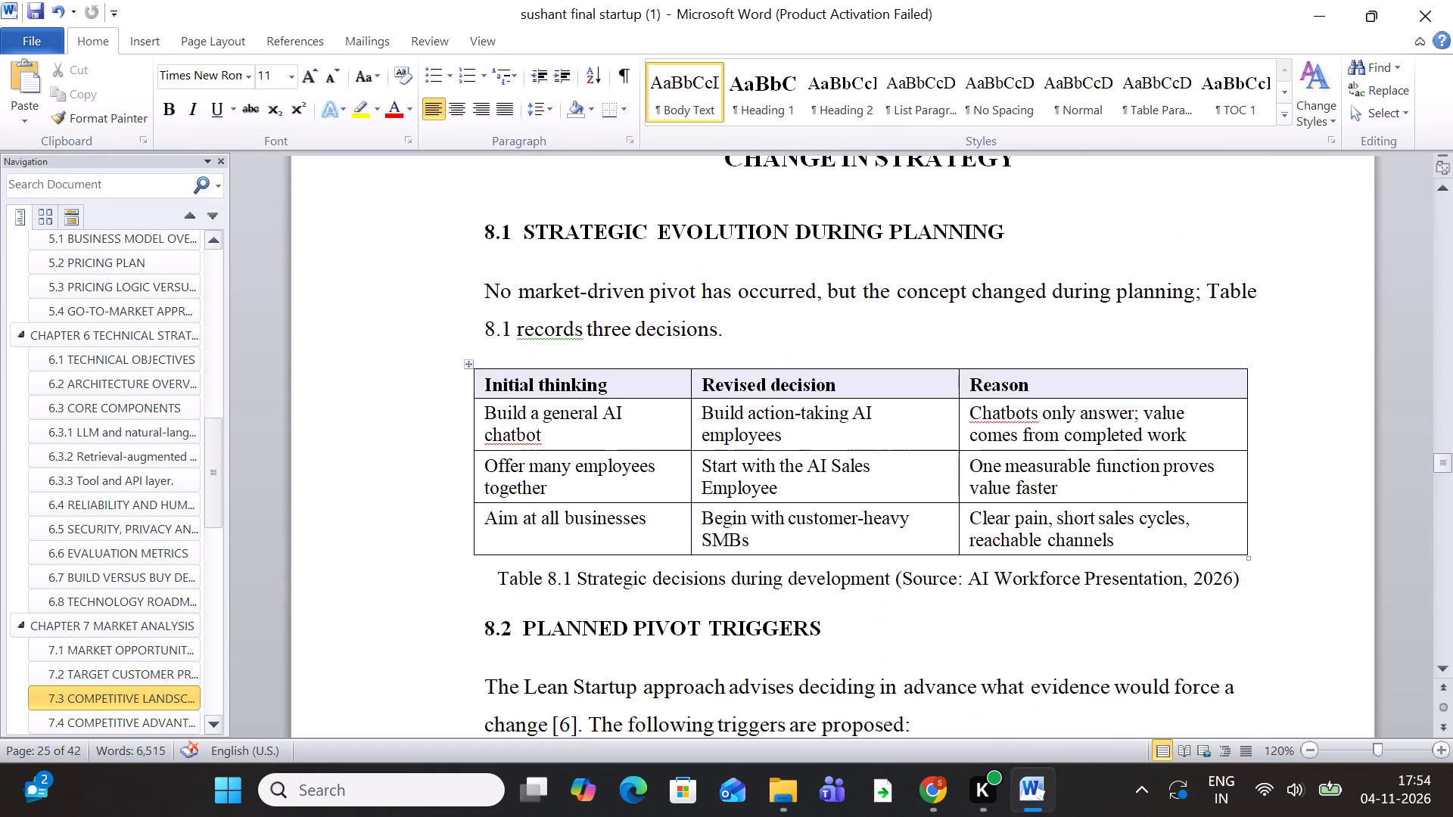
click(470, 363)
right_click(471, 363)
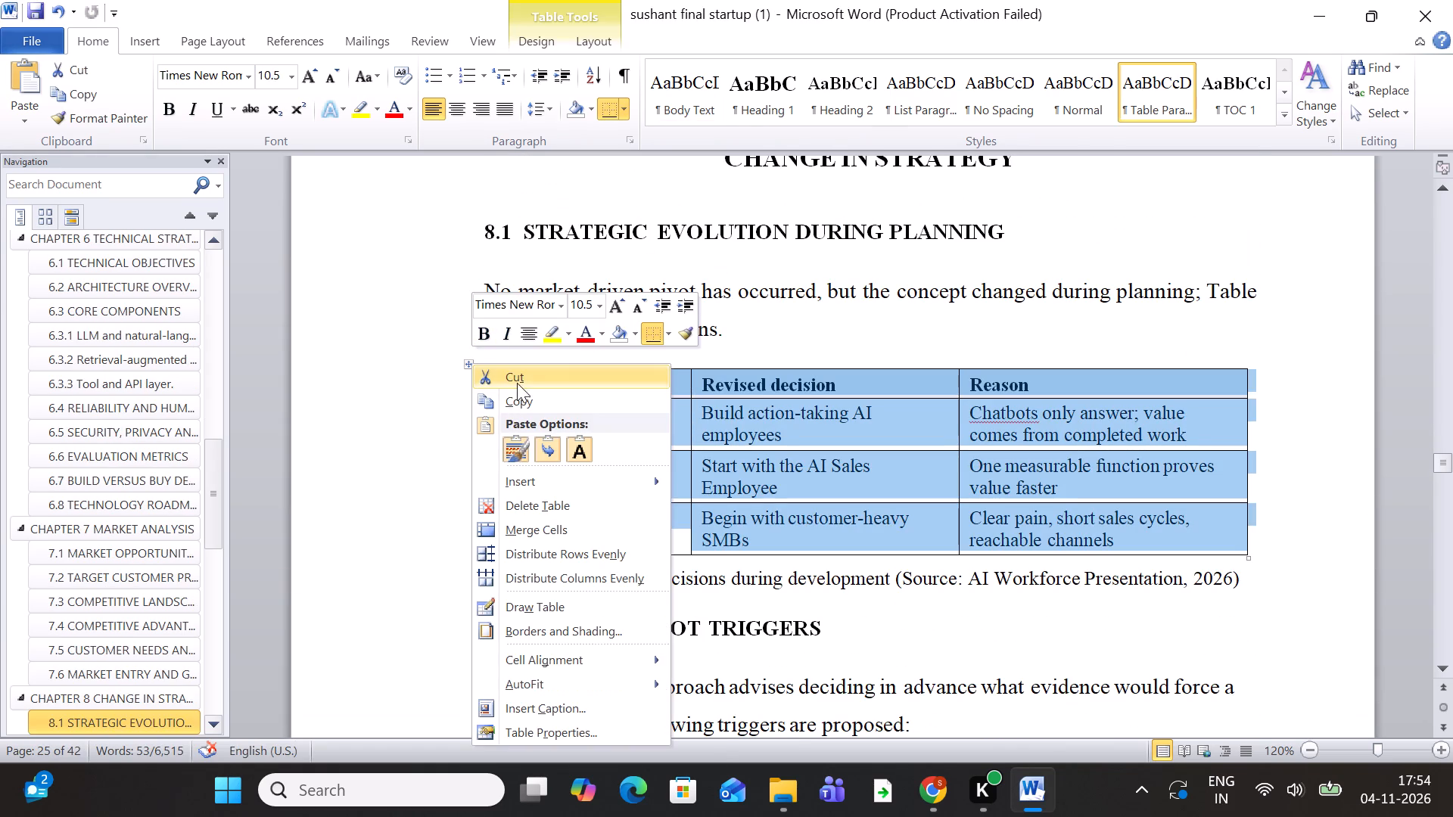
click(519, 379)
click(1256, 390)
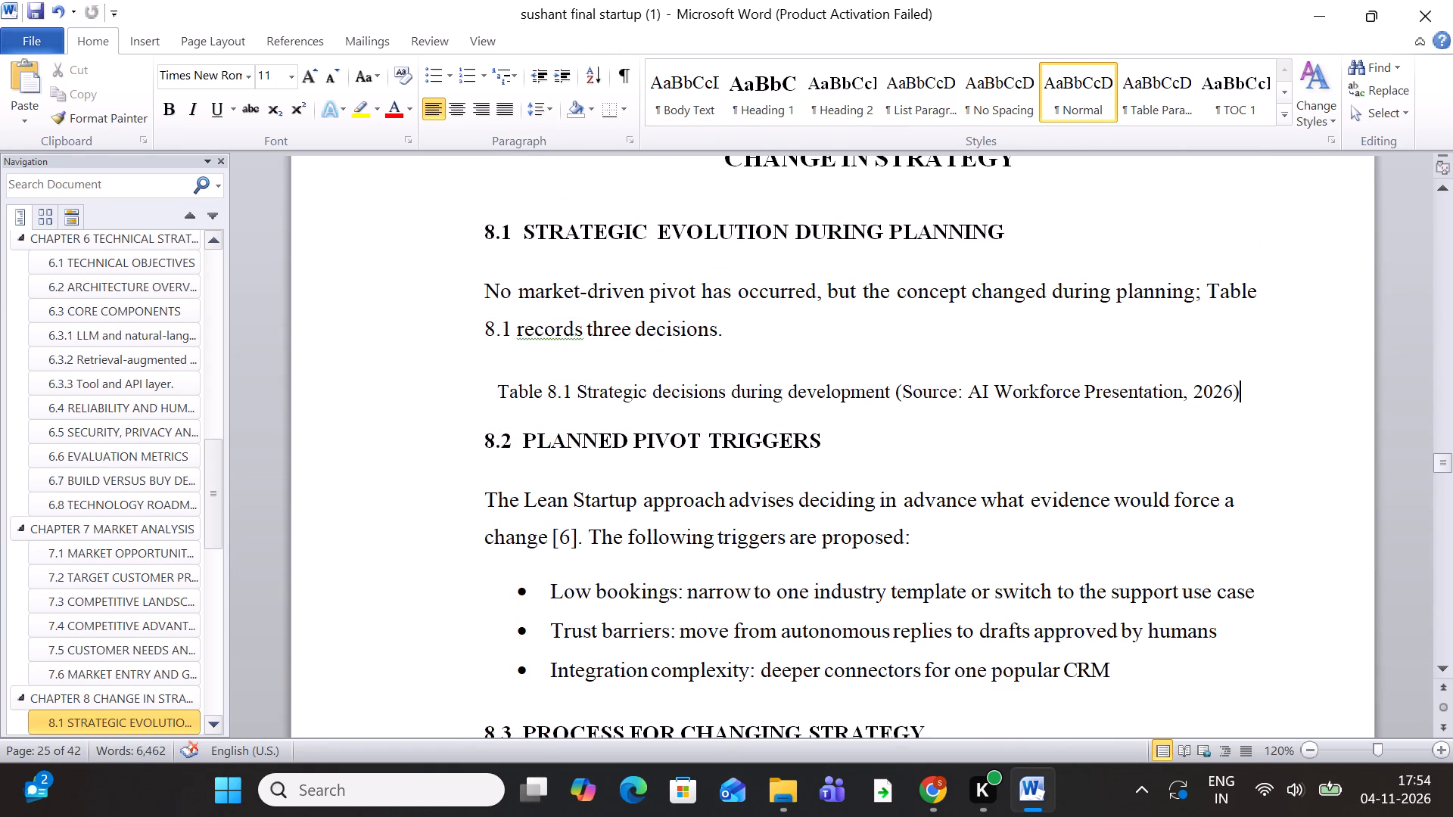
key(Return)
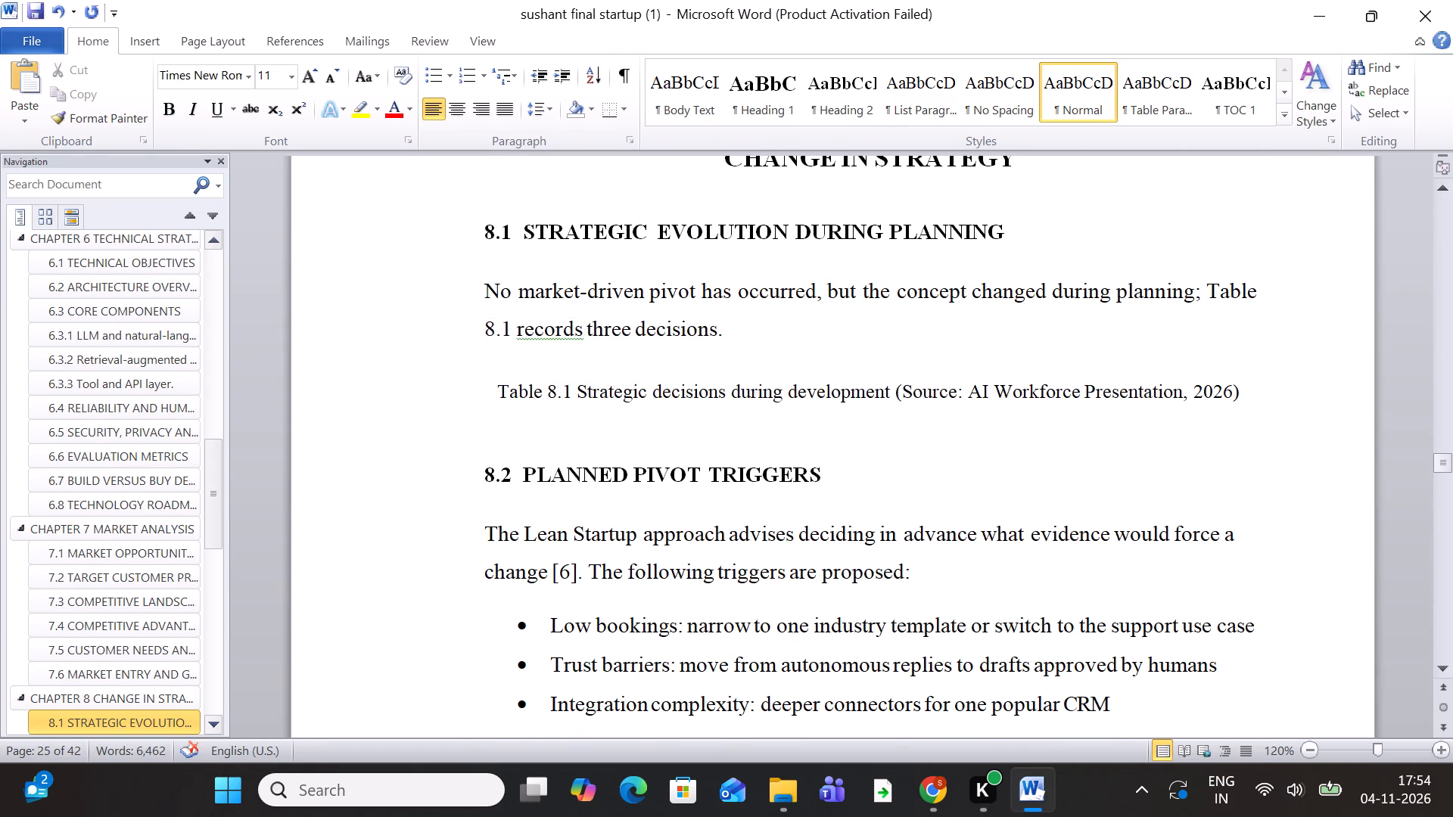
key(ctrl+v)
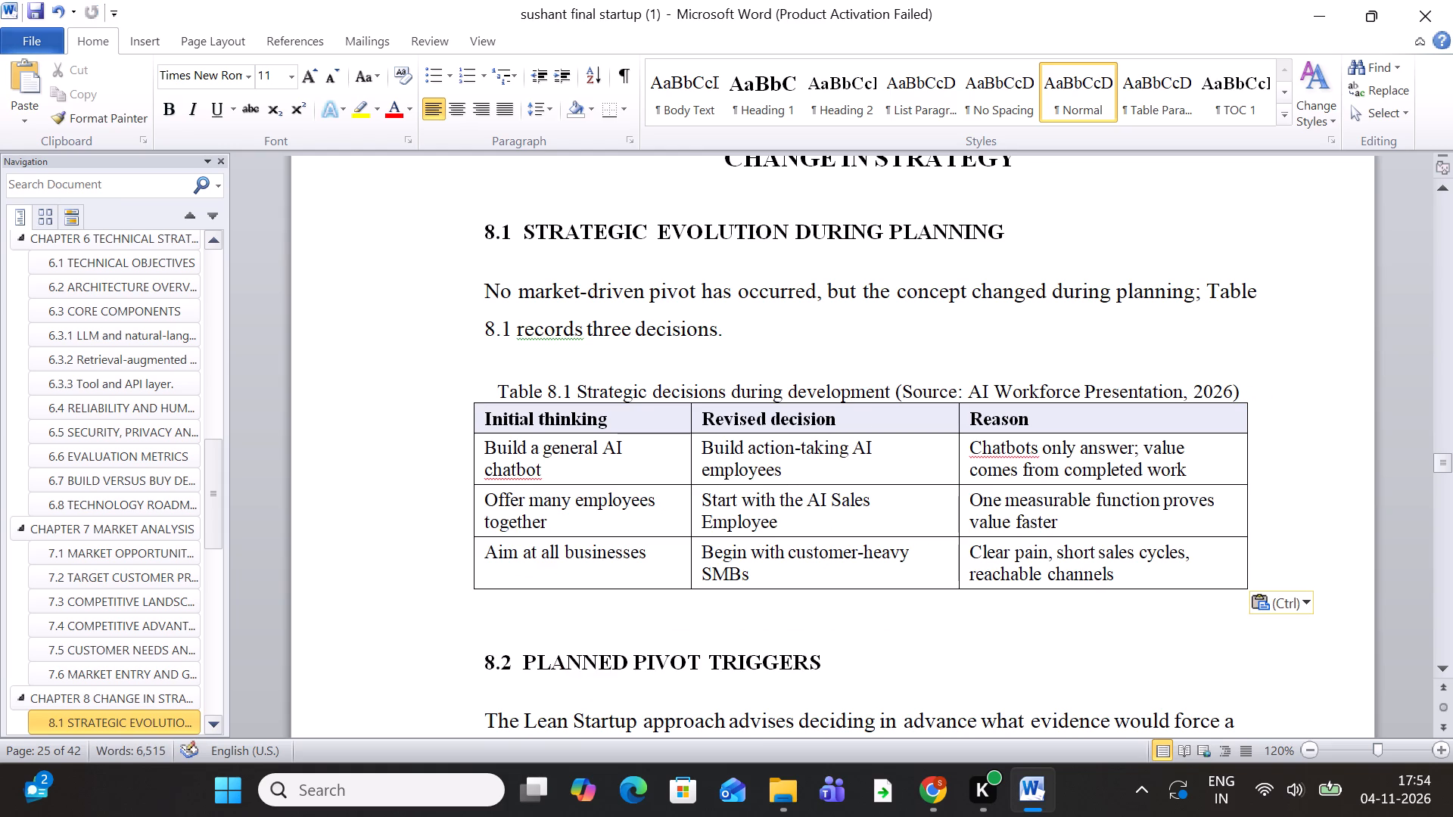
Go to the Figure 8.1 review cycle caption and diagram in section 8.3.
scroll(1099, 435, down, 5)
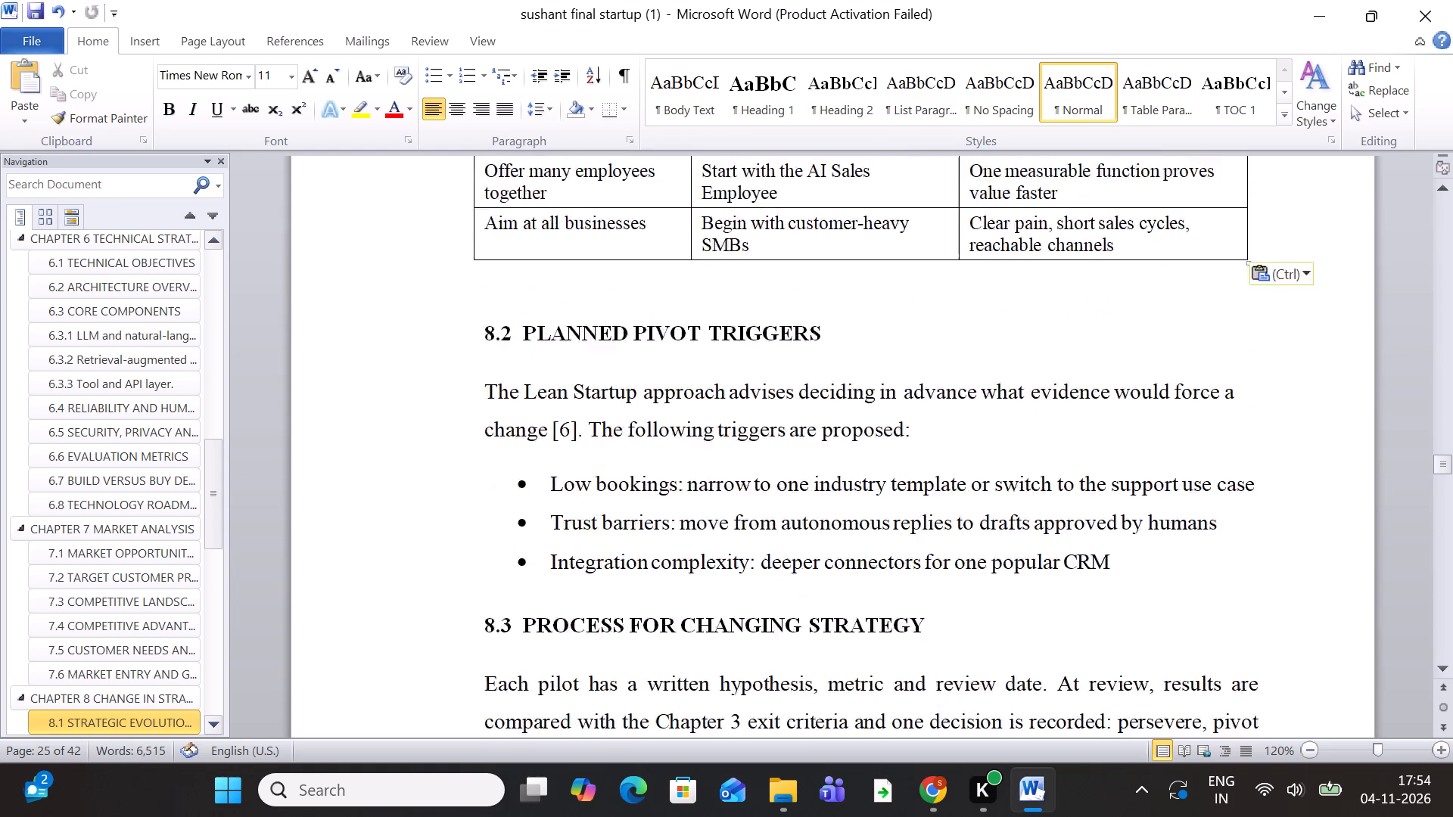
scroll(1099, 435, down, 2)
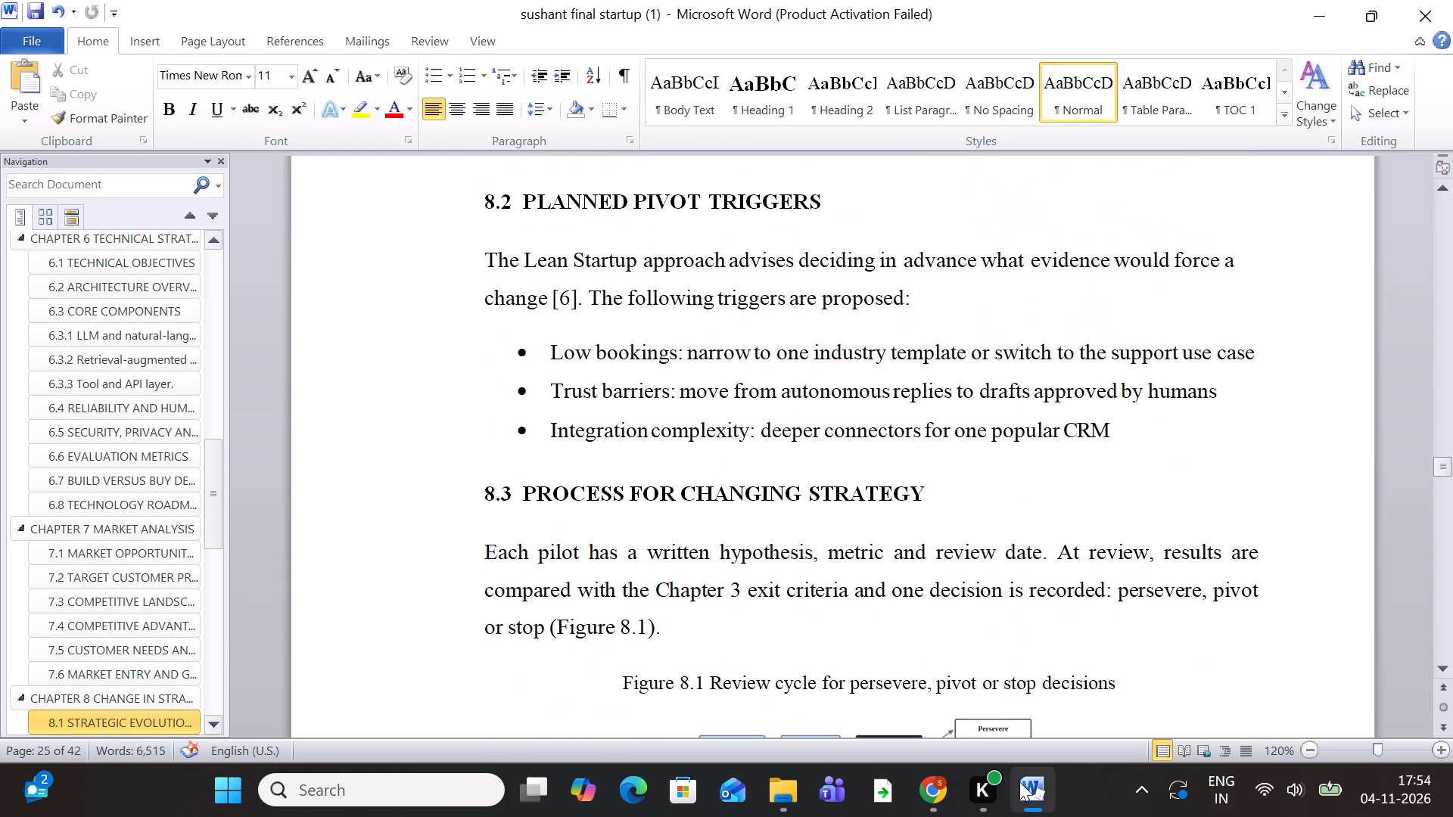
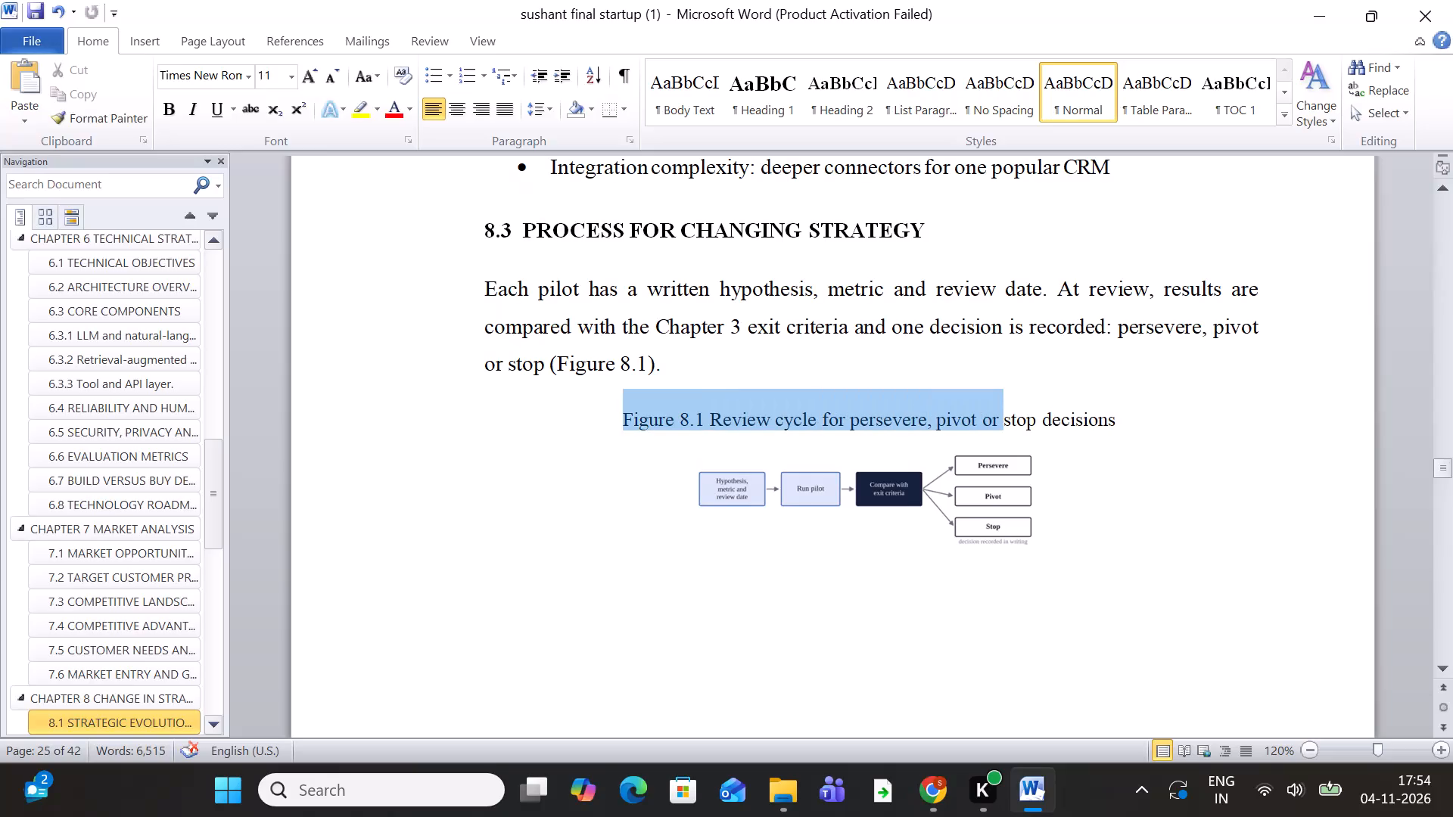
Enlarge the Figure 8.1 review cycle diagram to nearly its caption's width, stretch it taller, and position it just below the caption.
click(523, 522)
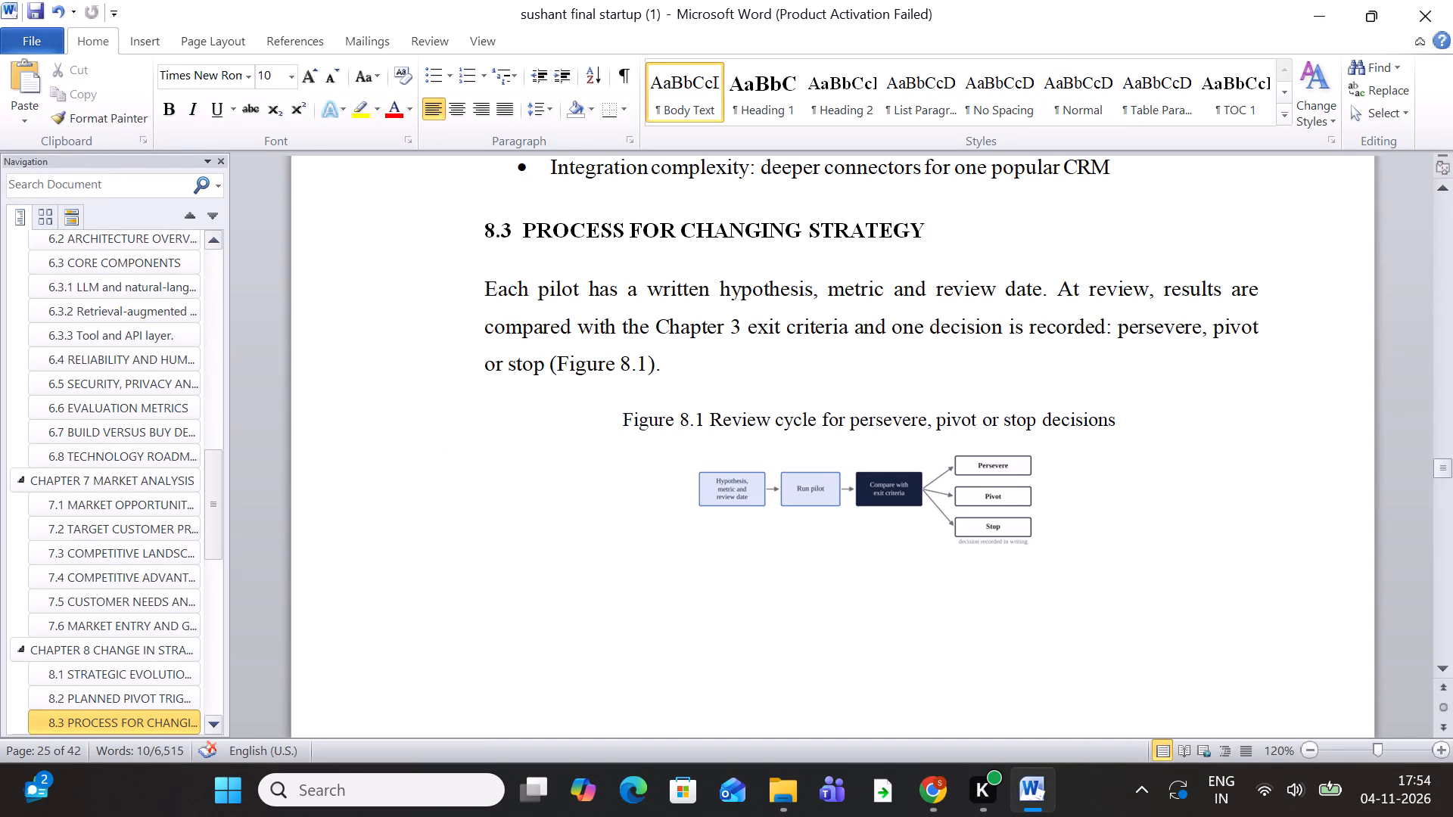
click(773, 531)
drag(1031, 533, 1031, 542)
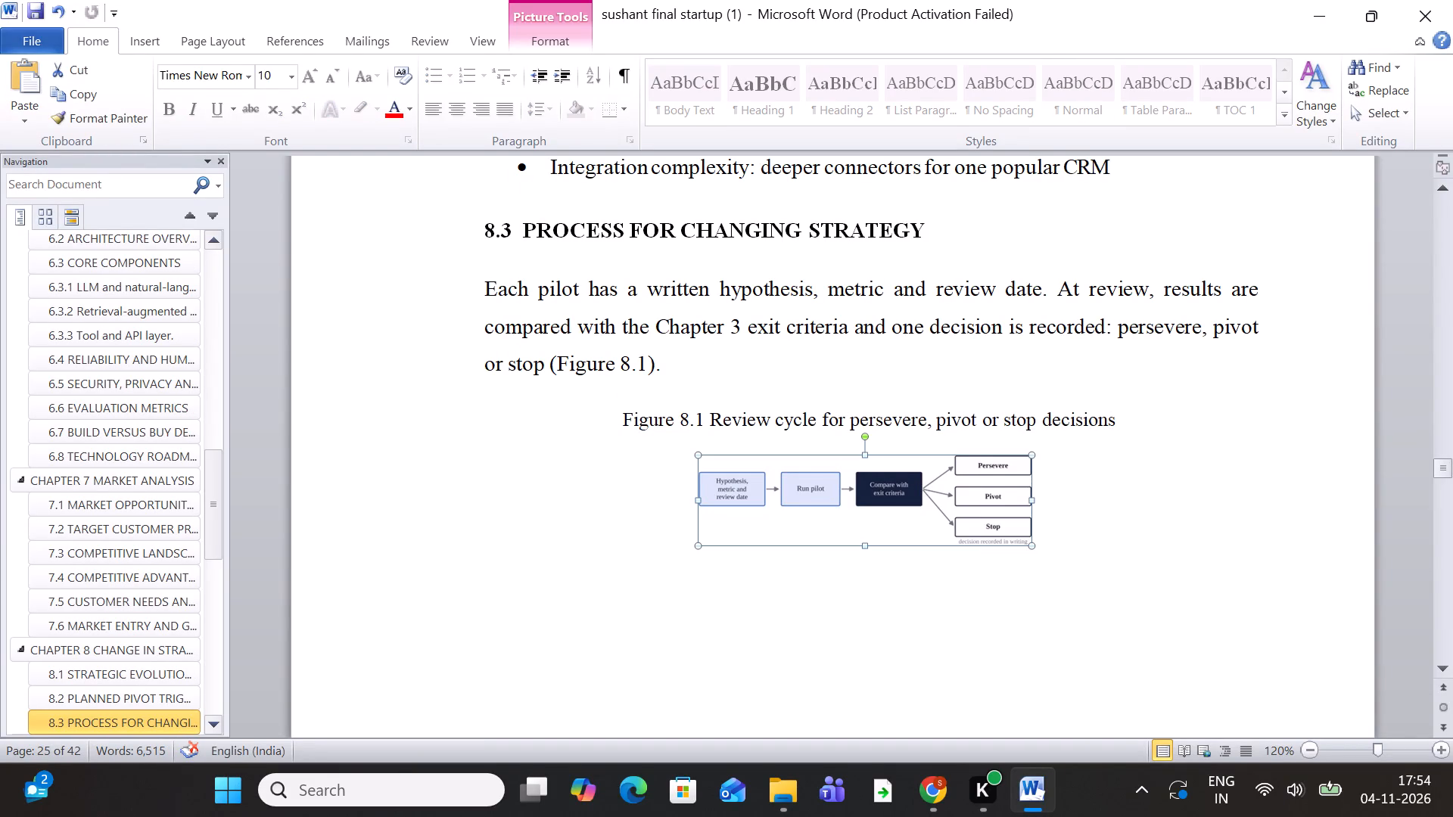
drag(913, 521, 913, 541)
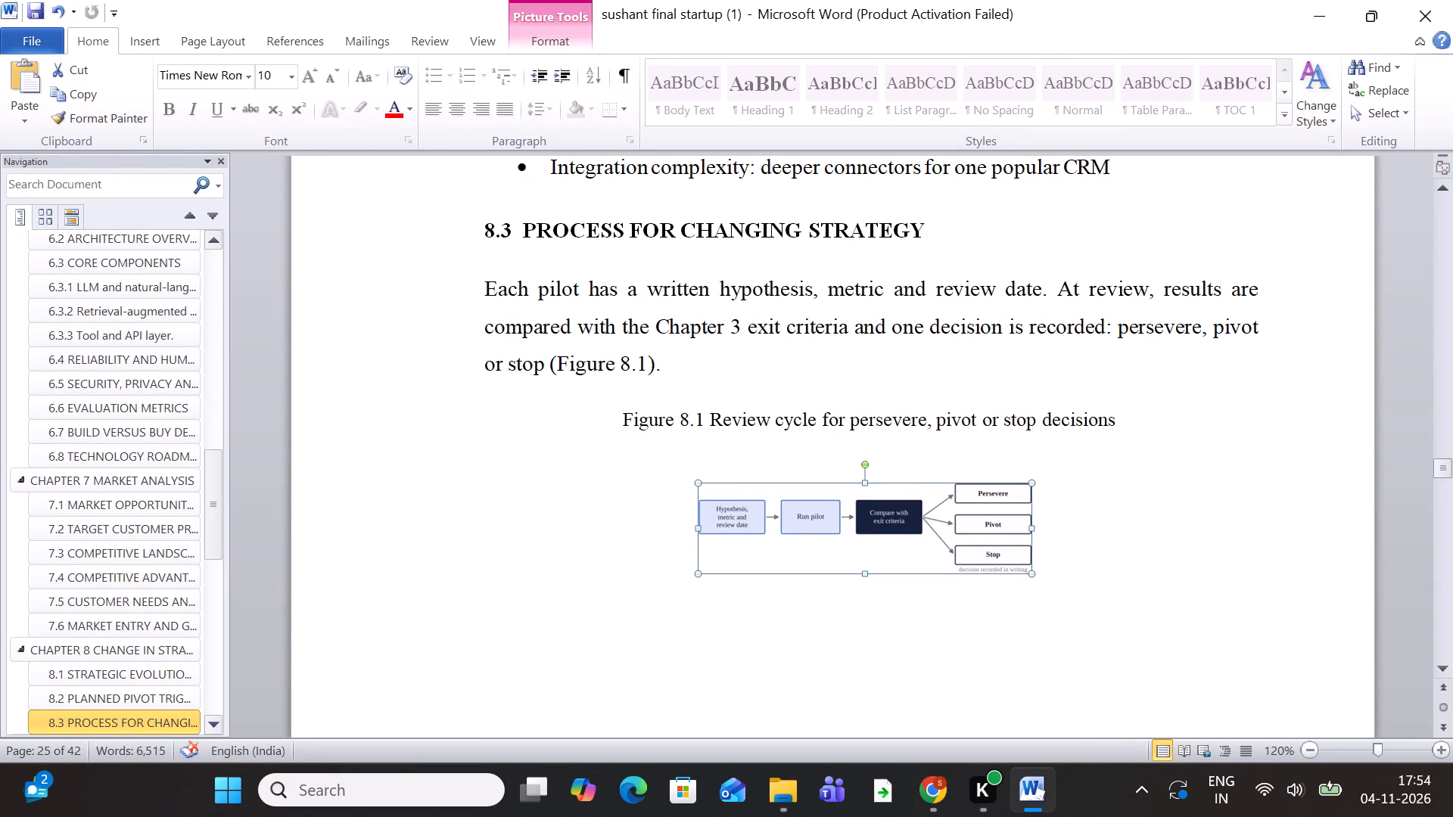
drag(1034, 574, 1103, 625)
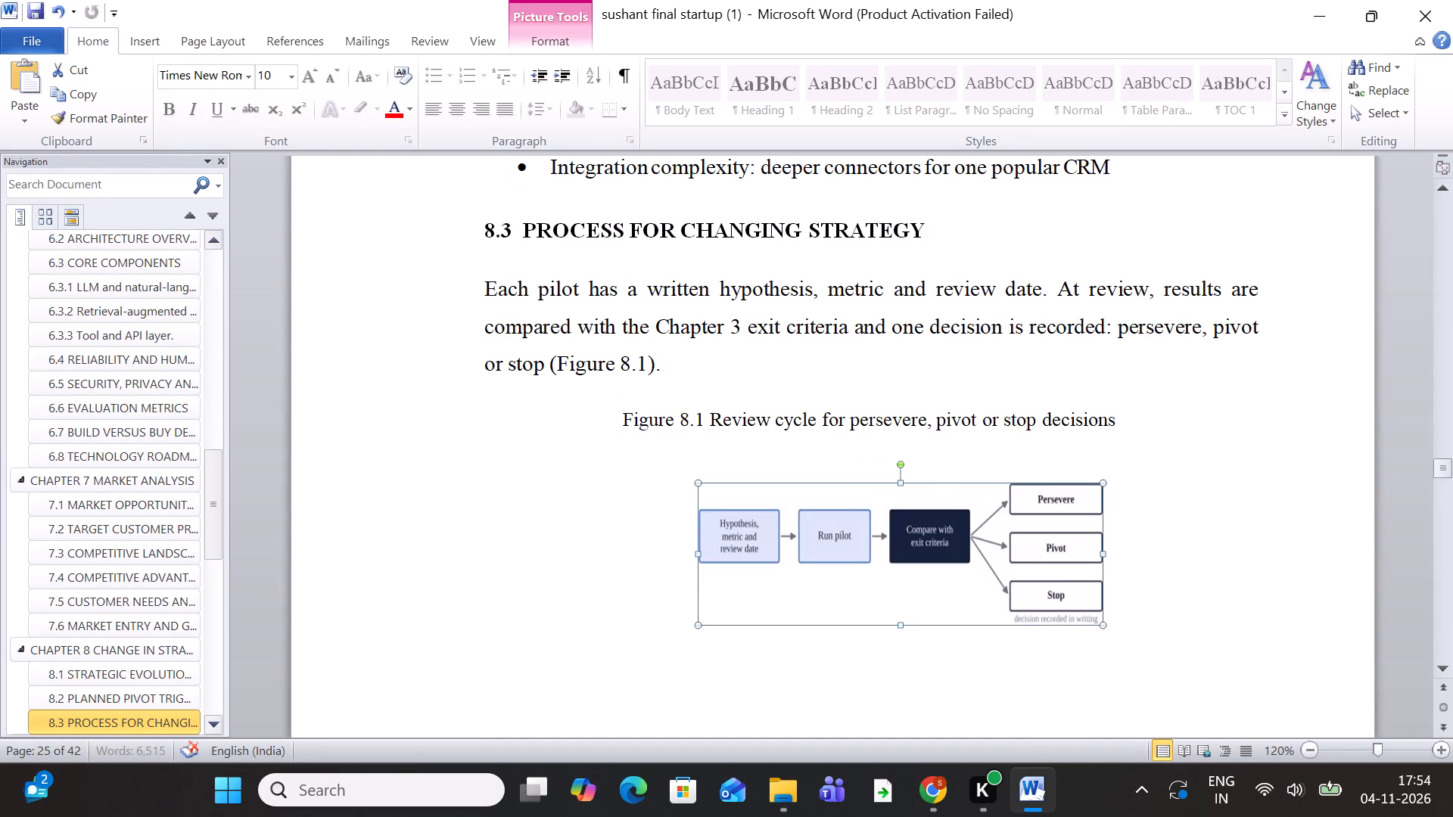
drag(695, 552, 661, 543)
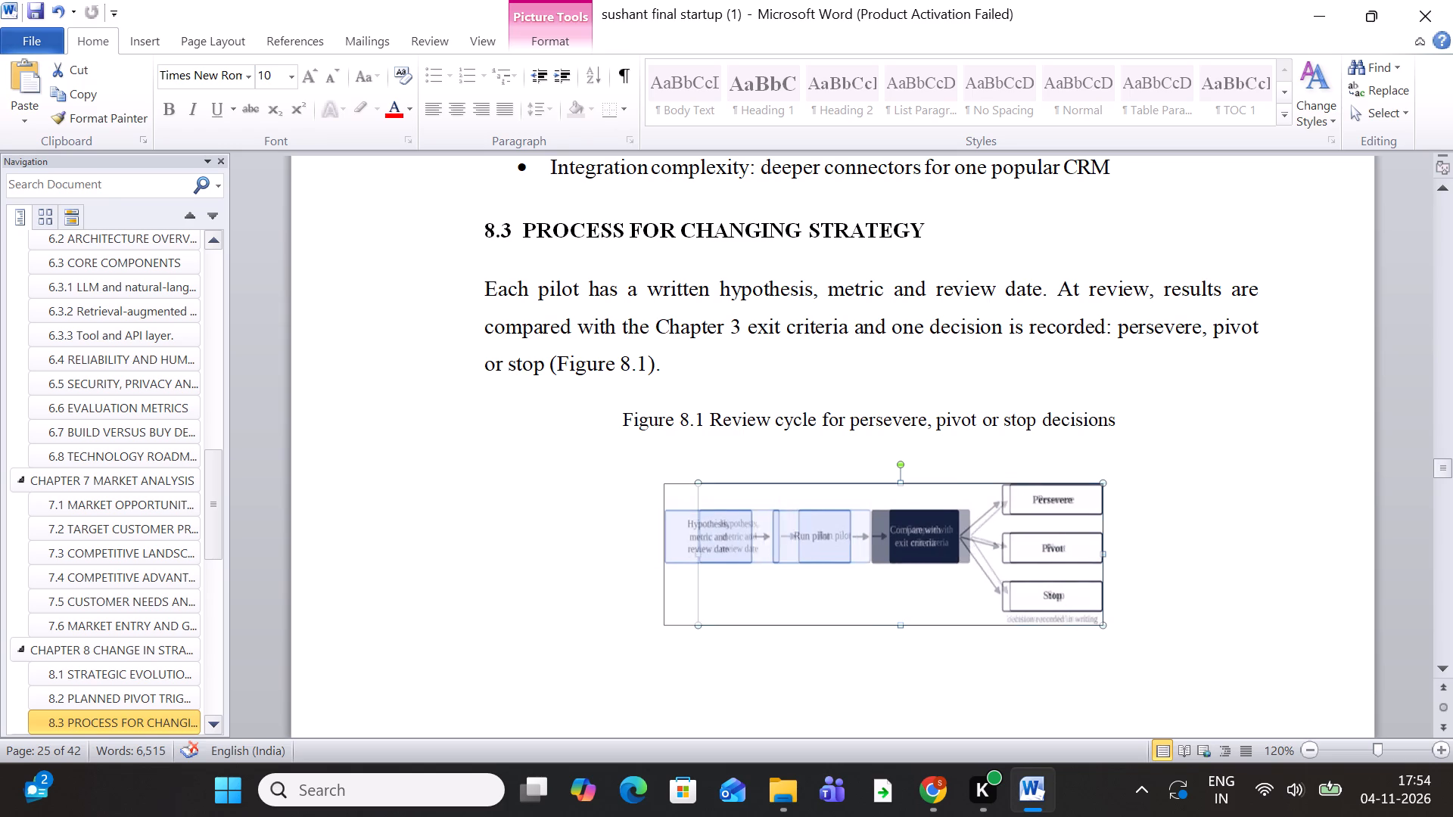
drag(661, 543, 635, 542)
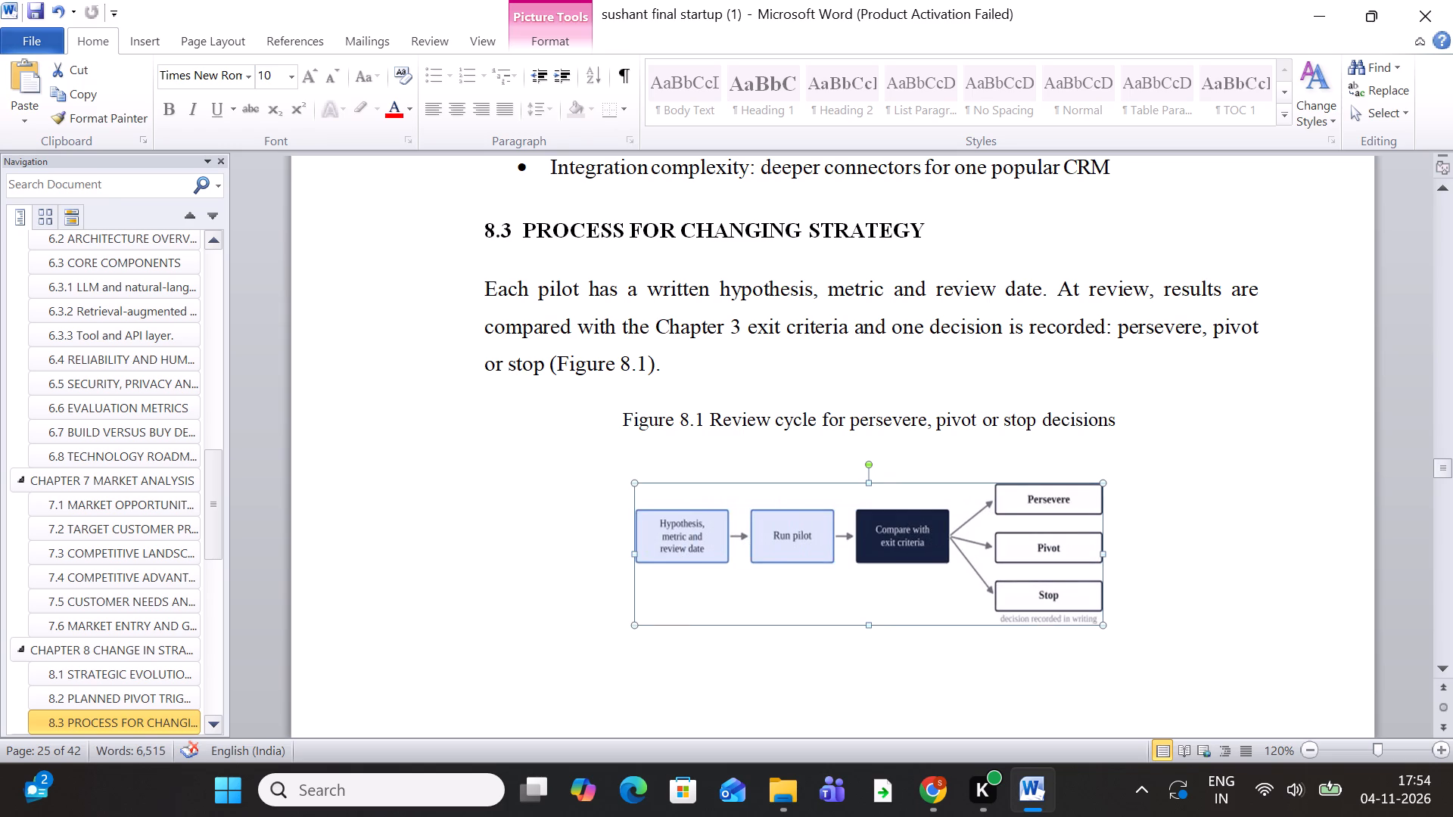
drag(869, 480, 869, 439)
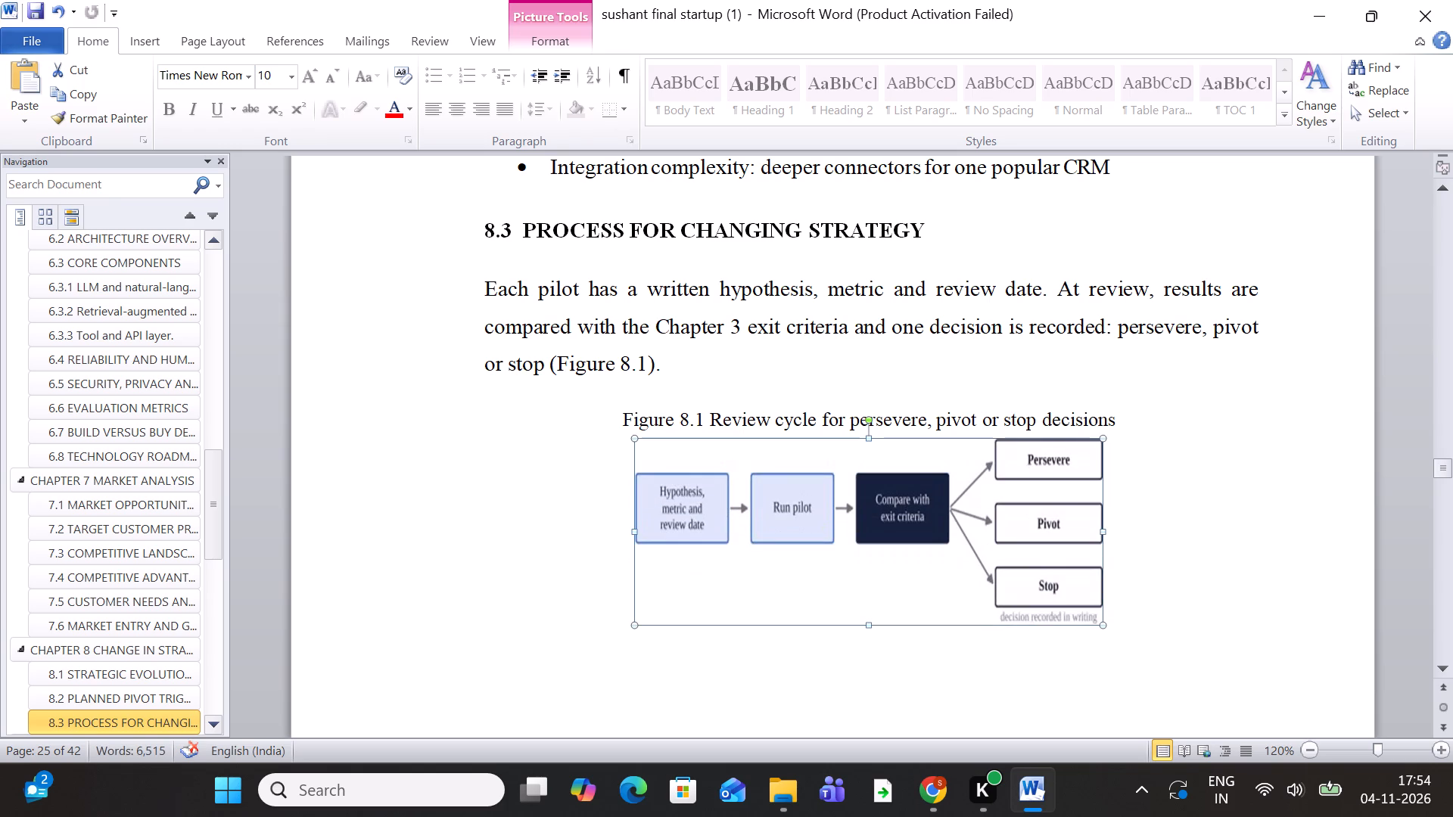
drag(876, 626, 878, 640)
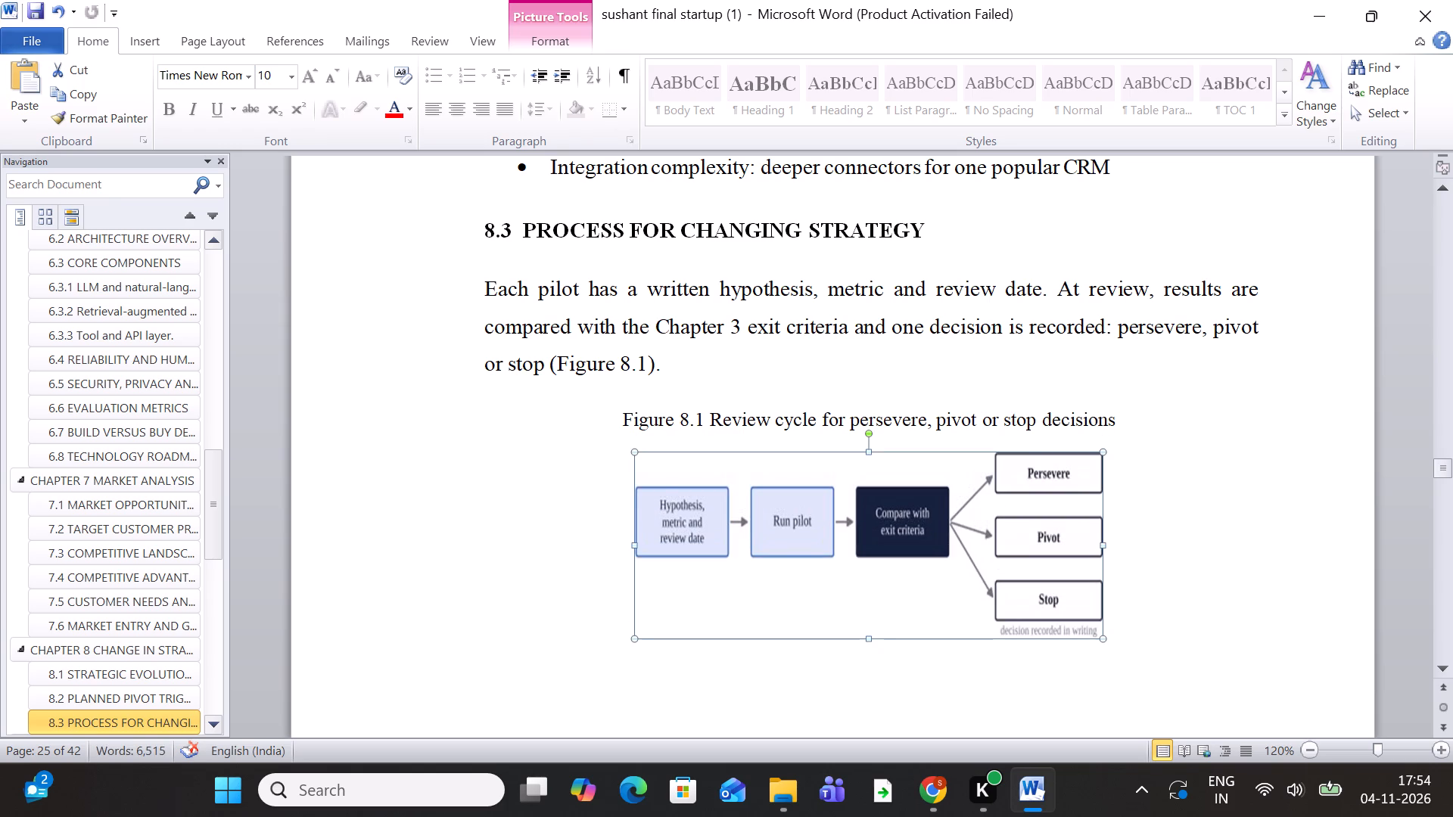
Move the section 9.2 funding stages table below its Table 9.1 caption, onto a new line before heading 9.3.
scroll(866, 598, down, 4)
scroll(867, 598, up, 4)
scroll(1078, 483, down, 7)
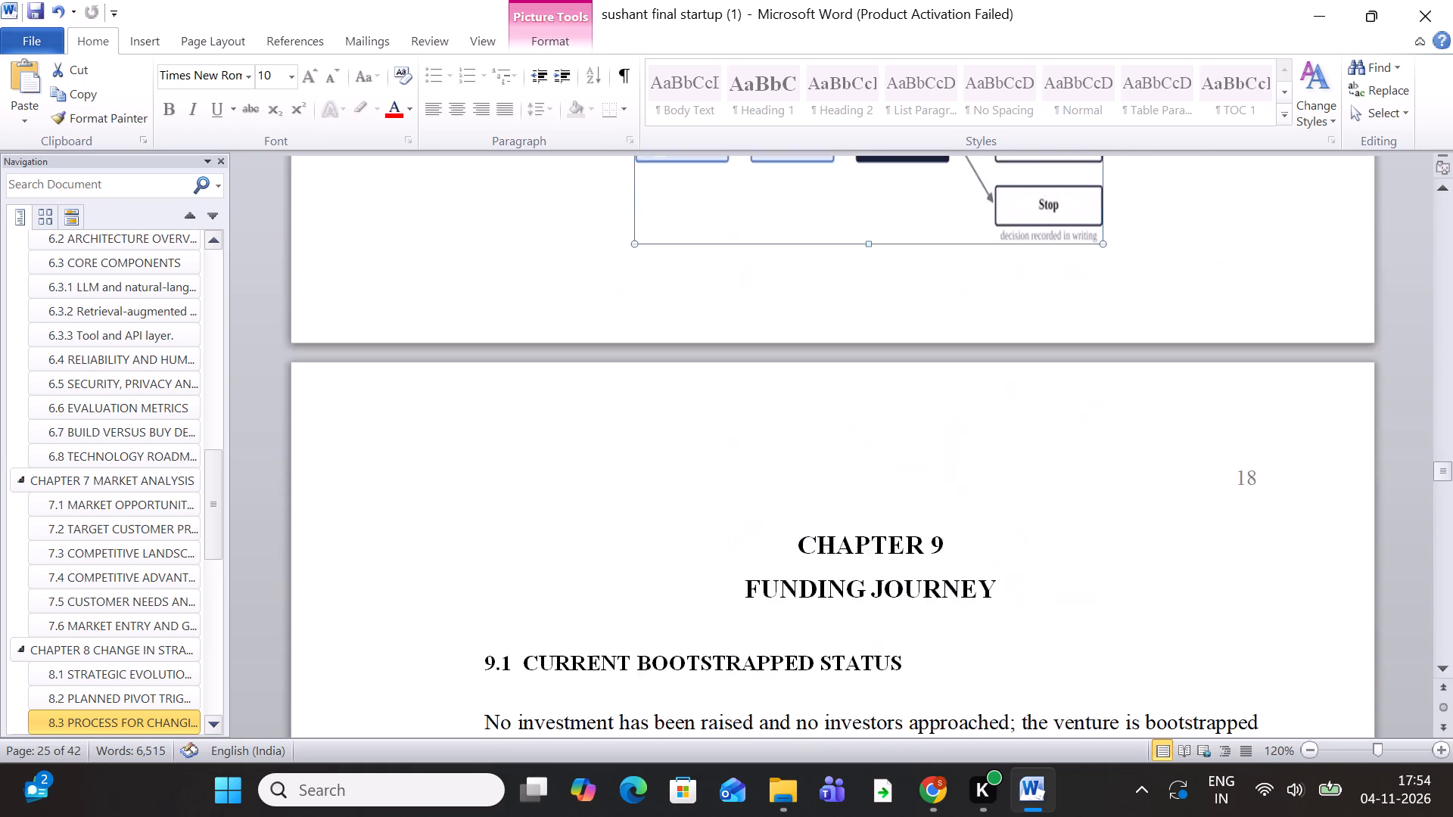
scroll(1080, 483, down, 11)
scroll(1078, 486, up, 1)
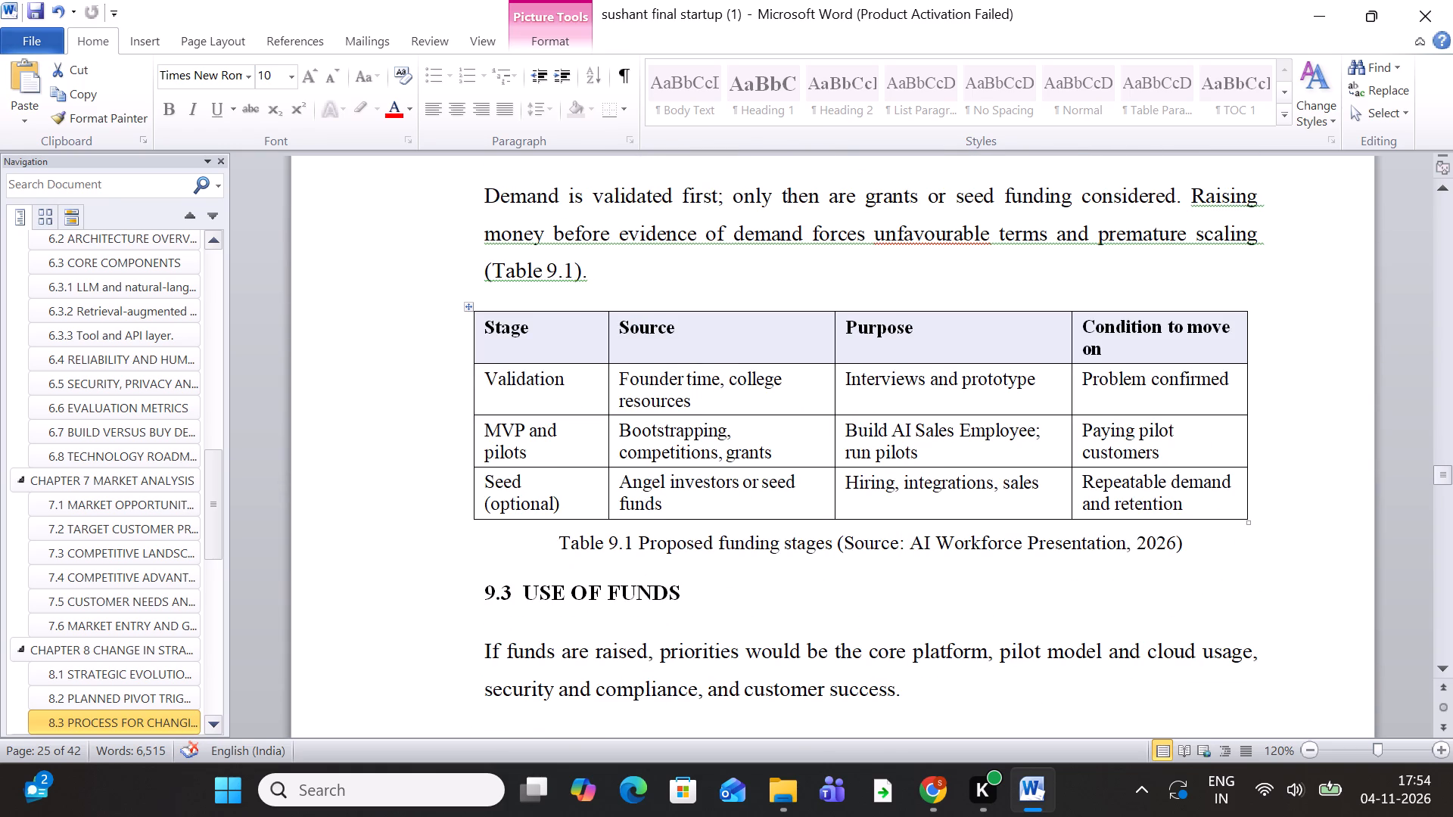
right_click(465, 306)
click(508, 339)
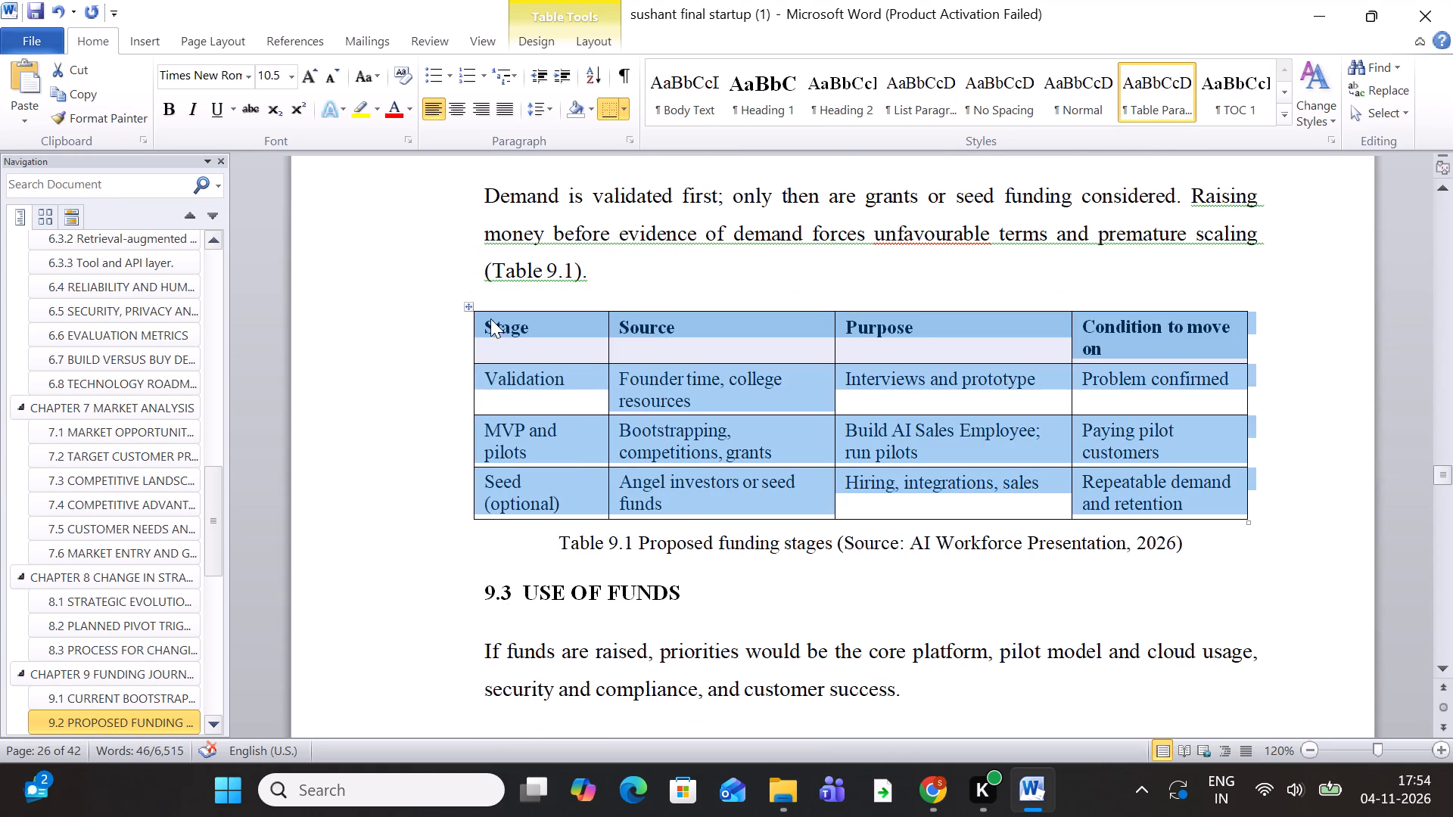
right_click(472, 307)
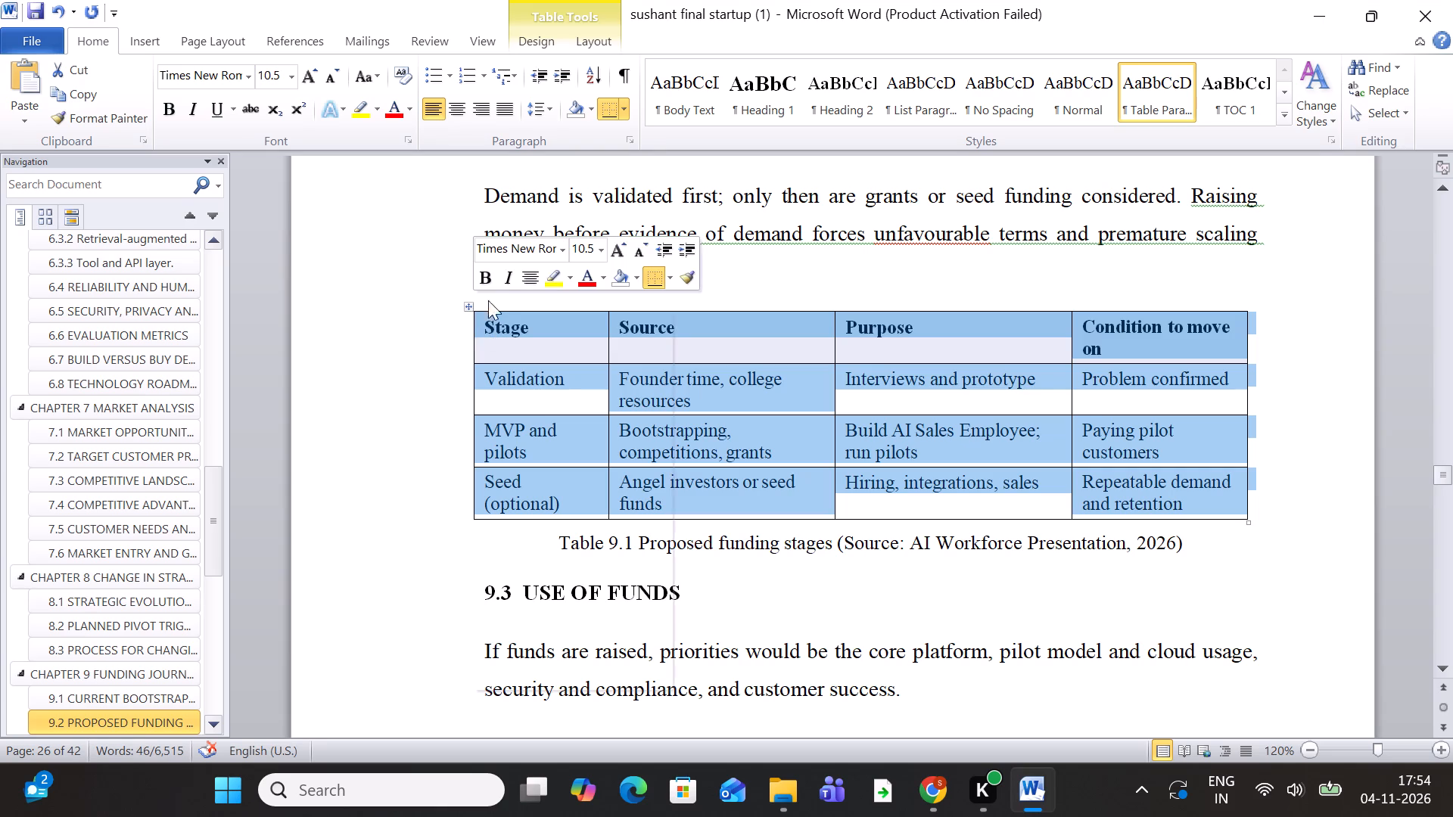
click(509, 313)
click(1184, 343)
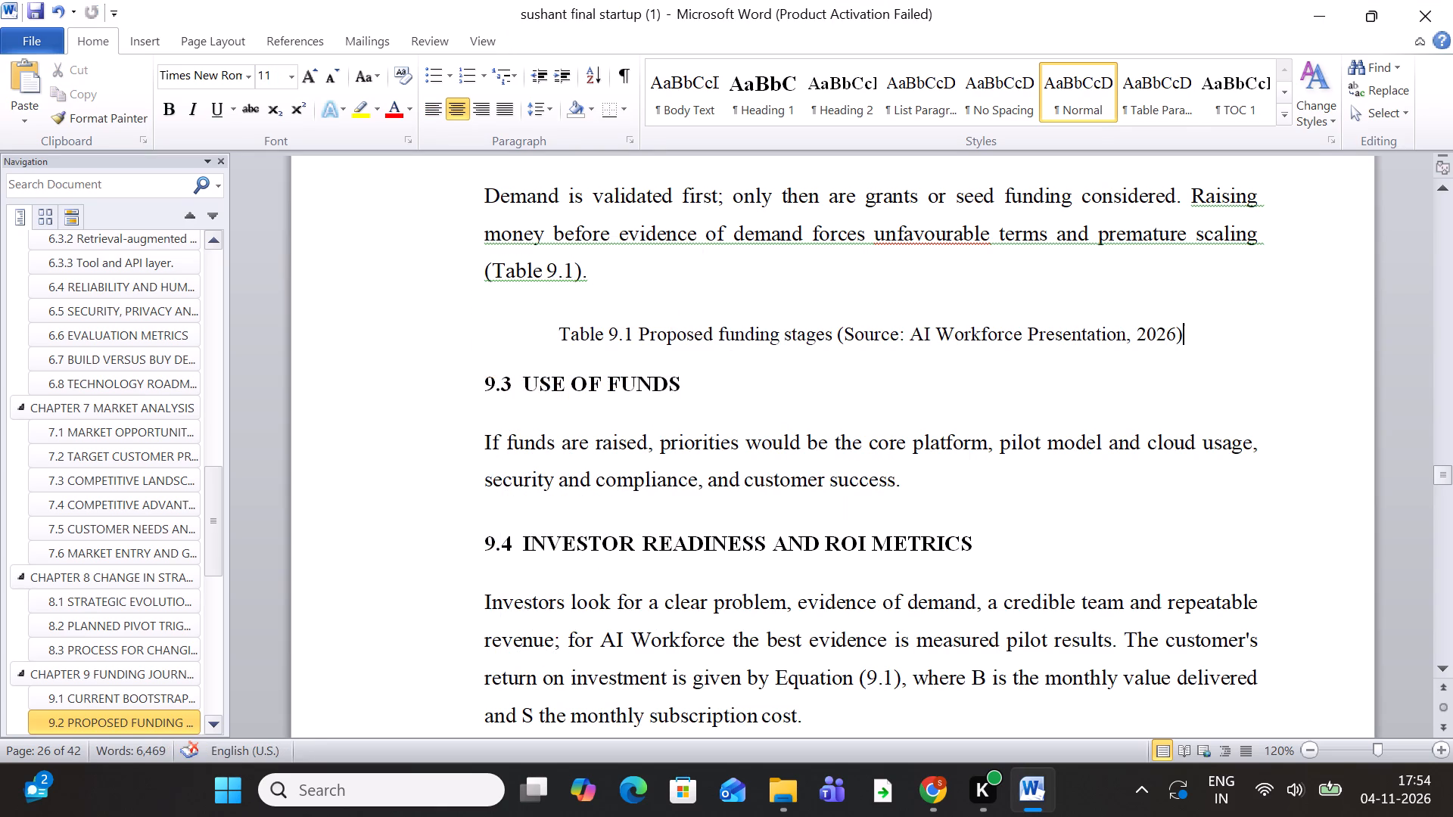
key(Return)
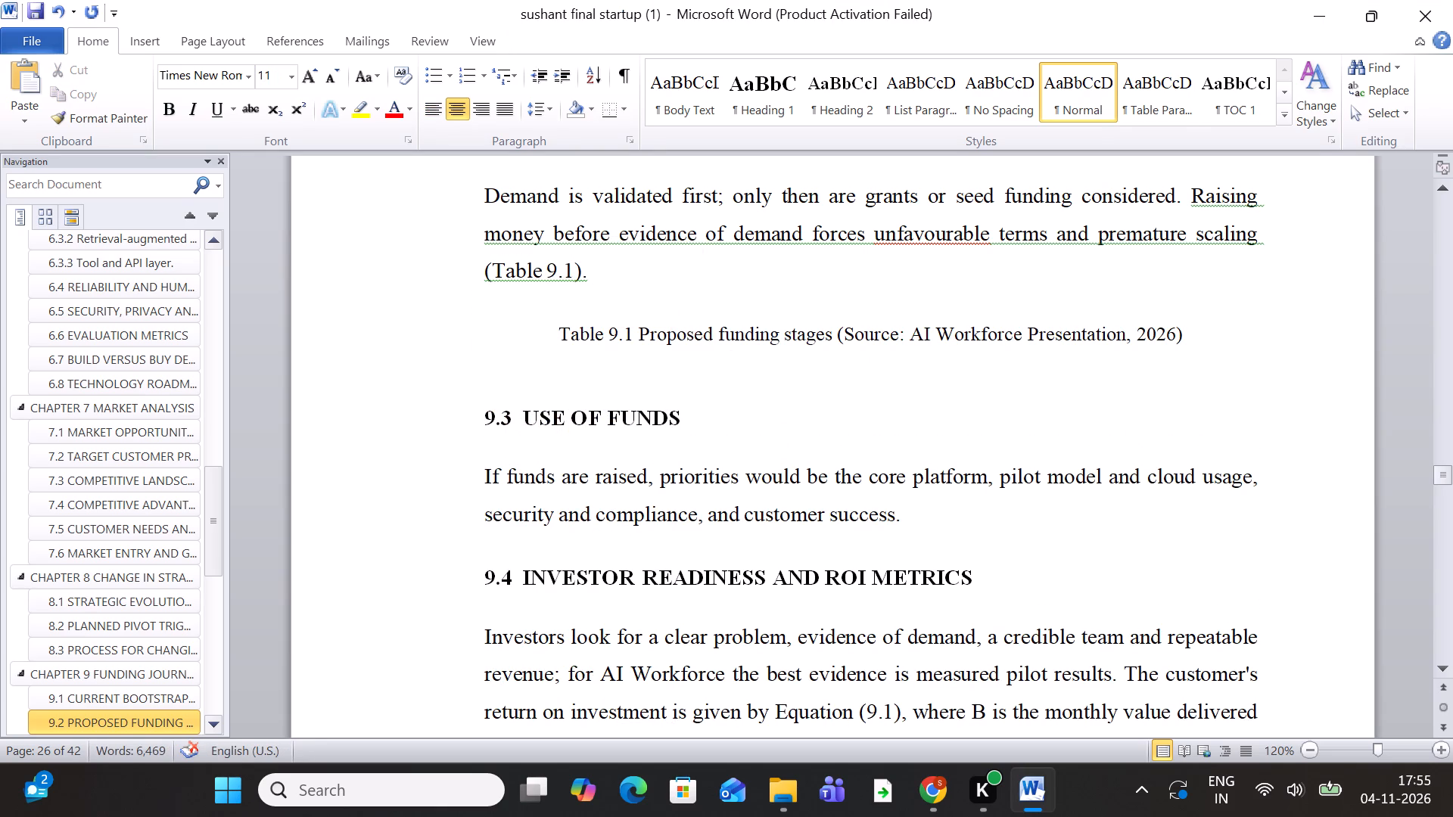
key(ctrl+v)
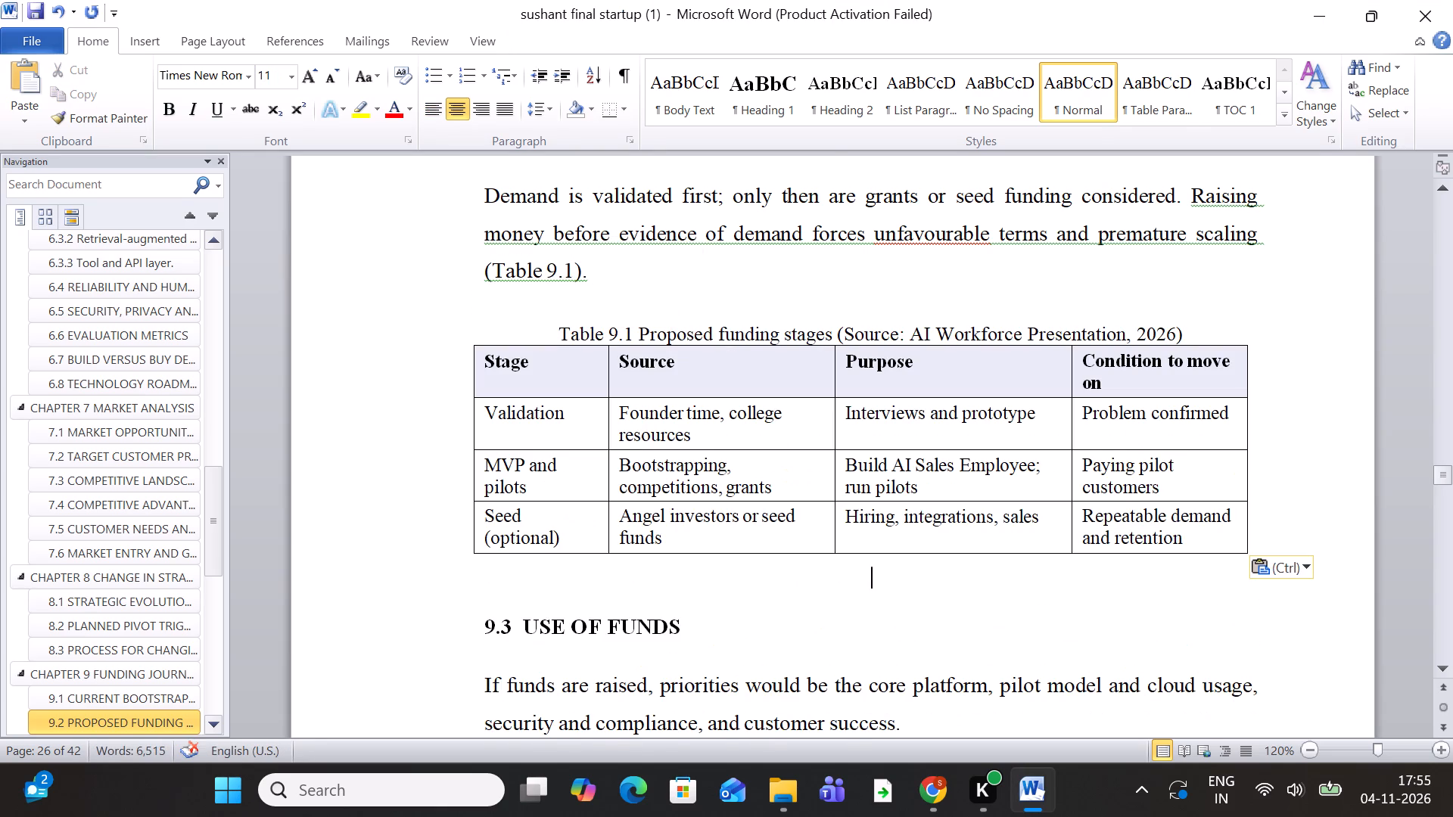
Remove the italics from the two-line Table 10.1 caption in section 10.2.
scroll(1184, 344, down, 12)
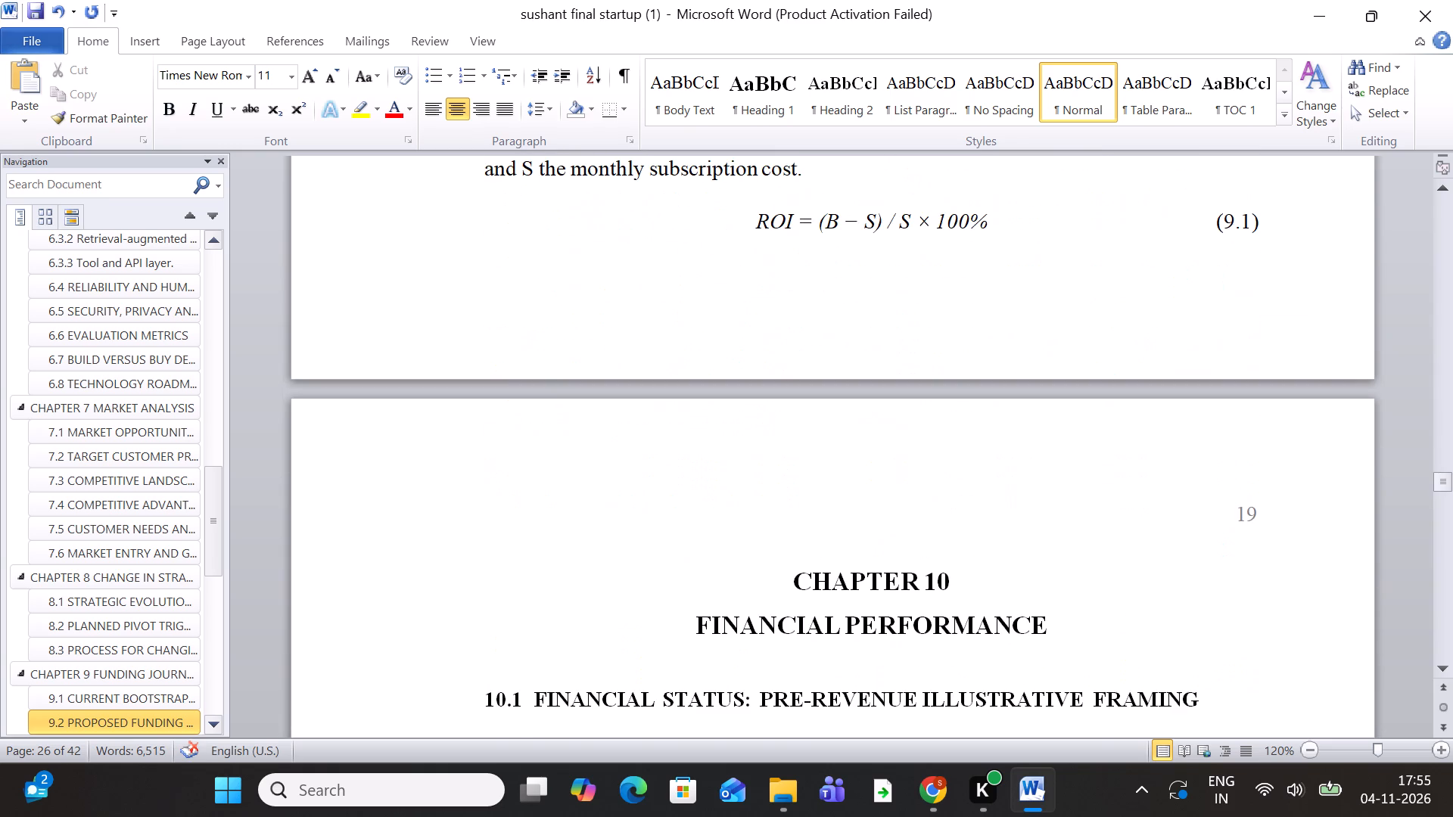
scroll(1189, 349, down, 6)
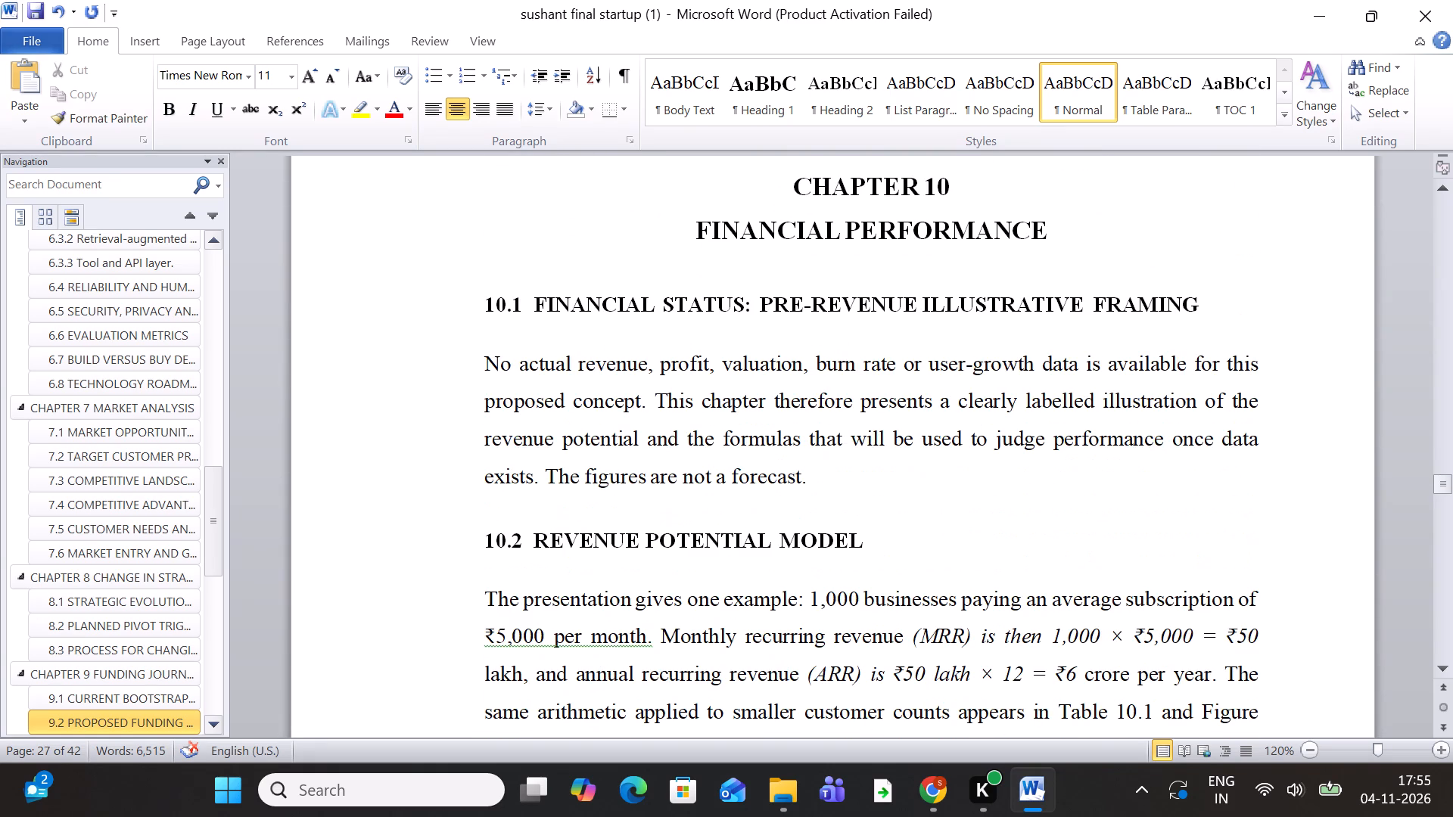
scroll(141, 544, down, 18)
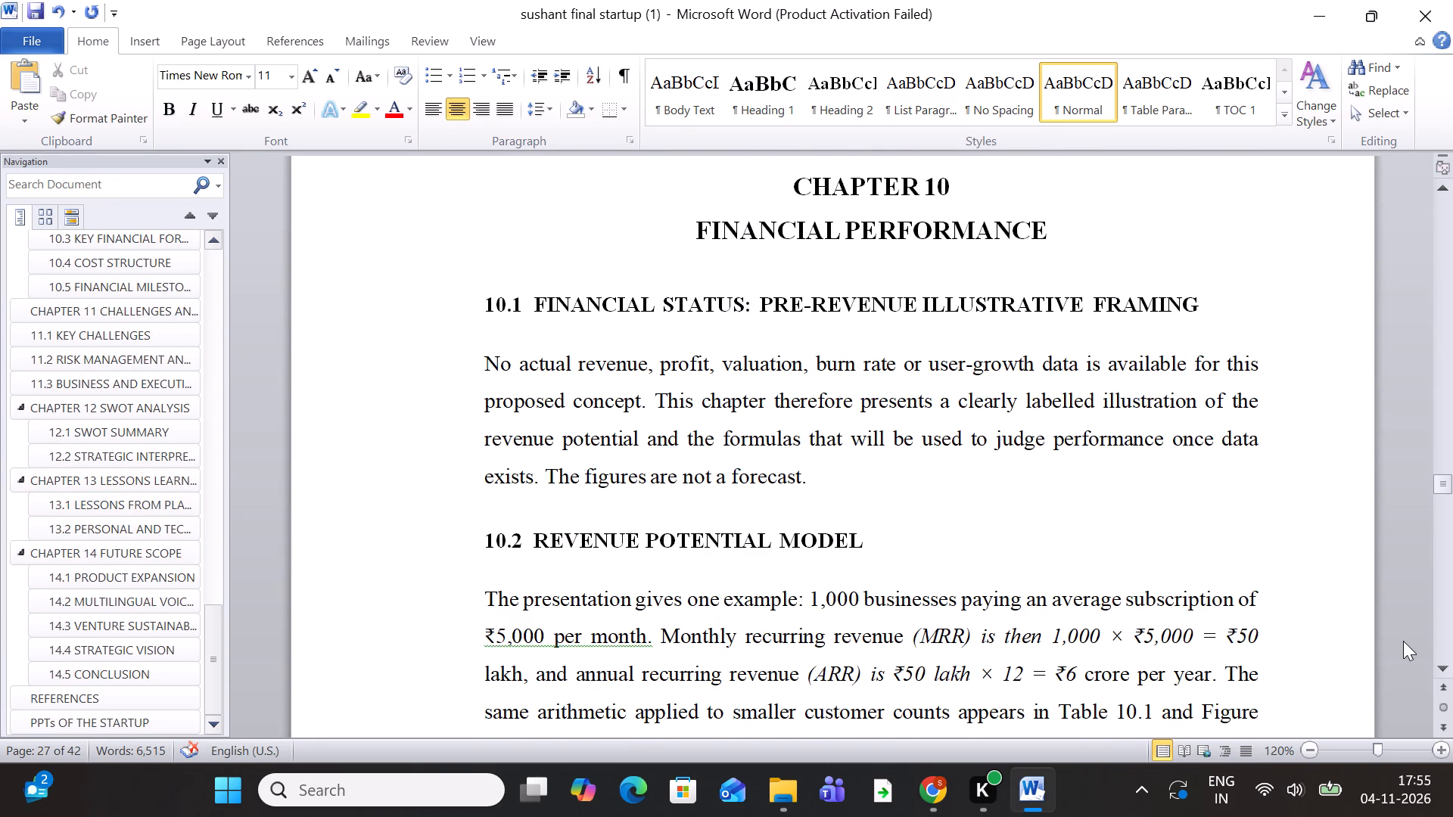
scroll(1386, 660, down, 7)
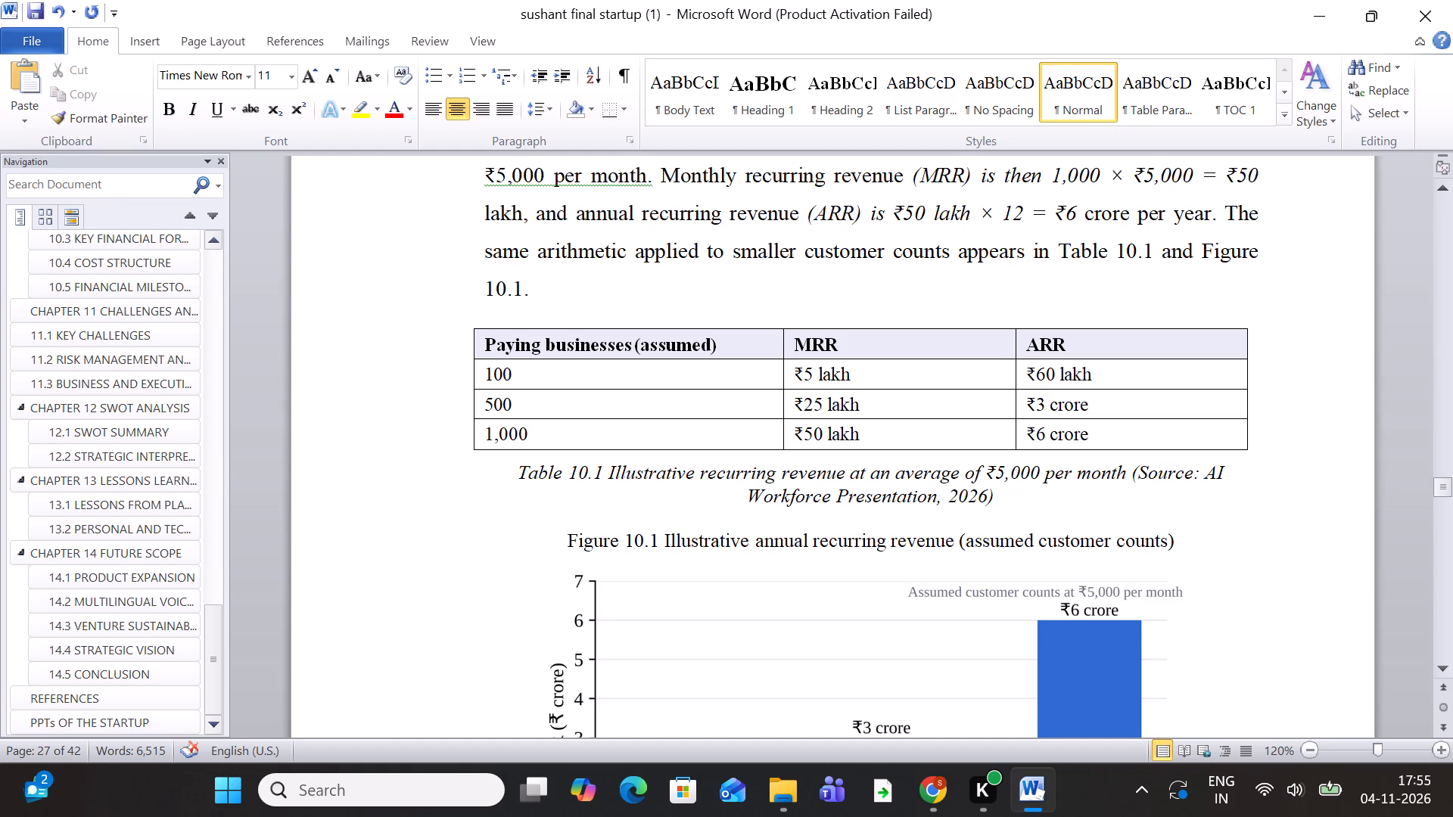
drag(520, 480, 529, 479)
drag(529, 479, 1024, 487)
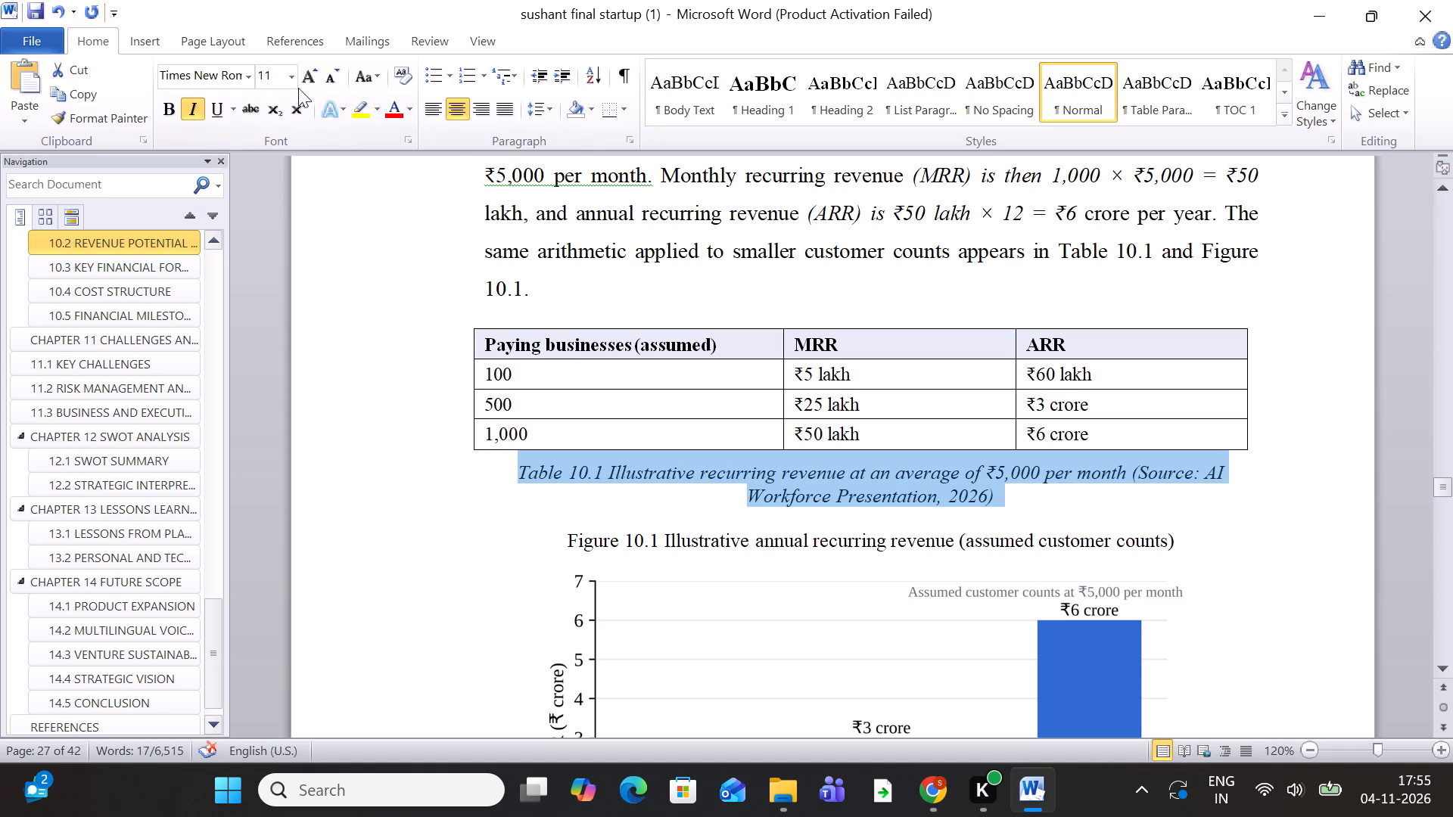
click(191, 109)
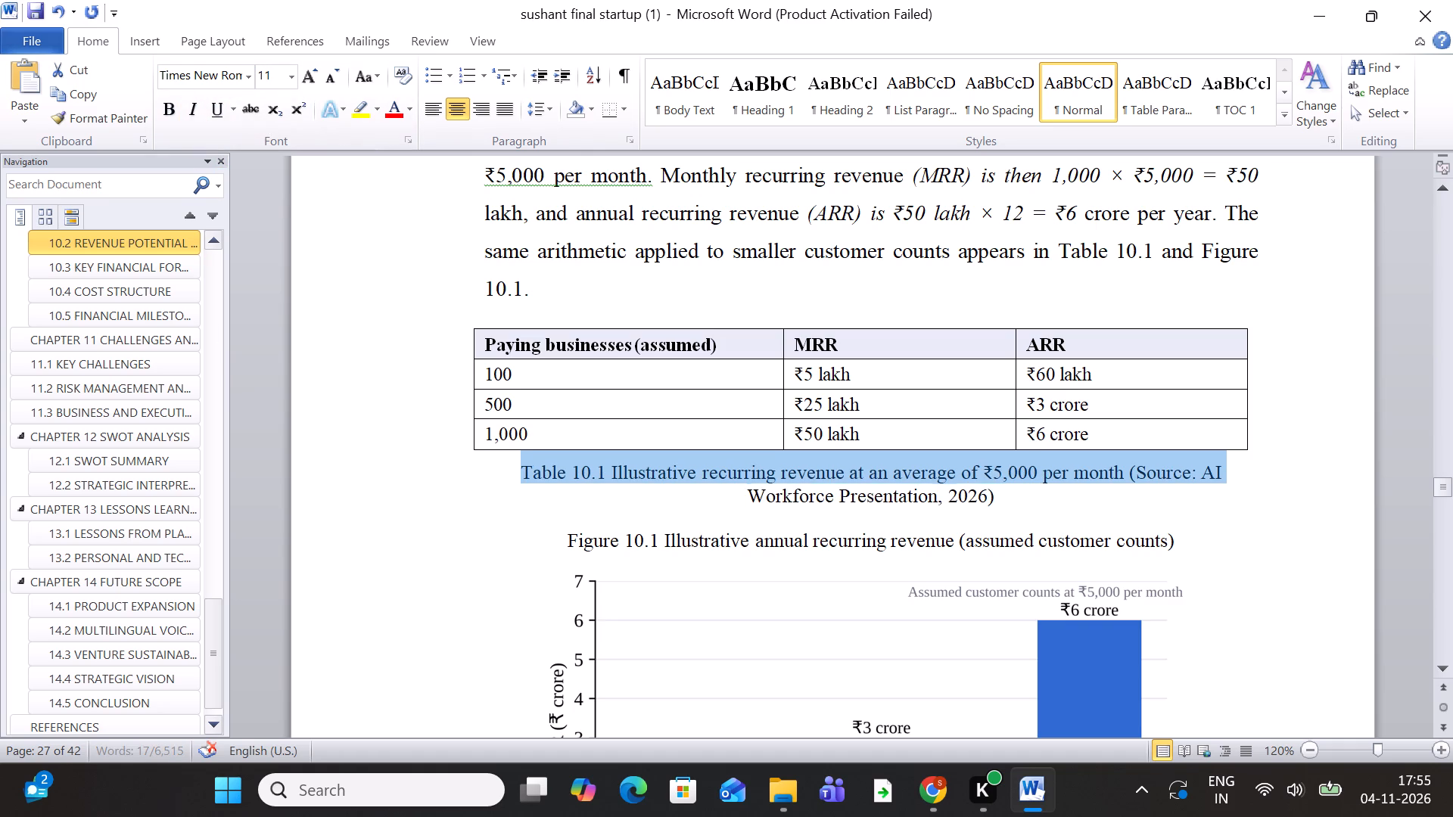
Move the section 10.2 recurring revenue table below its Table 10.1 caption, onto a new line before the Figure 10.1 caption.
click(372, 469)
click(472, 328)
right_click(472, 328)
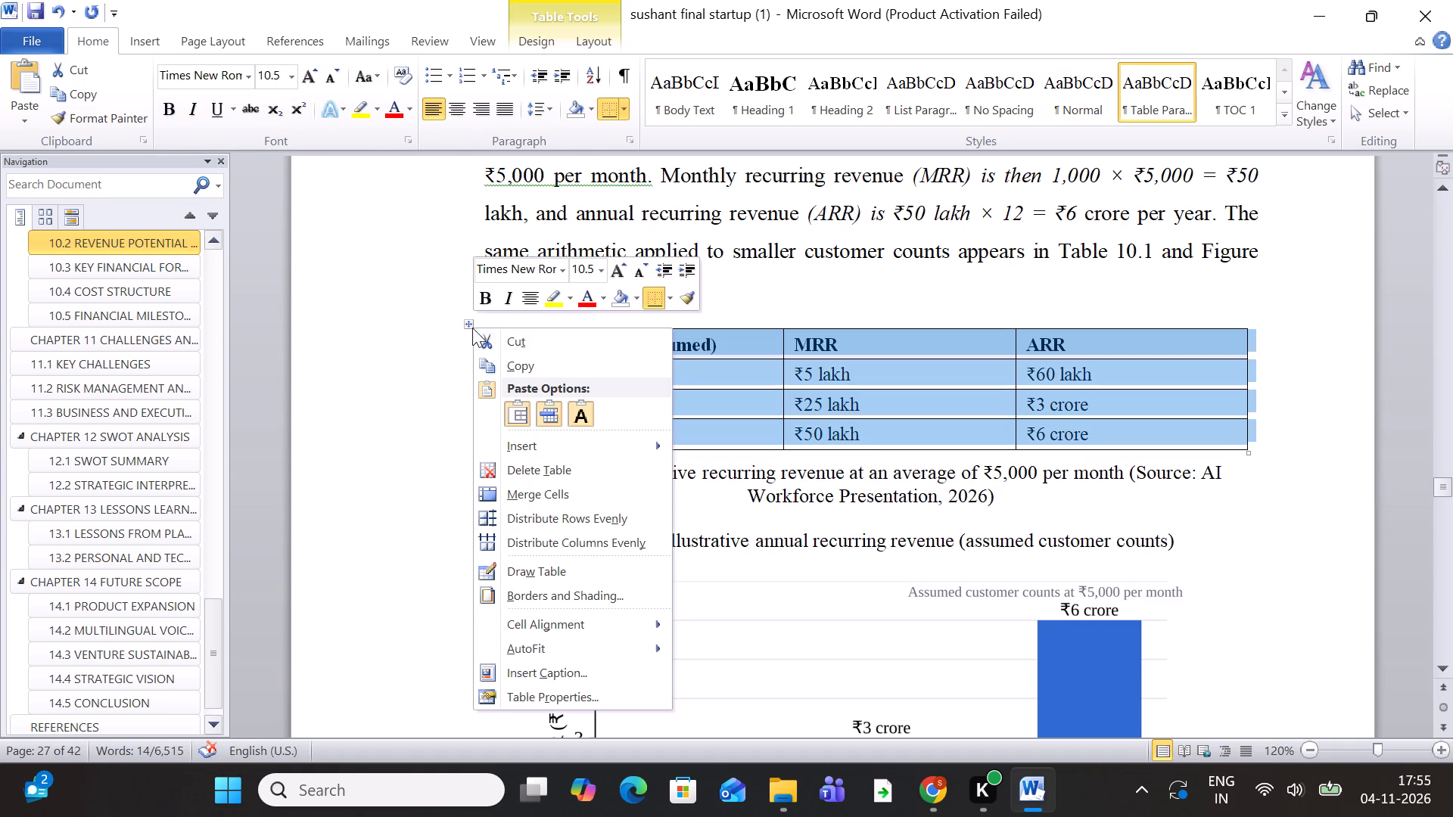
click(507, 334)
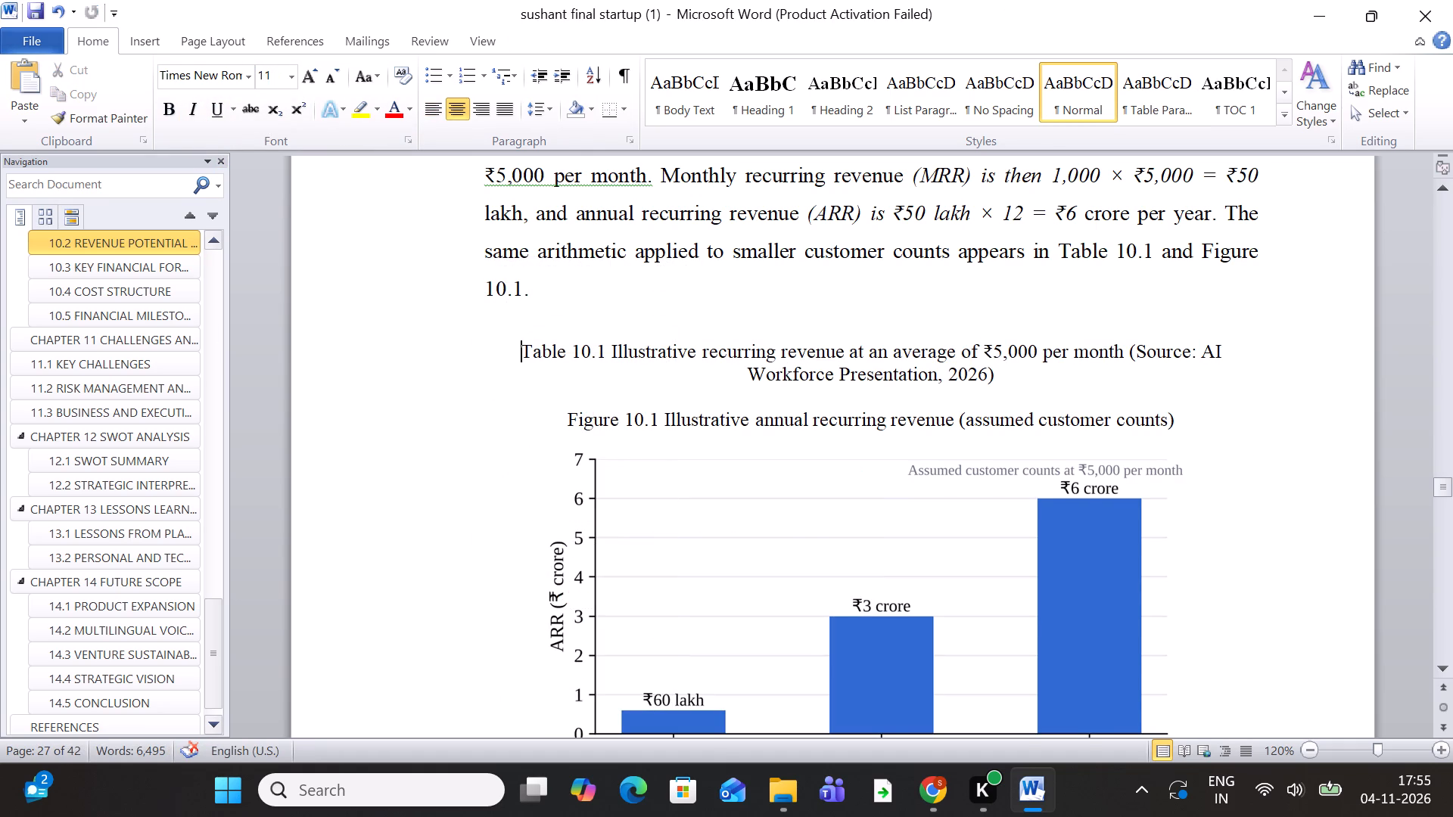
click(1017, 375)
key(Return)
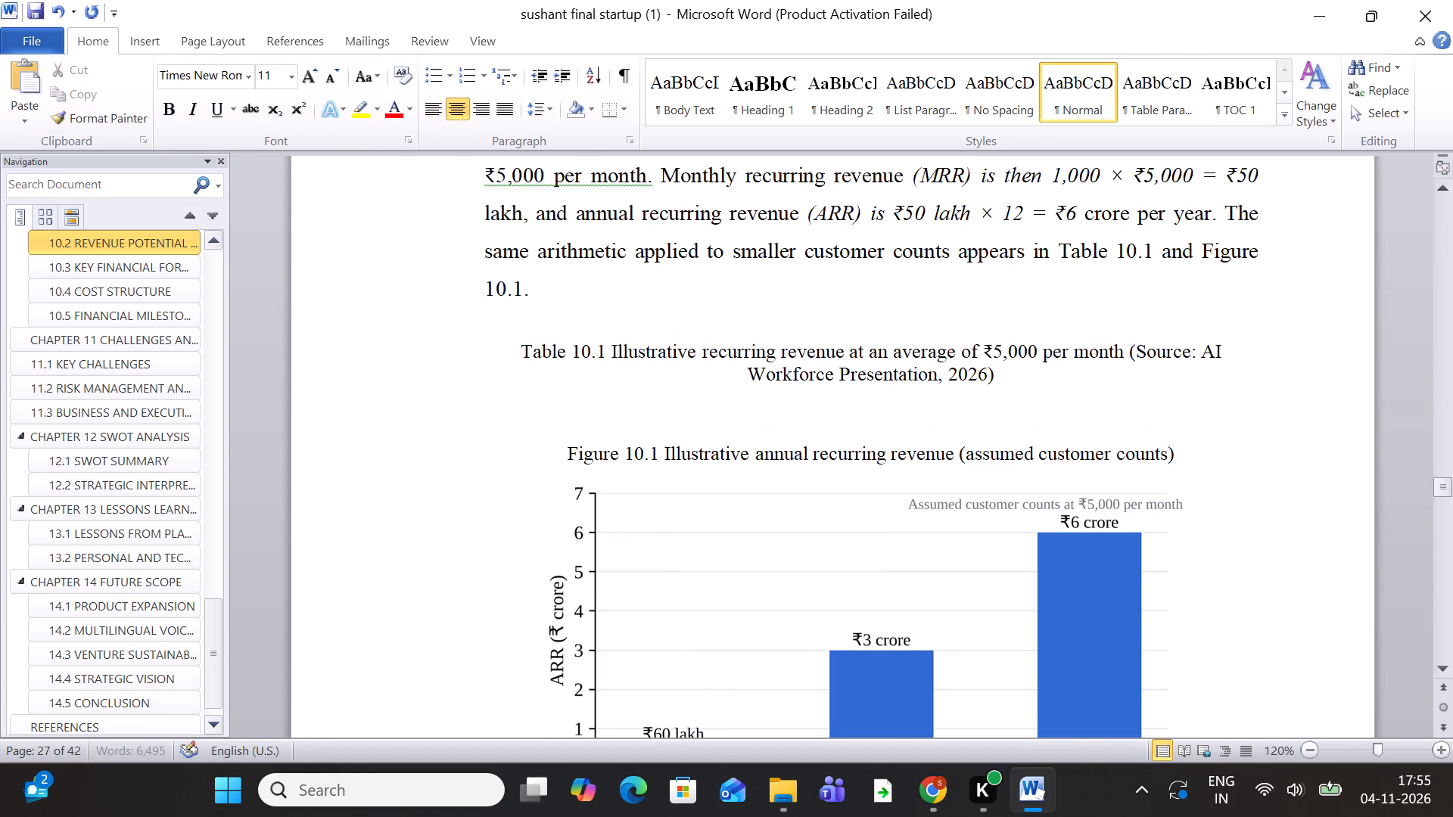
key(ctrl+v)
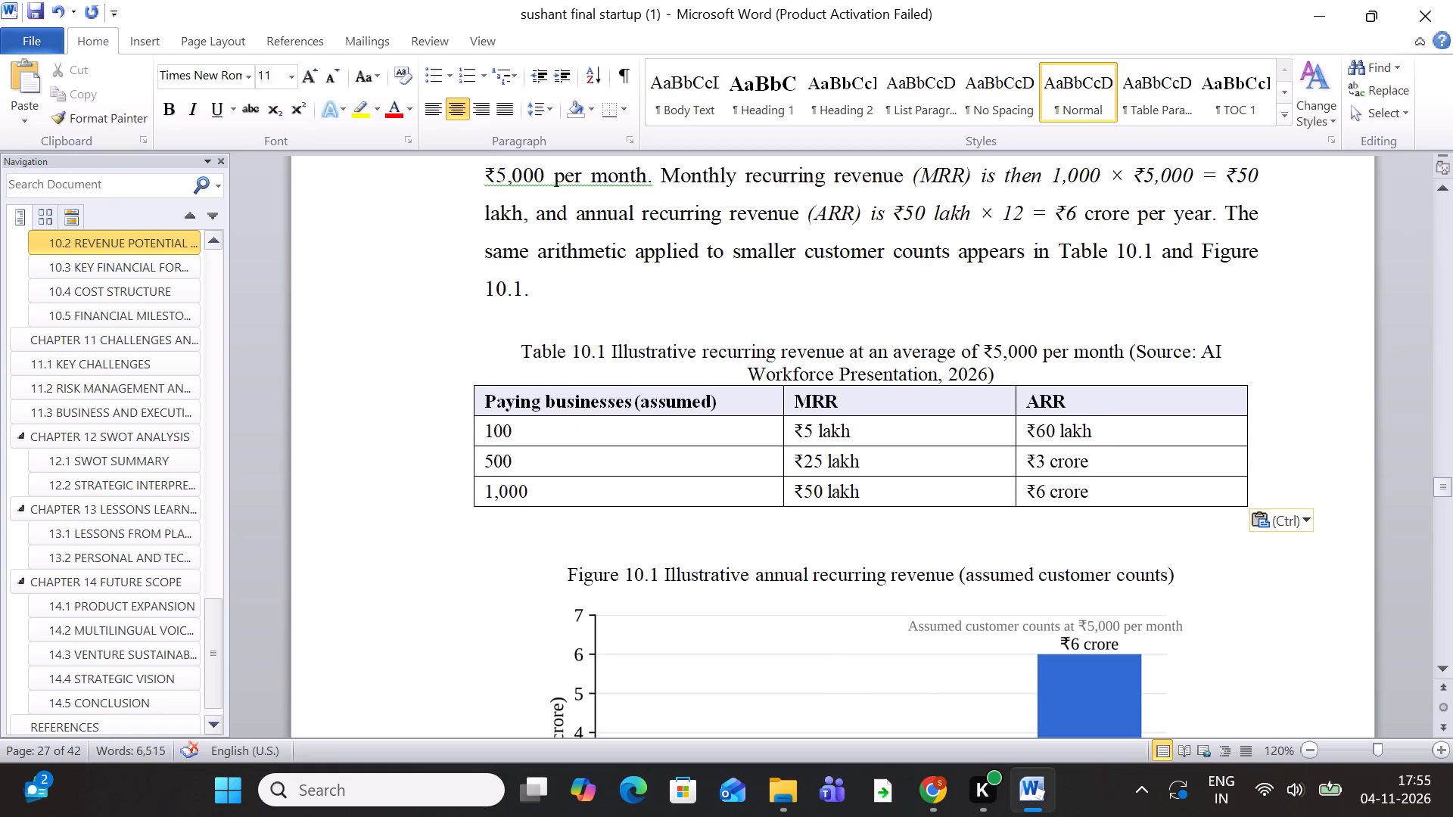
Cut the Figure 10.1 caption from above the annual recurring revenue bar chart and delete the blank line left there.
scroll(1017, 374, down, 4)
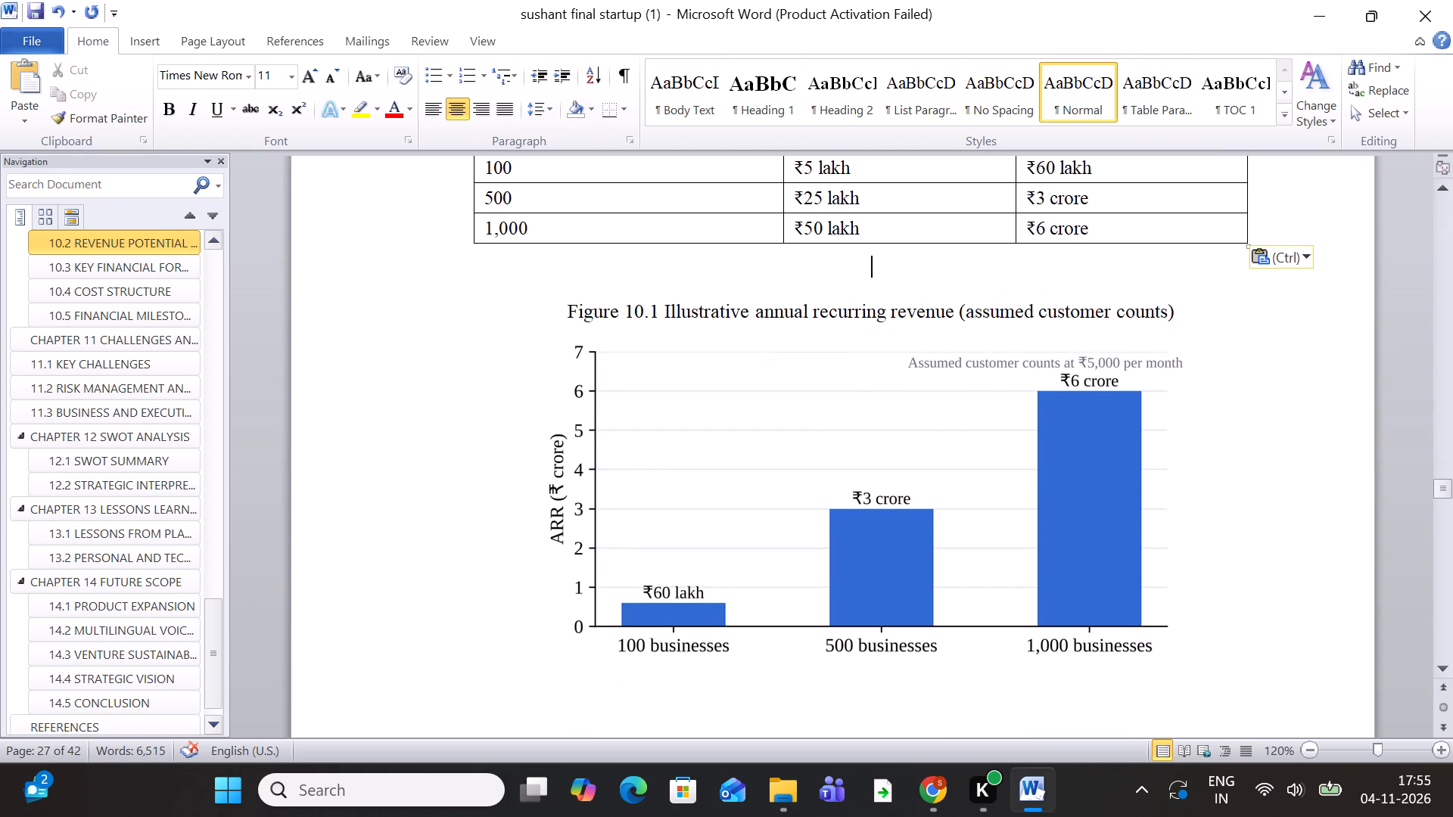
drag(566, 311, 1184, 309)
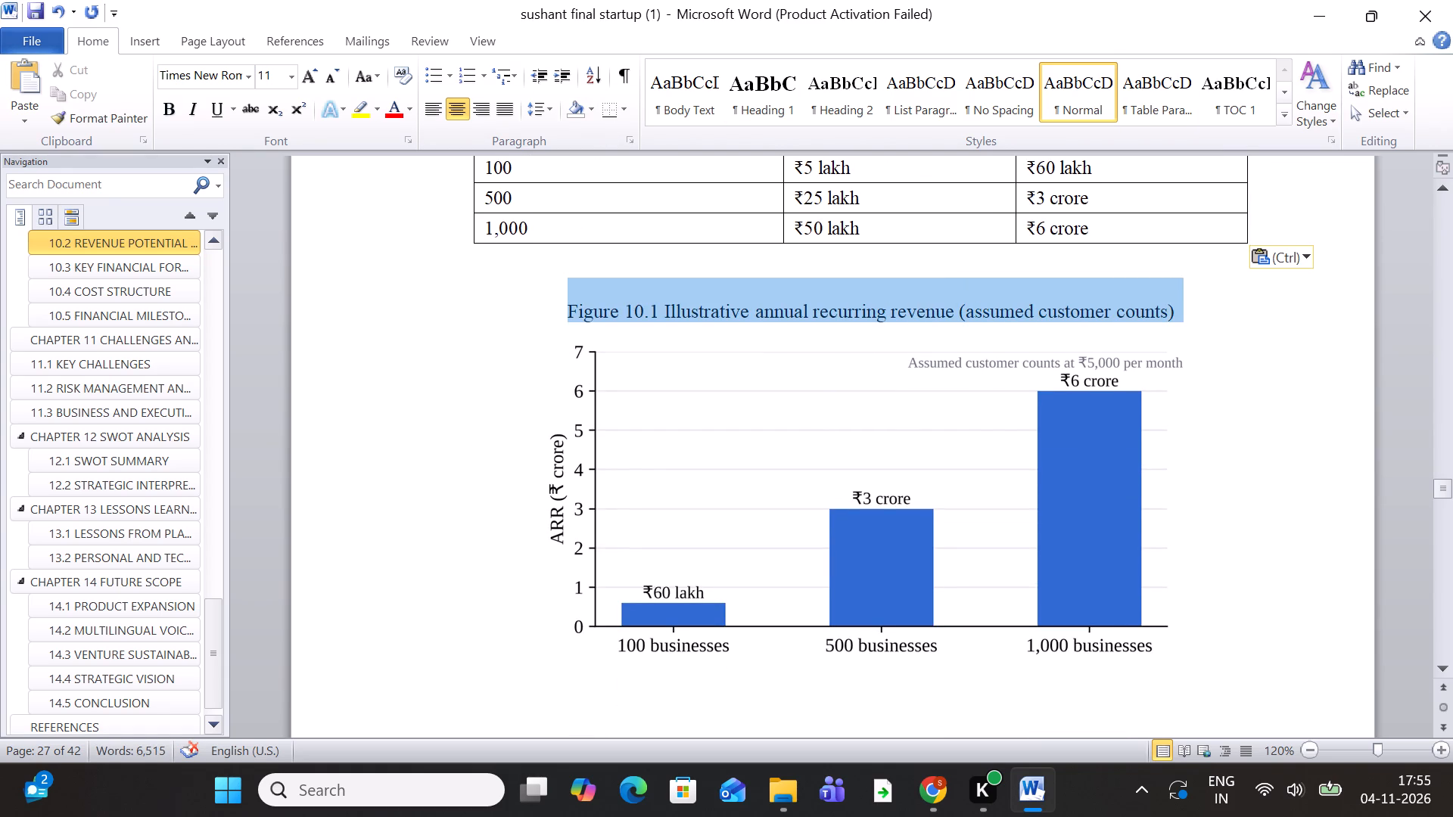
drag(1184, 309, 1178, 312)
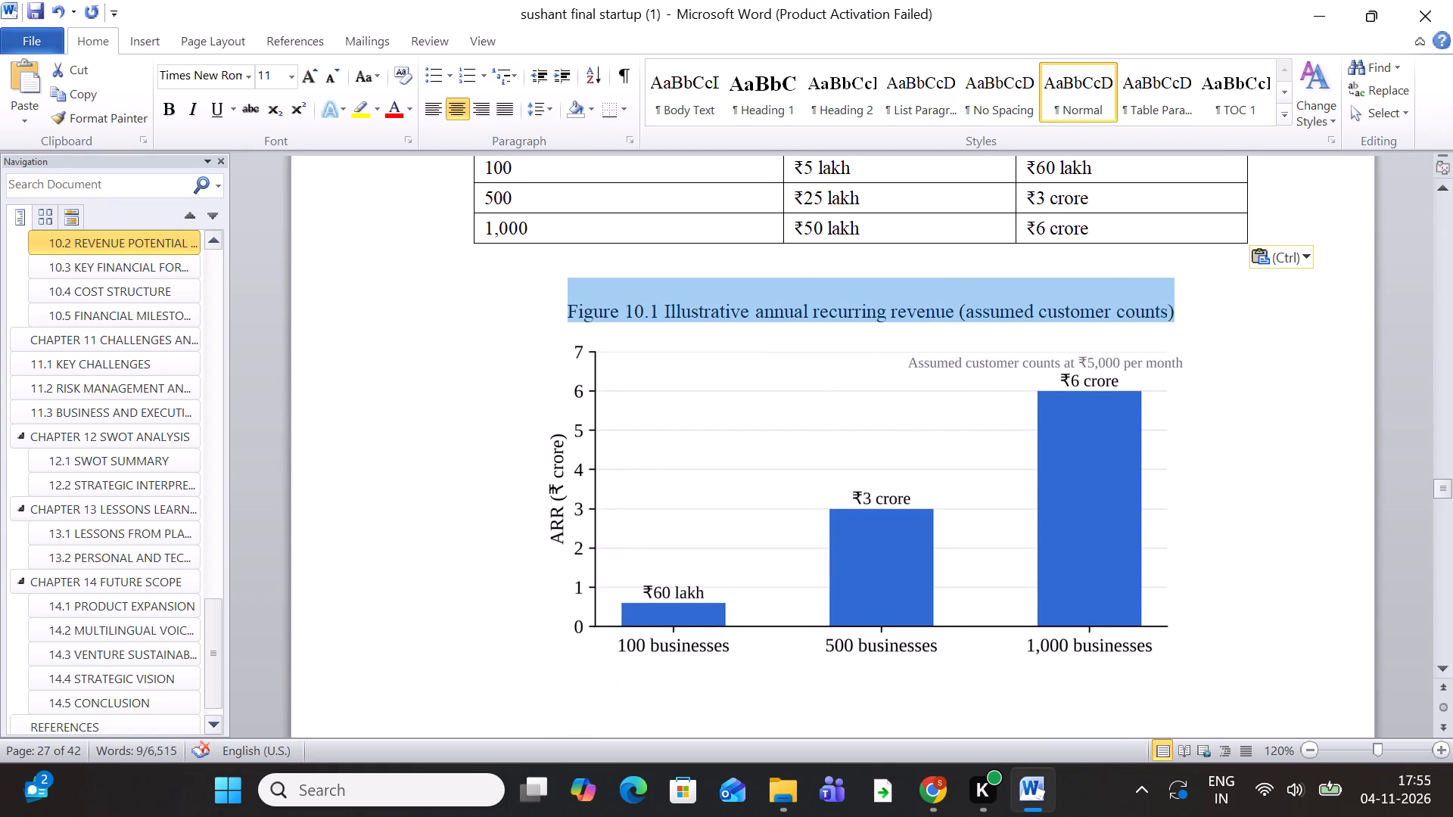
key(ctrl+x)
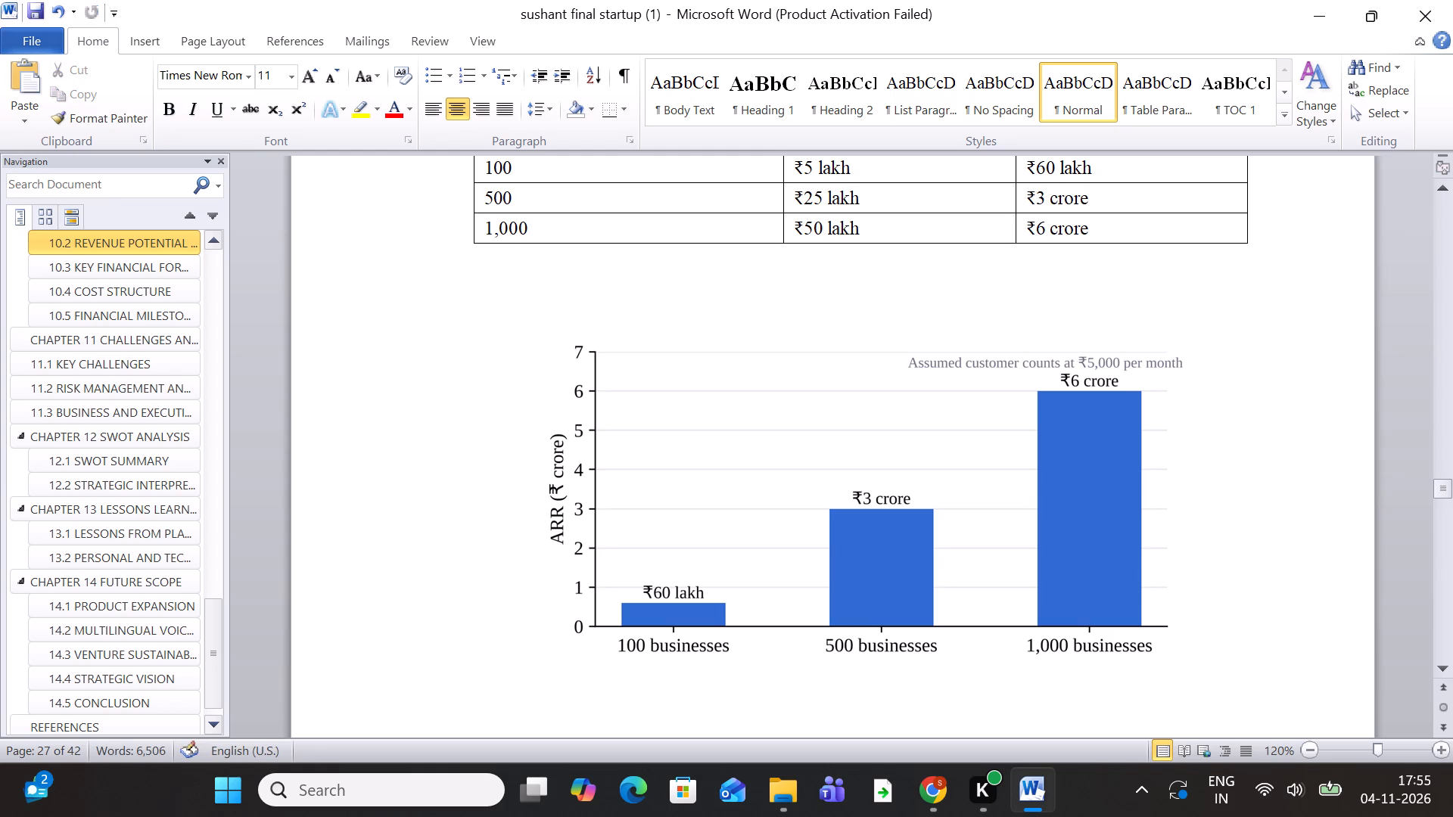
scroll(1156, 325, up, 3)
scroll(1091, 440, down, 4)
click(935, 660)
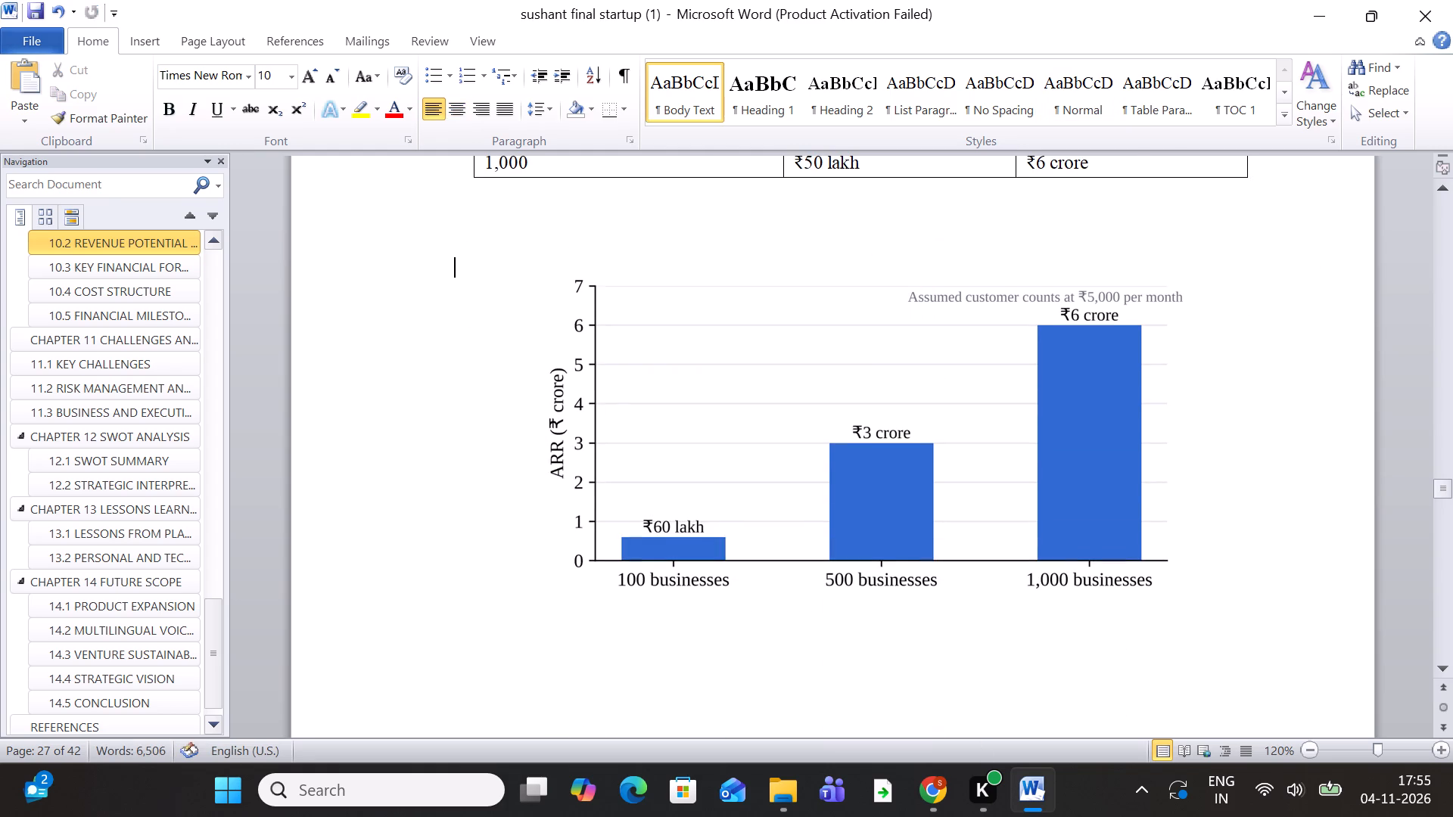
click(794, 666)
click(610, 698)
click(609, 632)
key(BackSpace)
key(BackSpace)
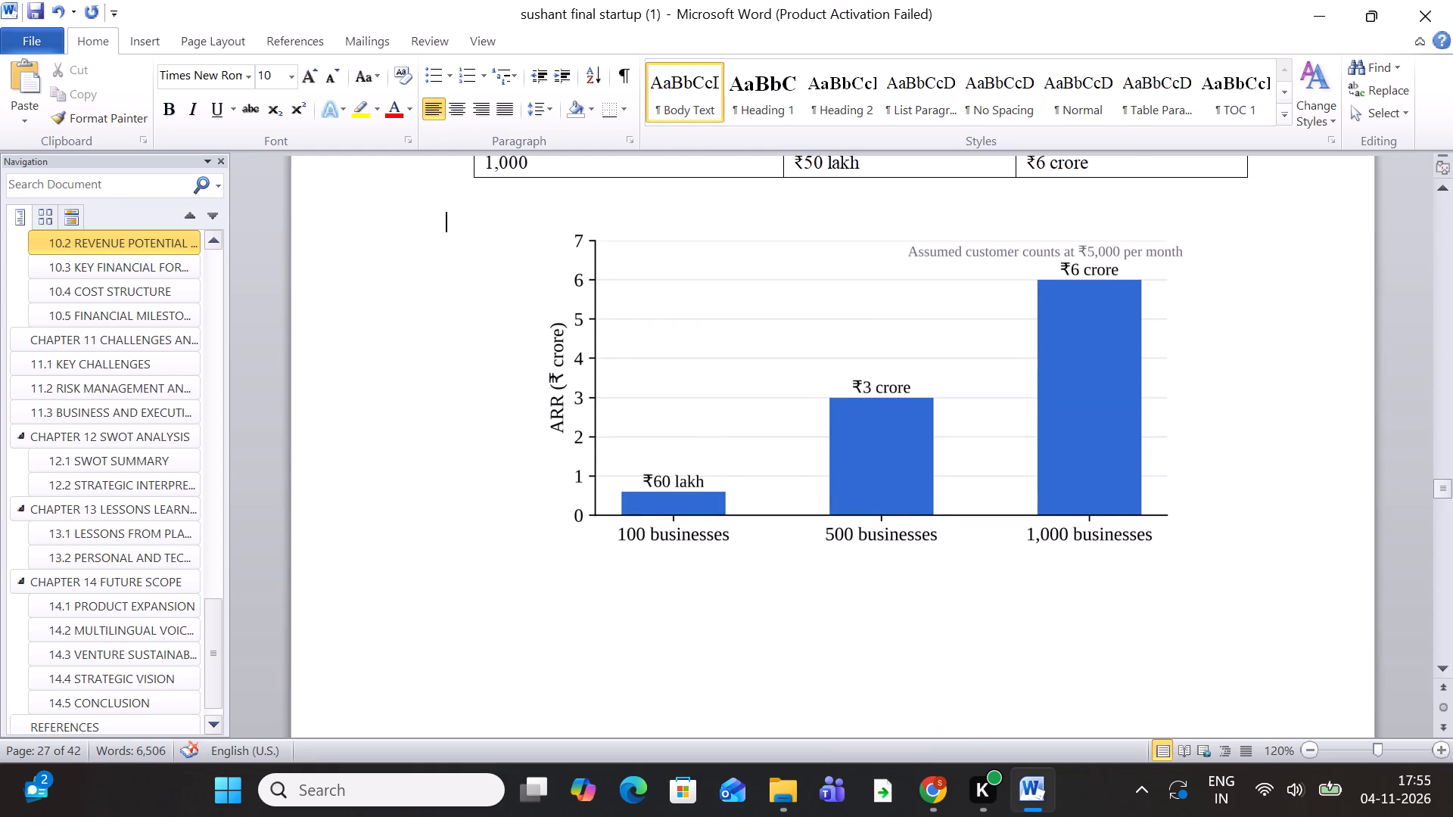
Paste the cut Figure 10.1 caption directly below the annual recurring revenue bar chart in section 10.2.
click(611, 623)
click(576, 620)
key(Down)
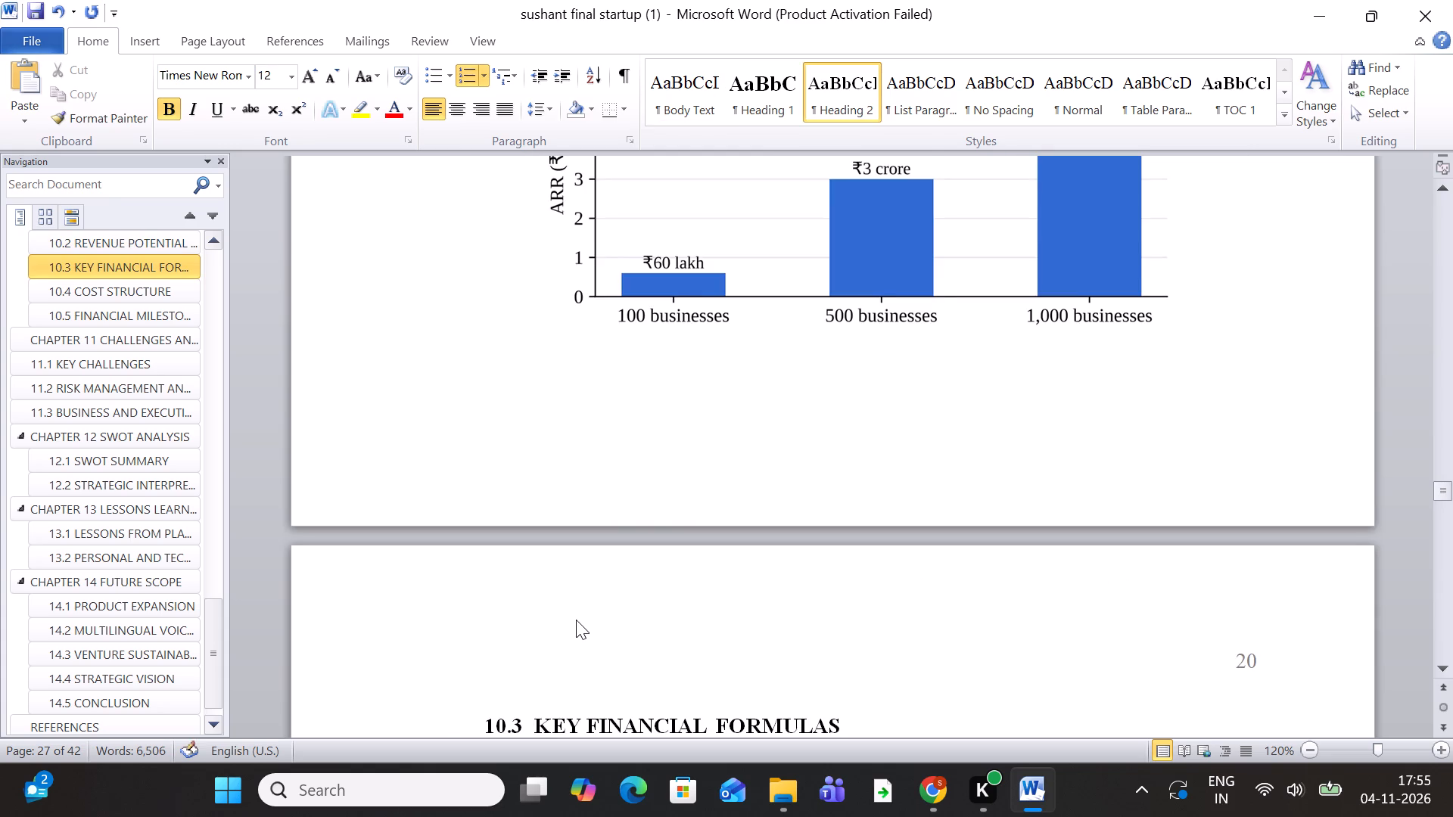
key(Down)
key(Up)
key(Up)
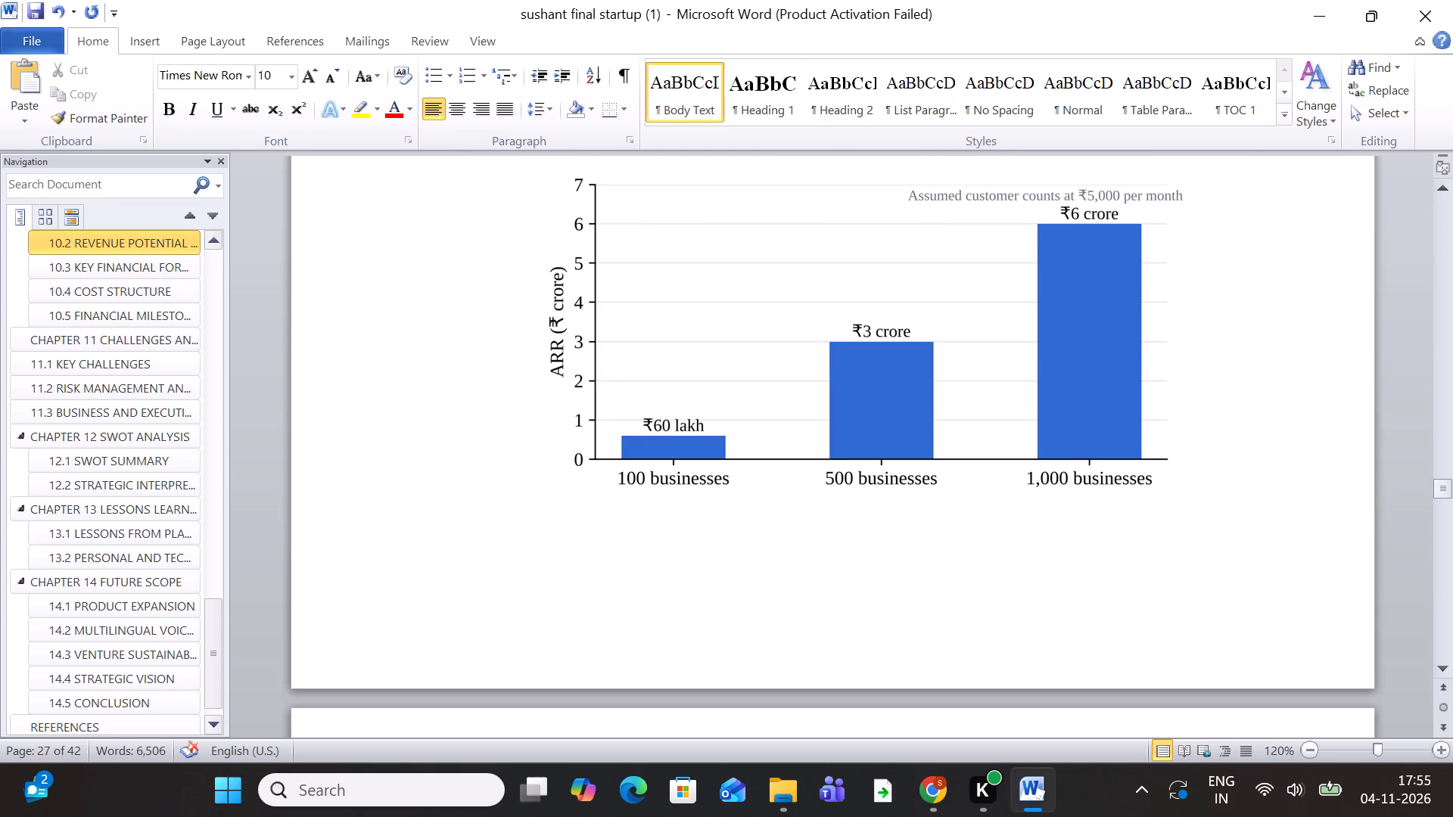
key(Up)
key(Up)
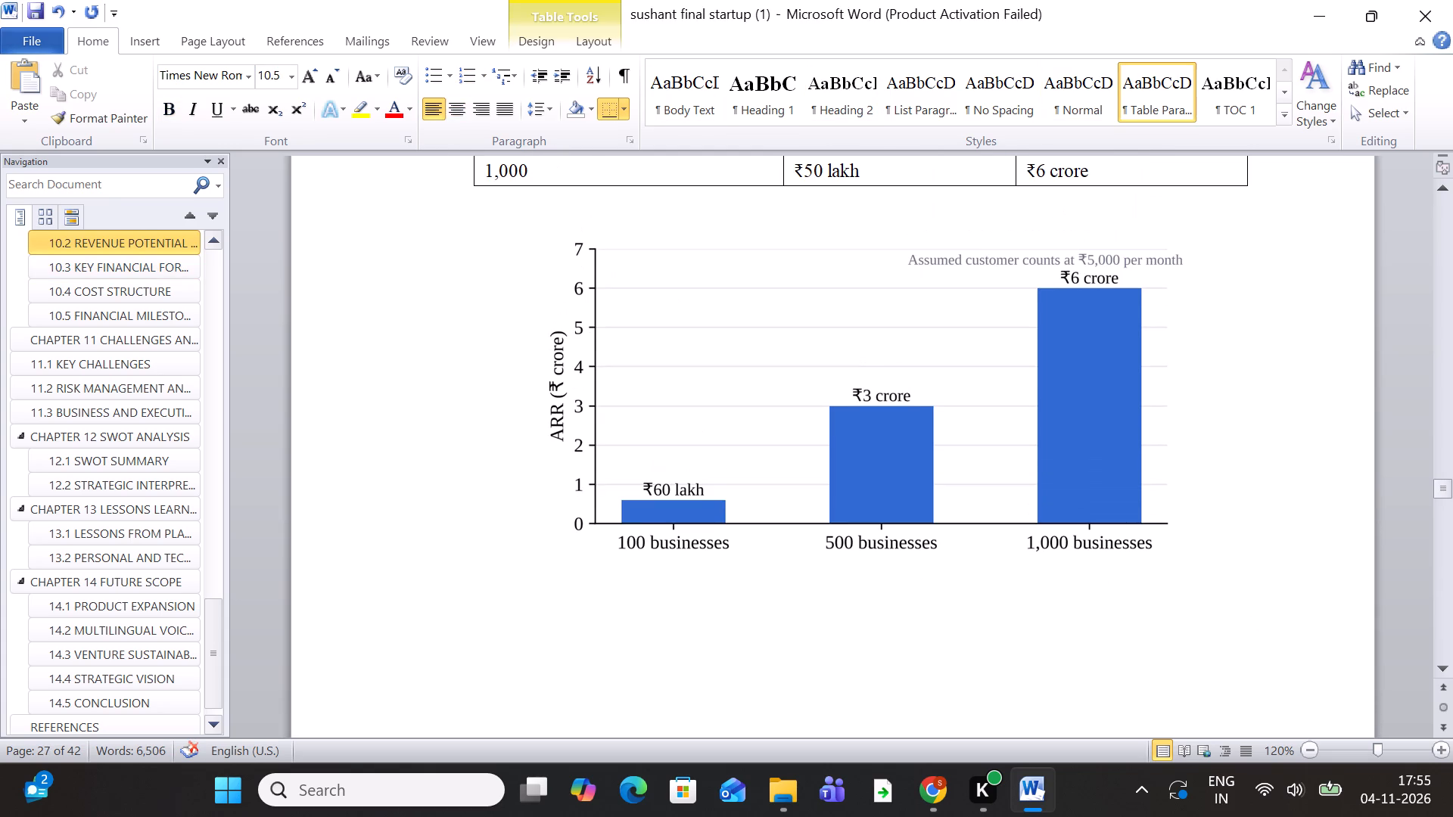
click(824, 551)
click(1064, 401)
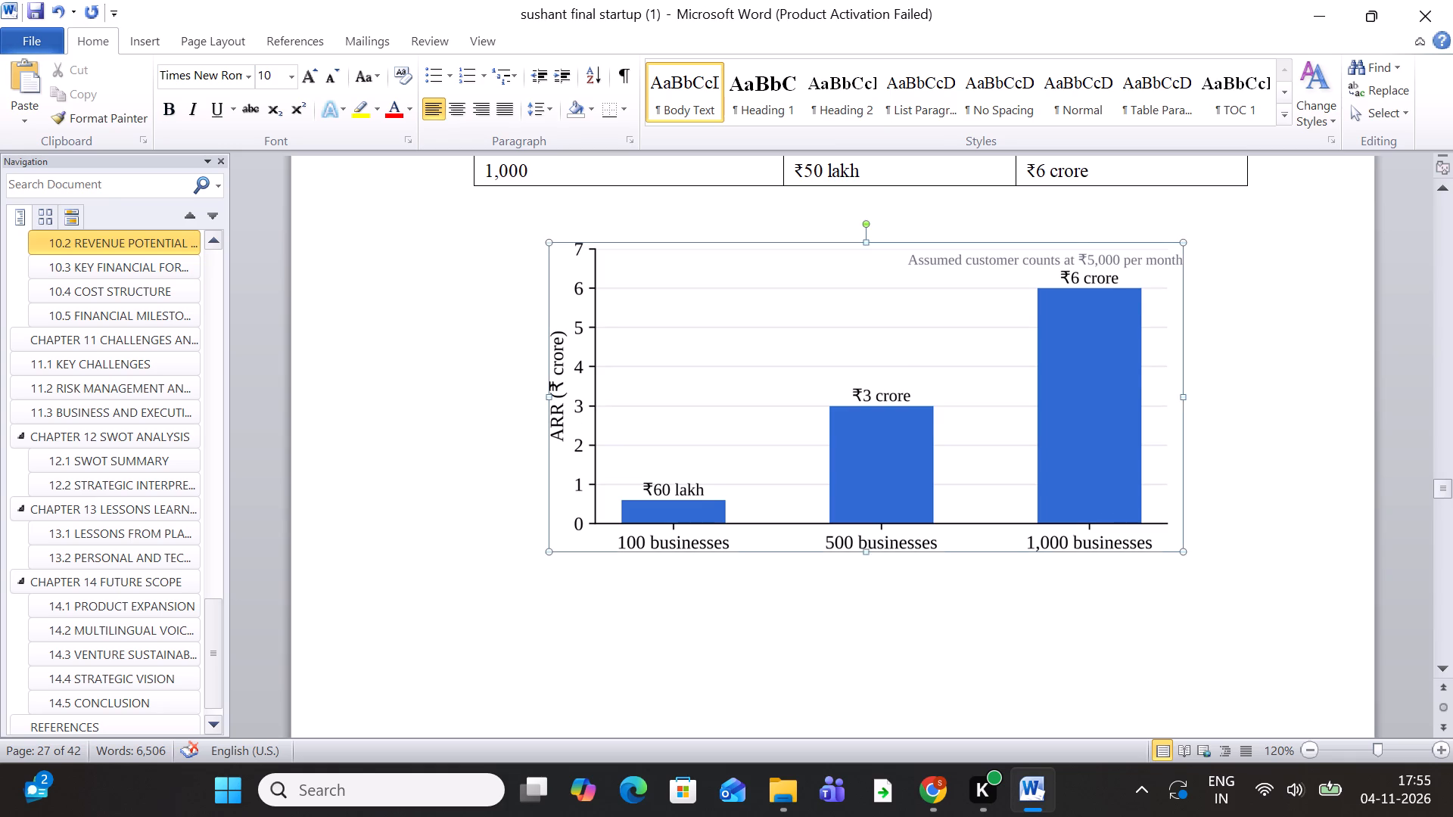
click(1190, 418)
click(1070, 685)
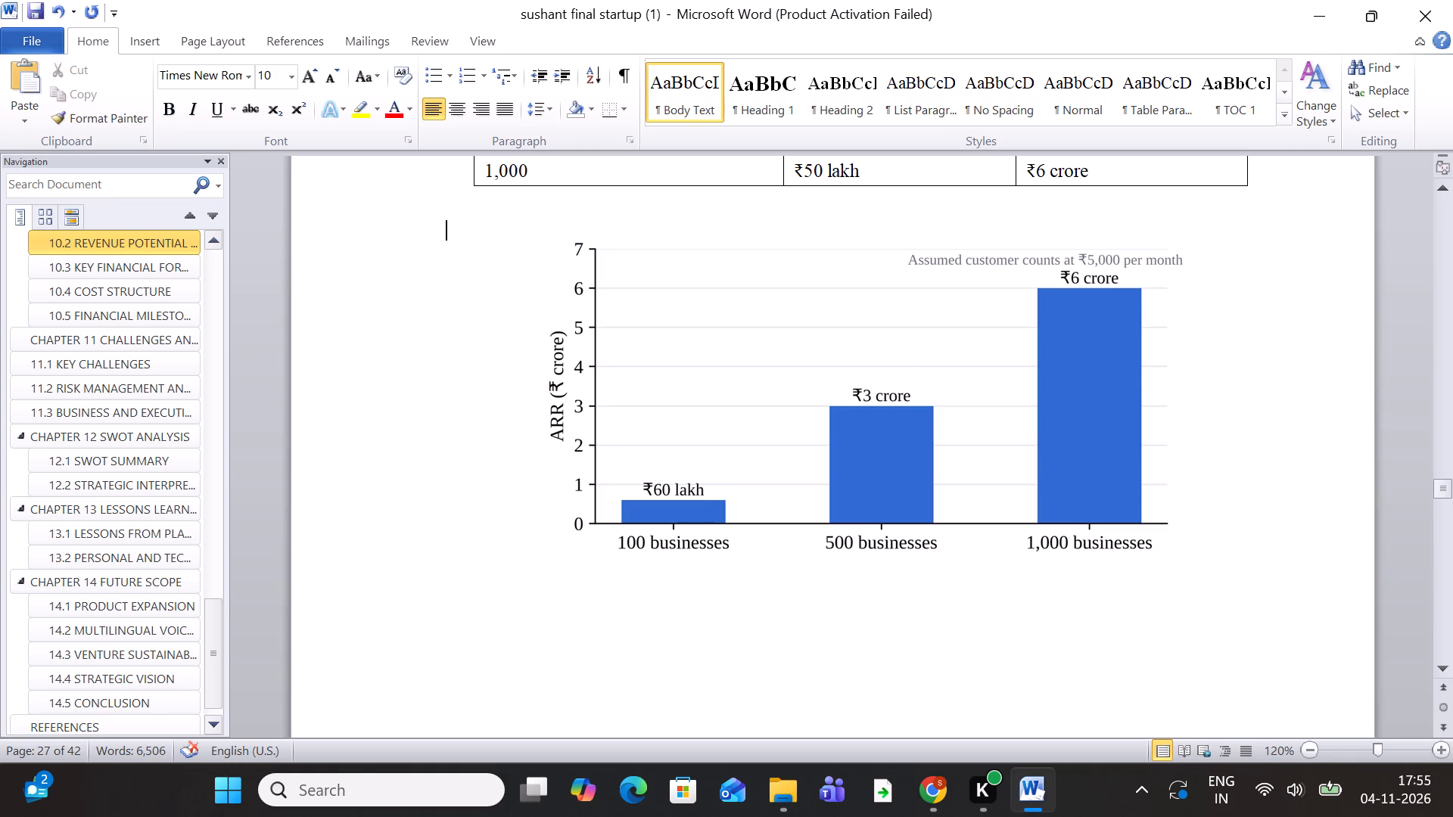
key(ctrl+v)
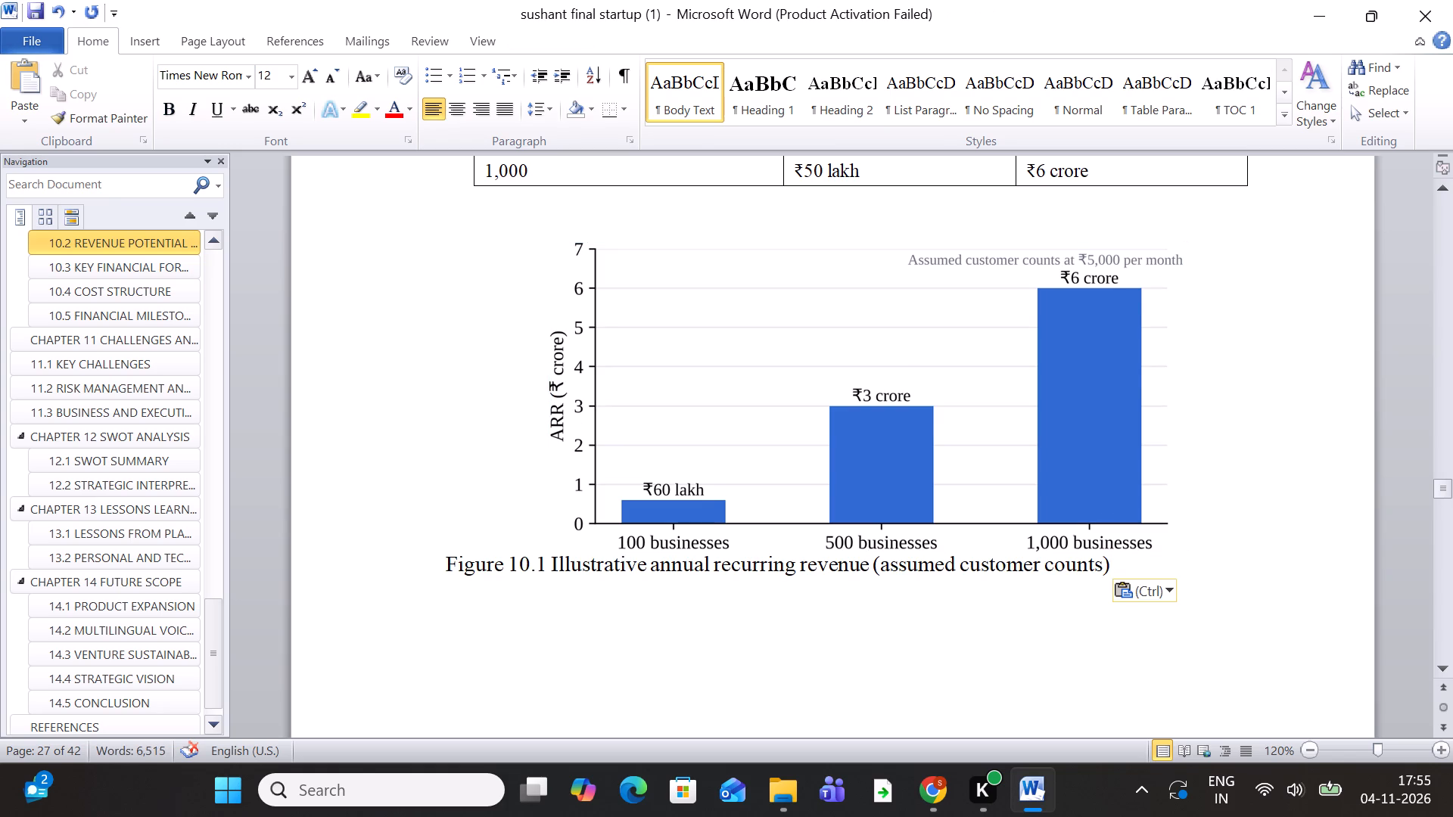
Centre the Figure 10.1 caption below the annual recurring revenue bar chart.
drag(440, 564, 462, 565)
drag(462, 565, 1113, 574)
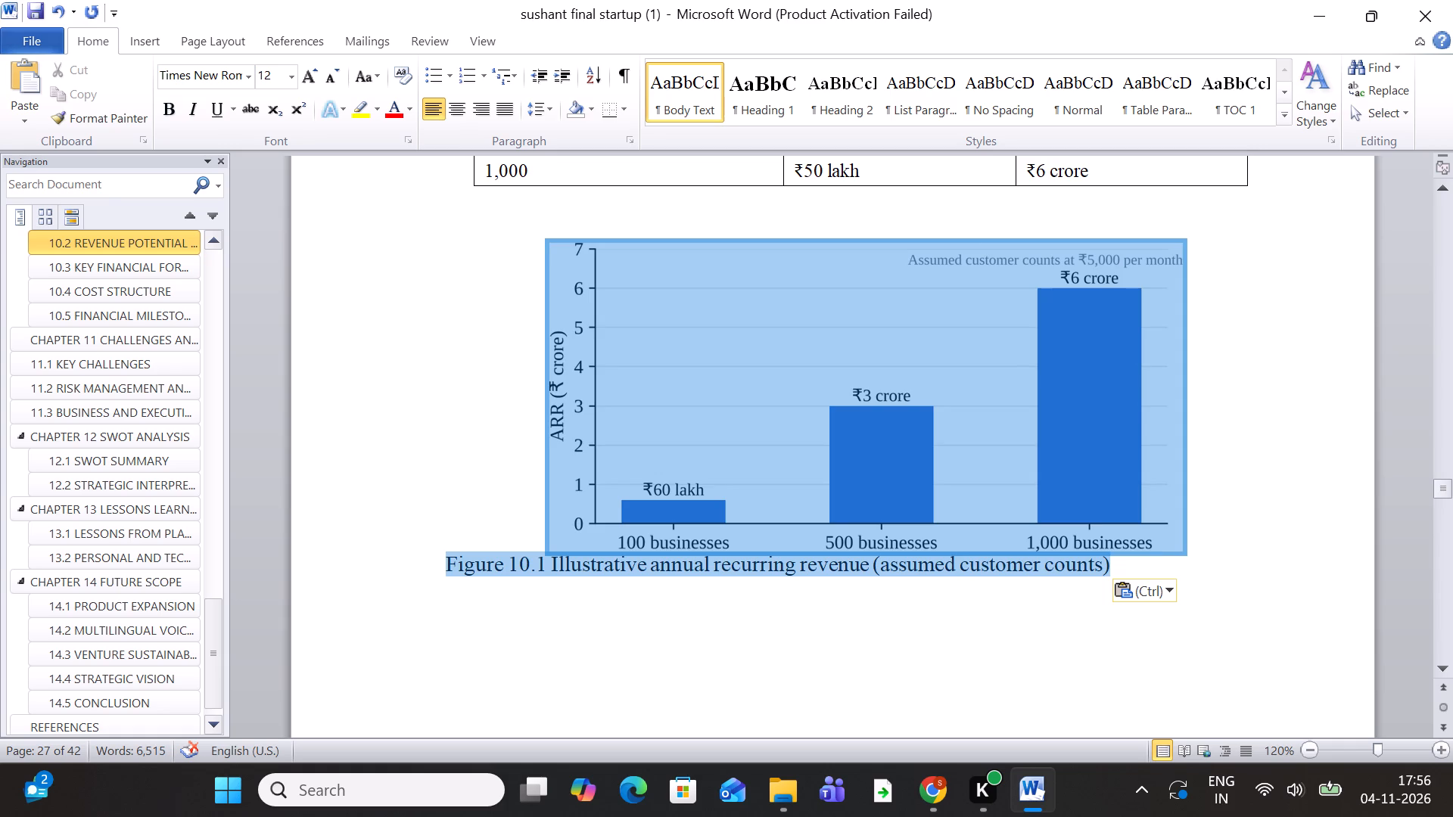
drag(1113, 574, 1110, 572)
click(468, 102)
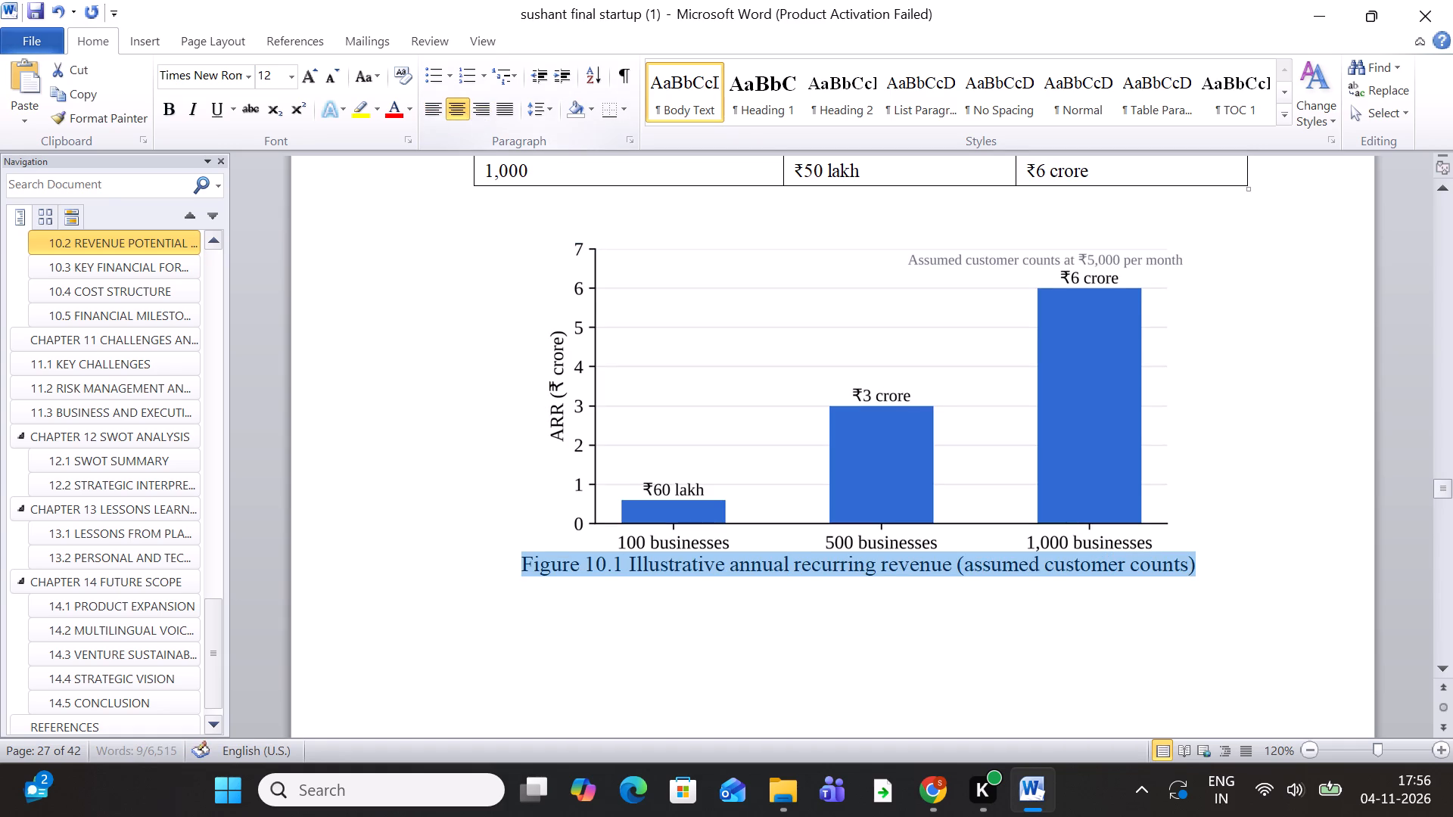
click(474, 537)
Move the section 11.1 risk register table below its Table 11.1 caption, onto a new line before heading 11.2.
scroll(862, 666, up, 3)
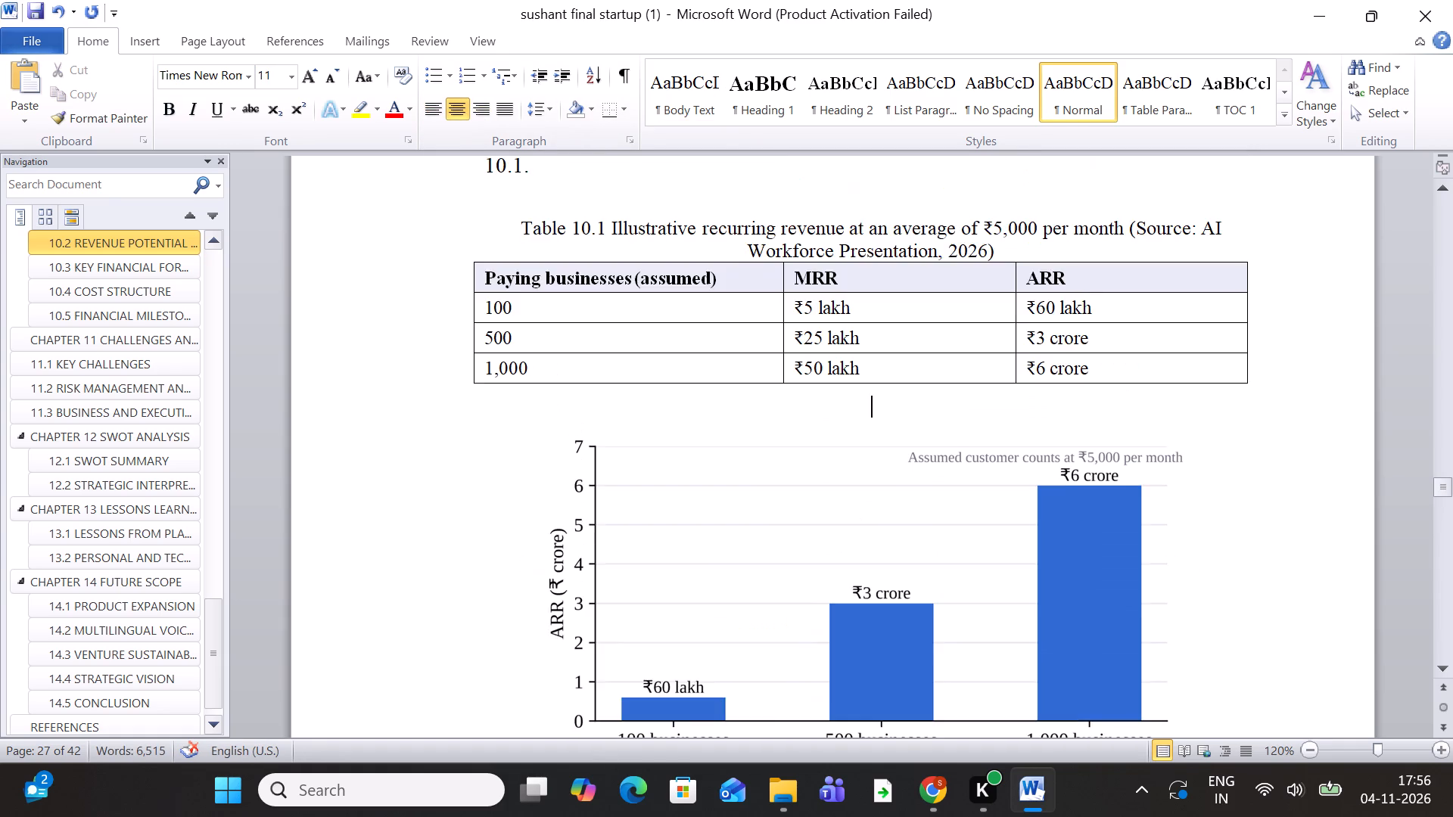
scroll(862, 666, down, 3)
scroll(862, 666, up, 7)
scroll(862, 666, down, 13)
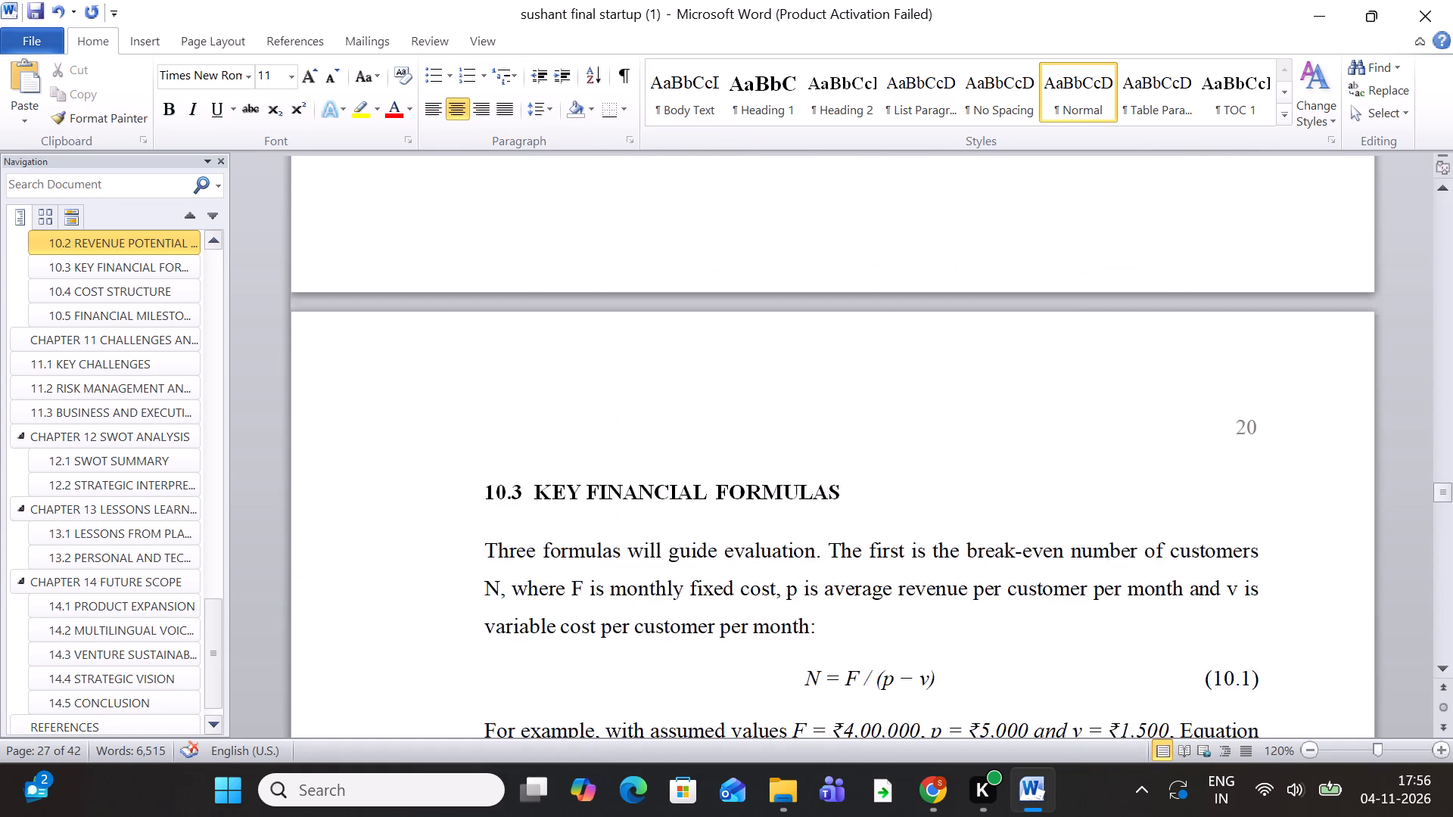
scroll(863, 668, down, 5)
scroll(865, 669, up, 3)
scroll(865, 669, down, 19)
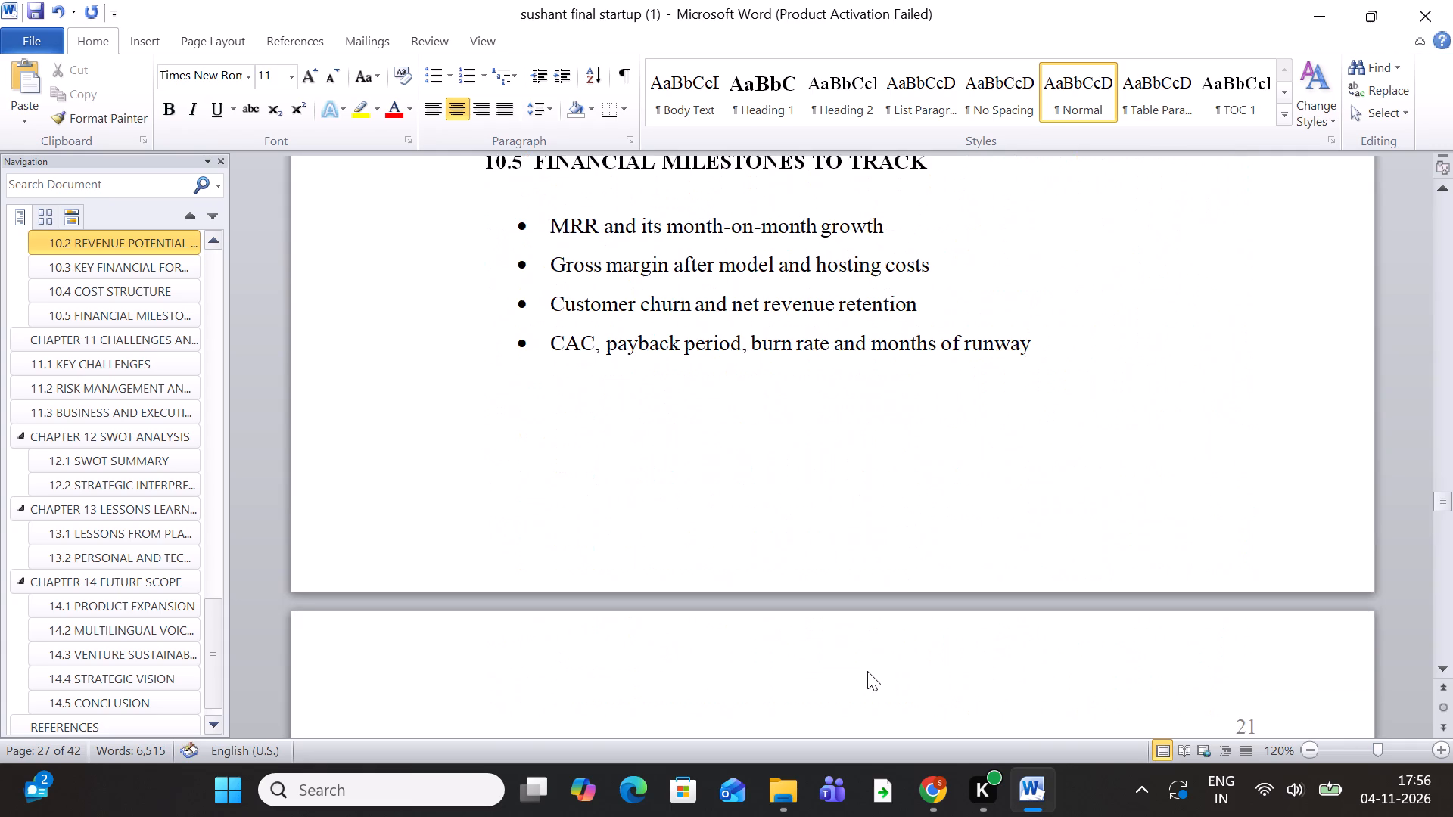
scroll(867, 671, down, 11)
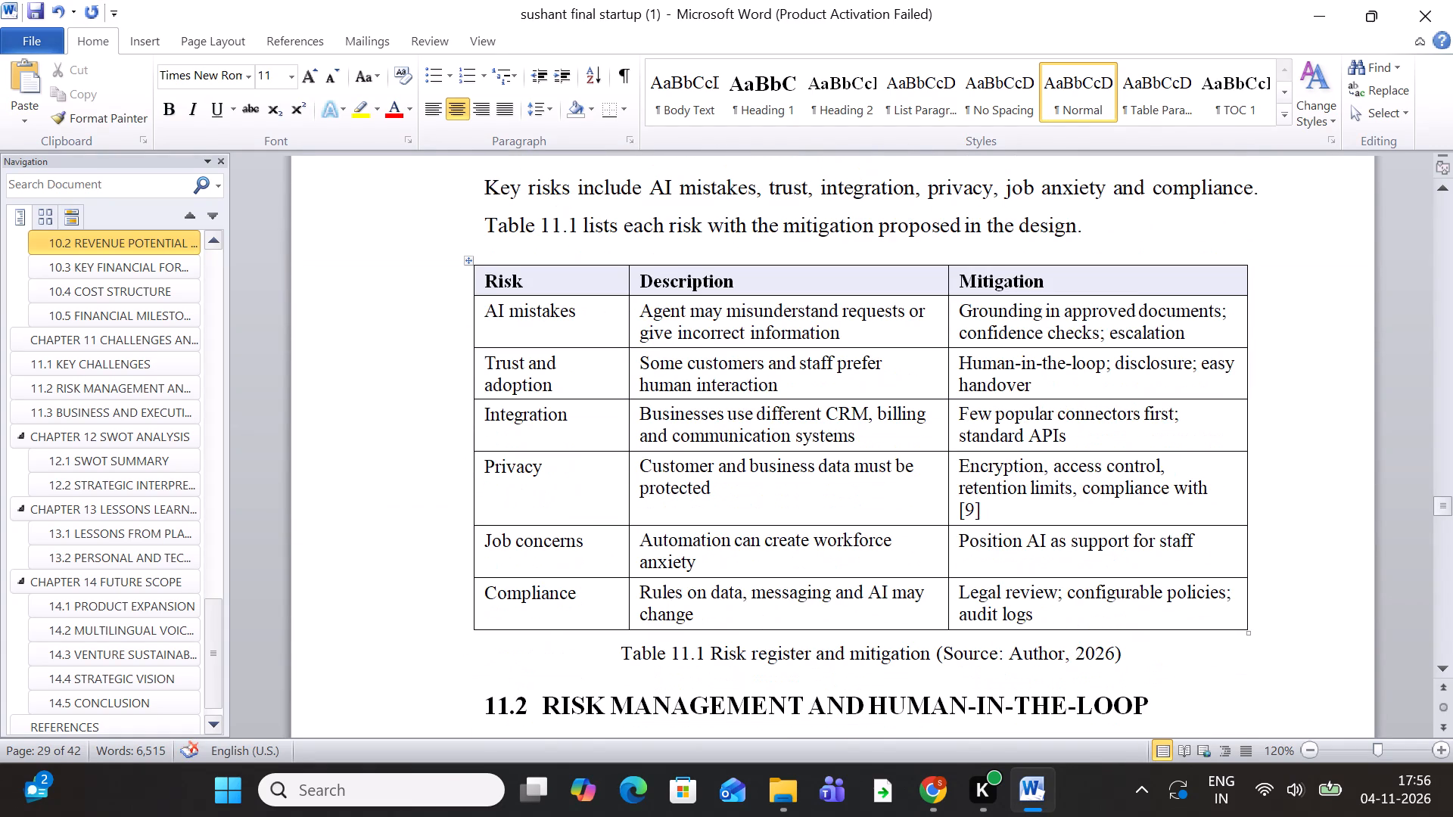
right_click(484, 274)
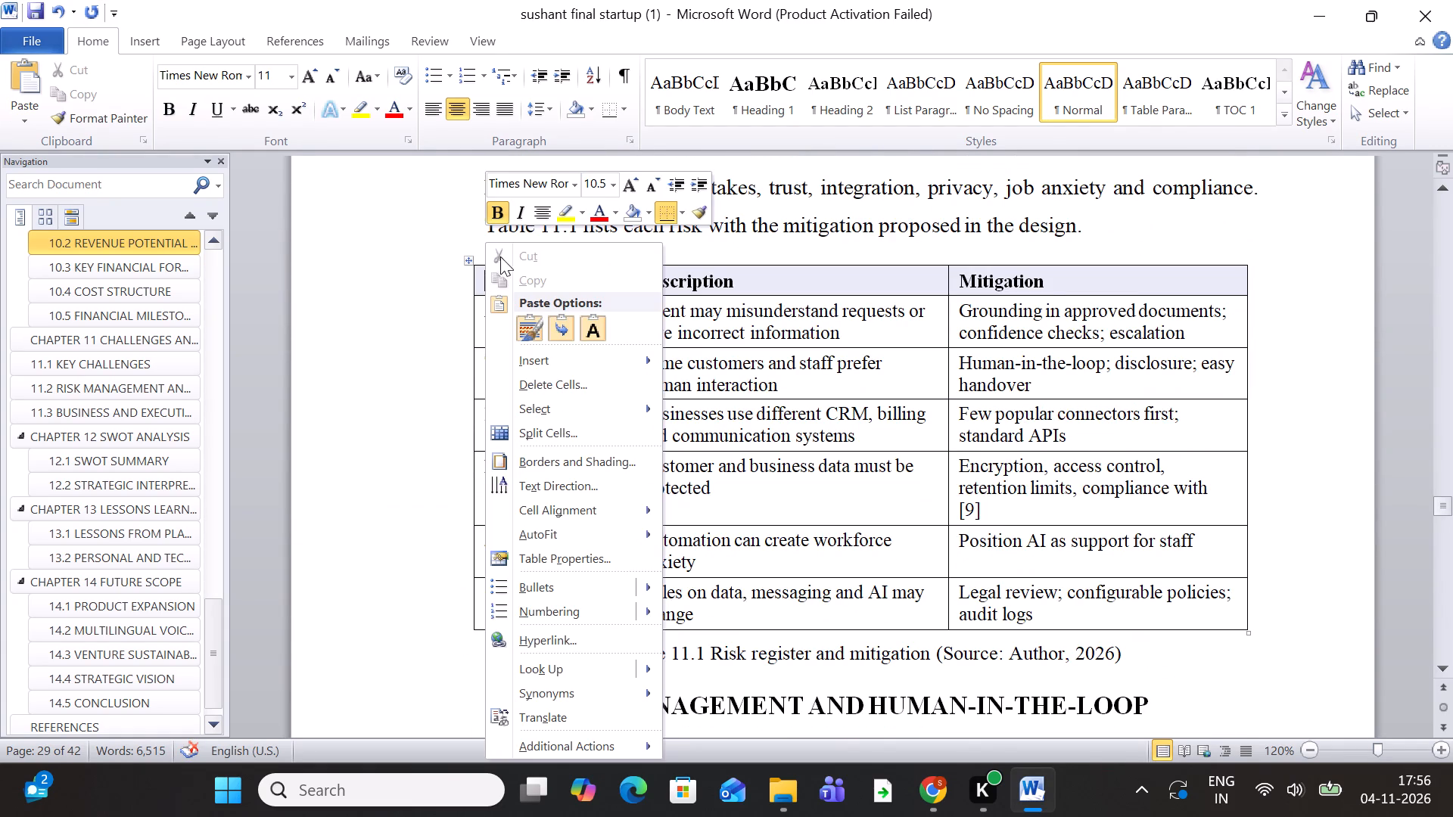
click(471, 262)
click(468, 262)
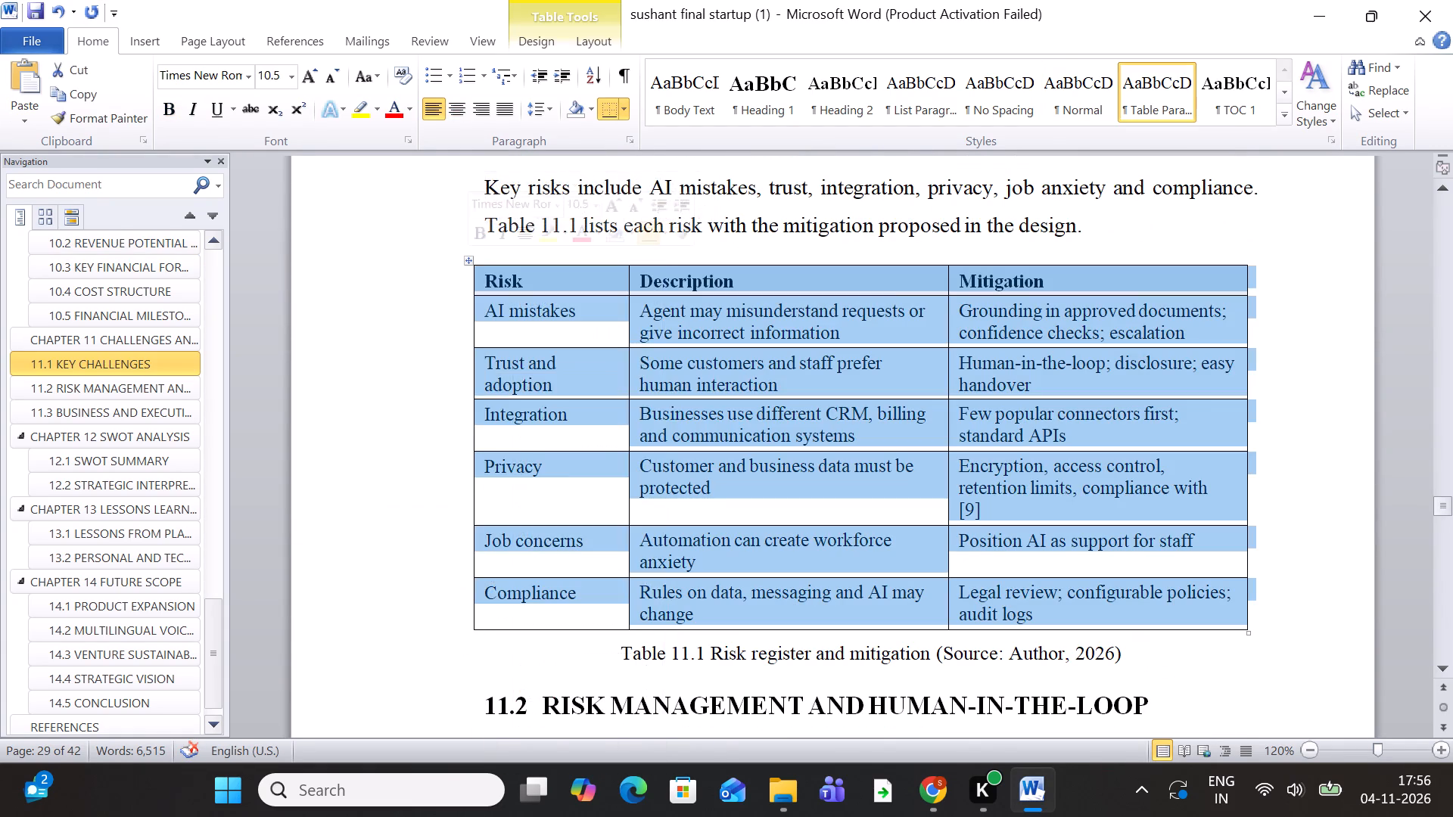
right_click(468, 262)
click(516, 281)
scroll(795, 406, down, 2)
scroll(851, 412, up, 2)
click(1137, 287)
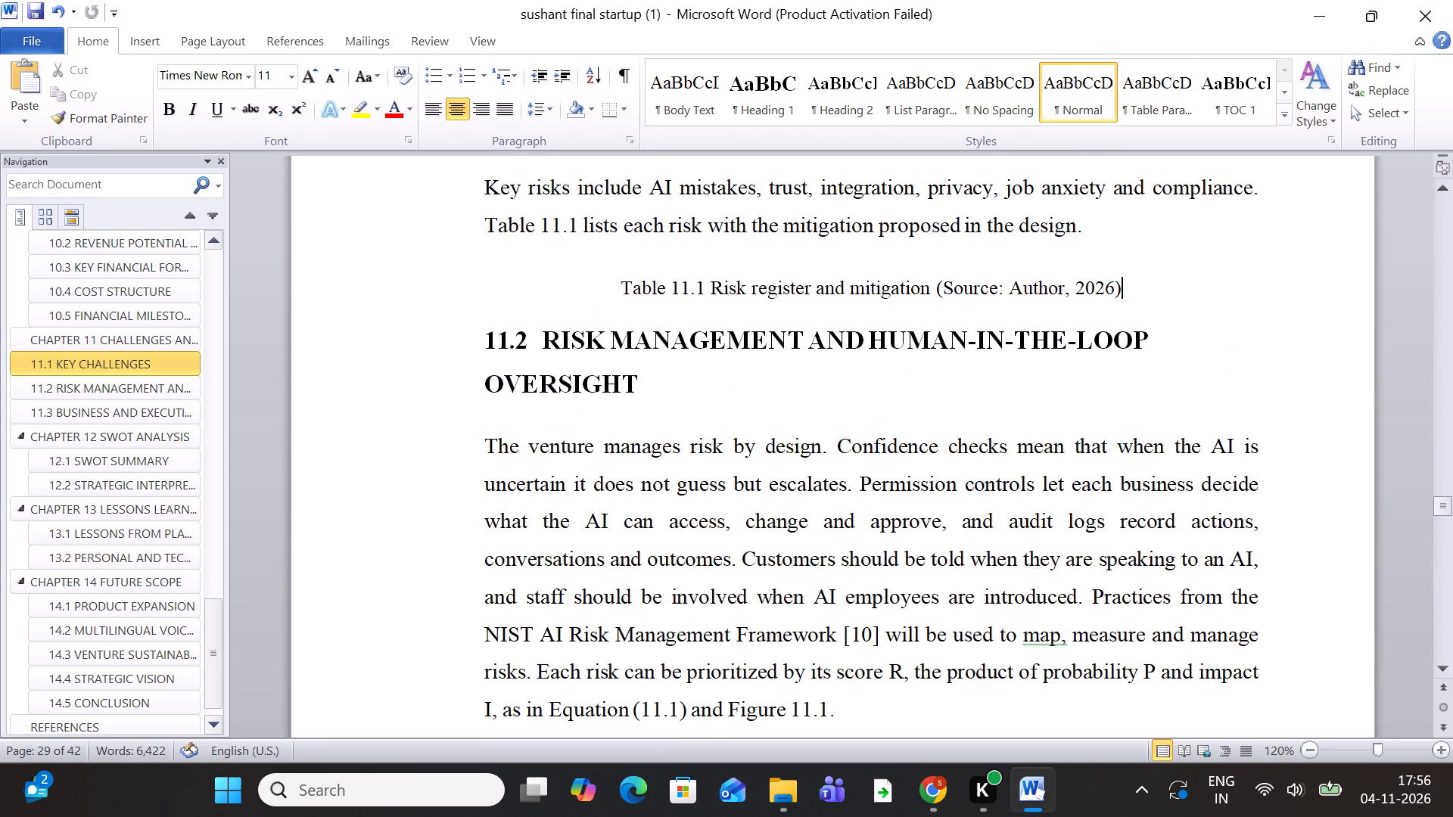
key(Return)
key(ctrl+v)
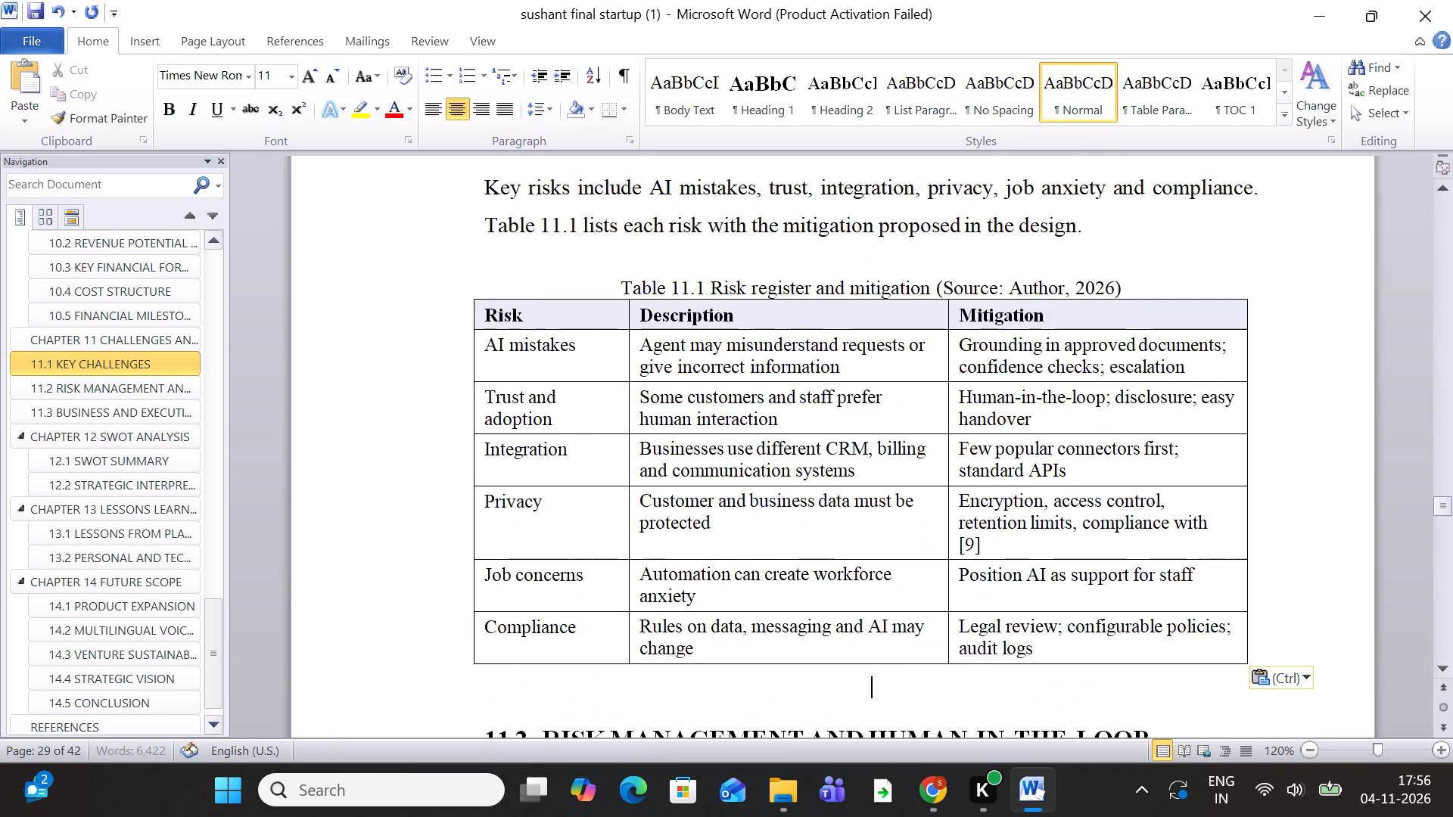
Move the Figure 11.1 caption from above the risk matrix to below it, just before heading 11.3.
scroll(1137, 289, up, 1)
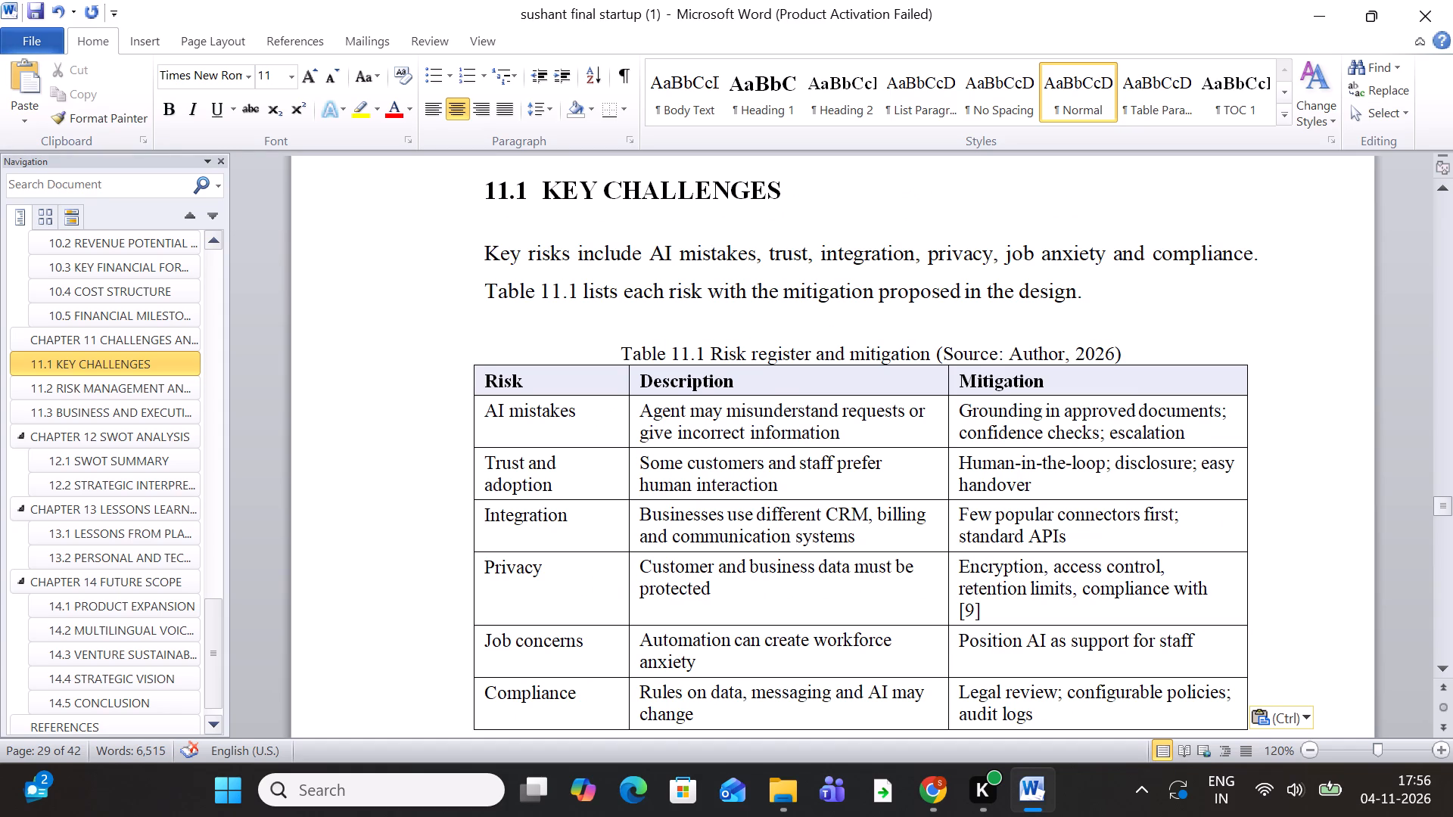
scroll(963, 340, down, 11)
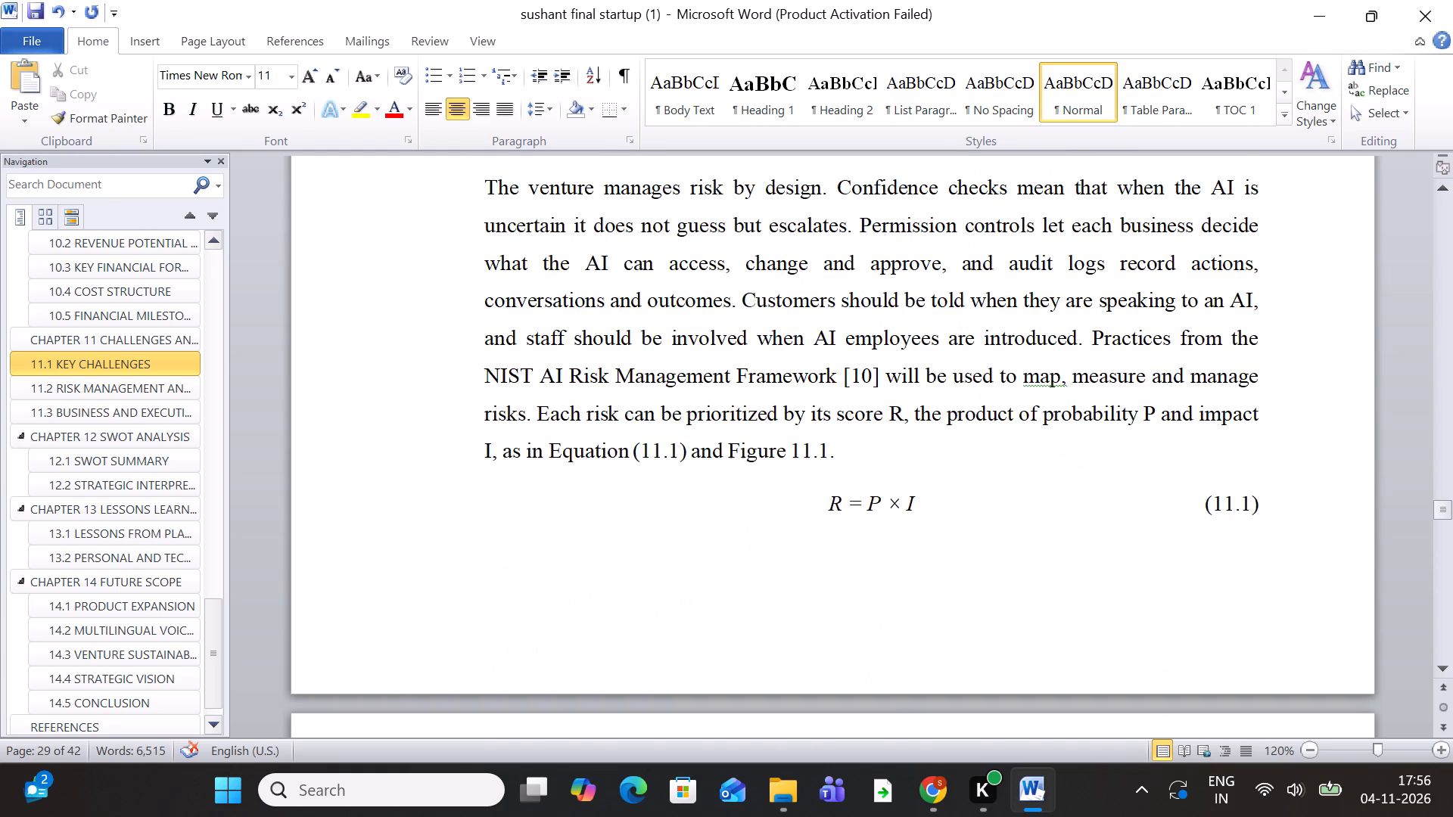
scroll(971, 355, up, 5)
scroll(971, 355, down, 18)
scroll(974, 349, up, 5)
scroll(974, 349, down, 8)
scroll(974, 349, up, 7)
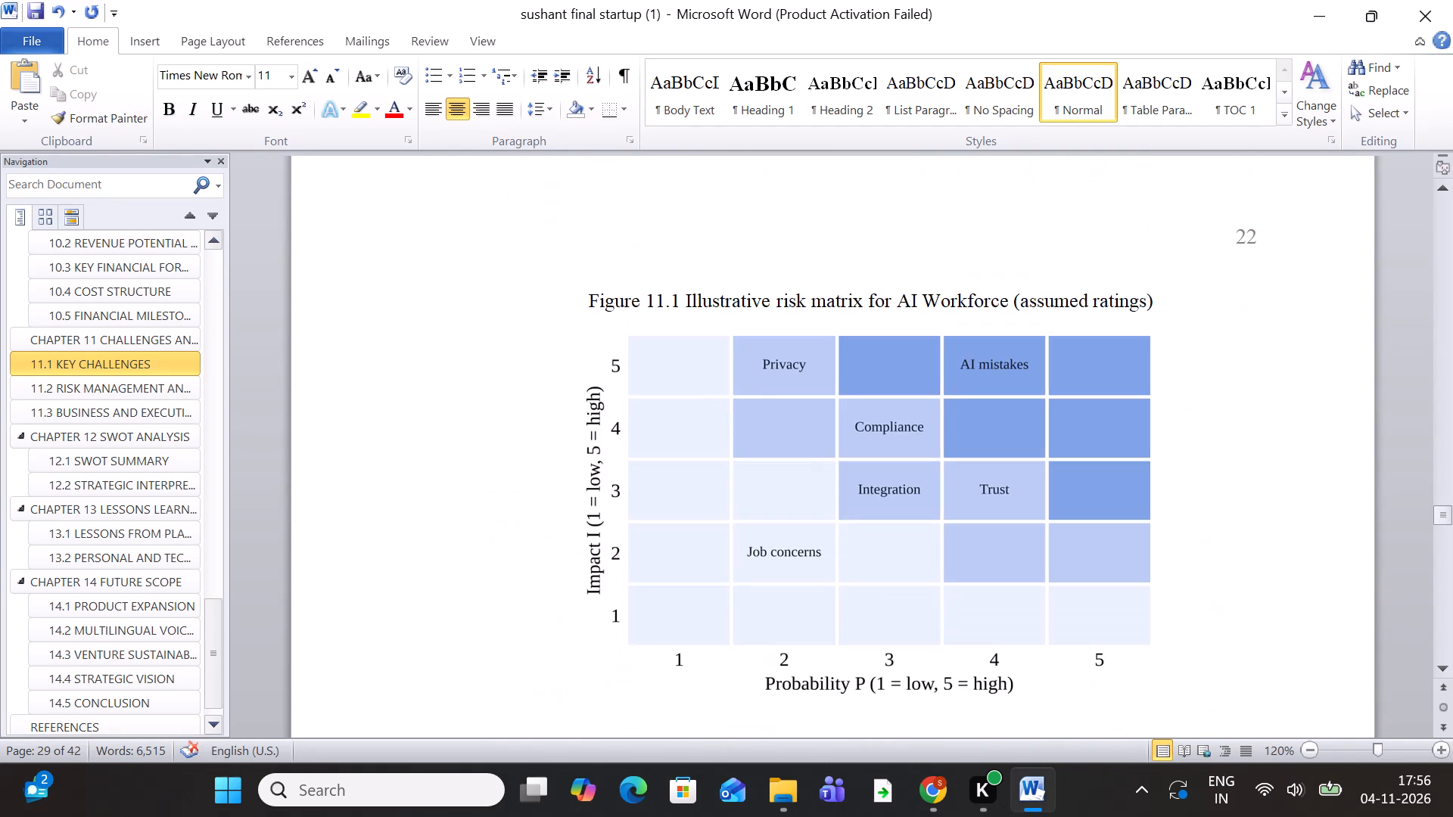
scroll(705, 272, up, 1)
drag(586, 368, 1150, 361)
right_click(1150, 361)
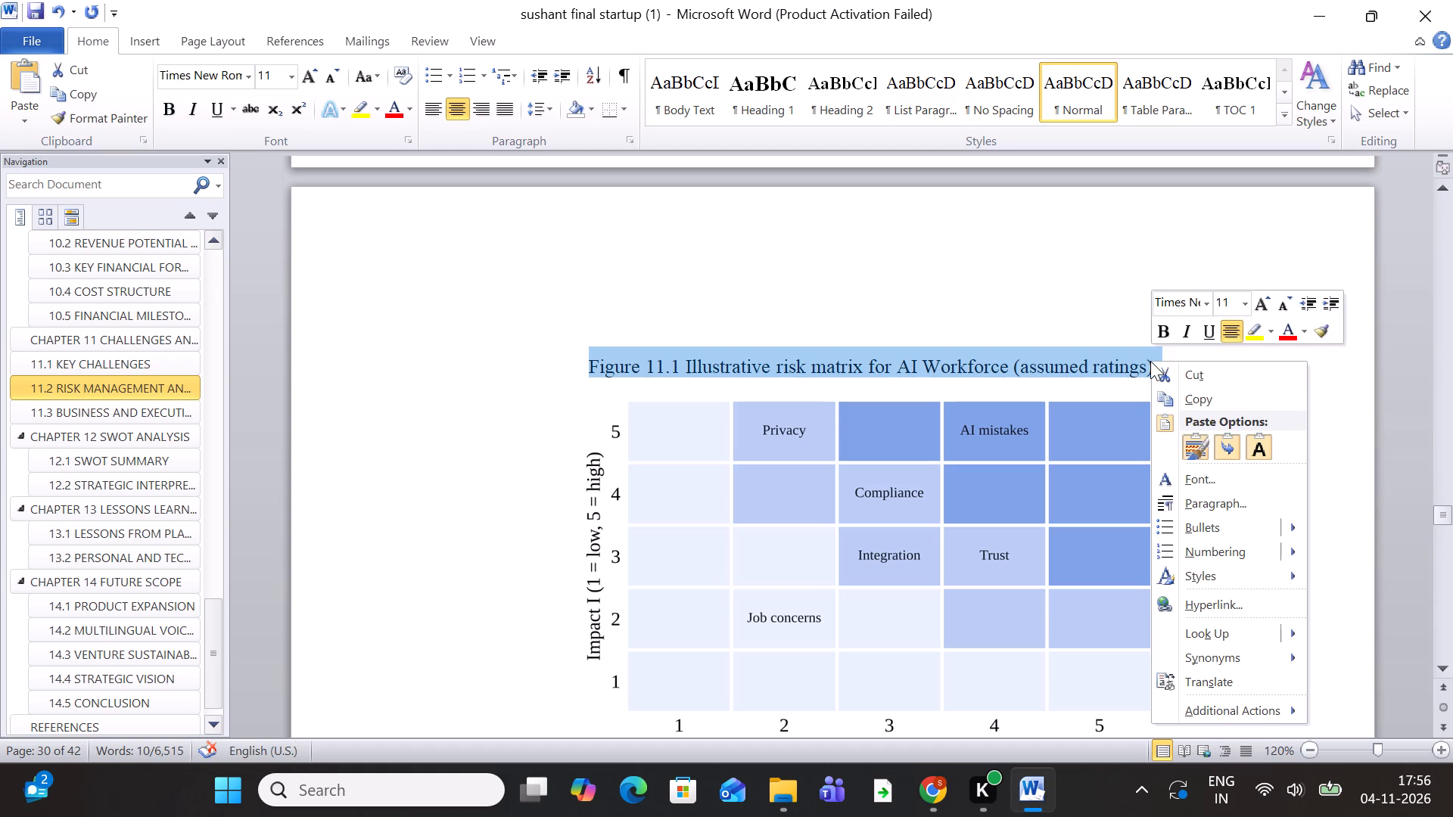
click(1160, 371)
scroll(1160, 371, down, 3)
click(1106, 520)
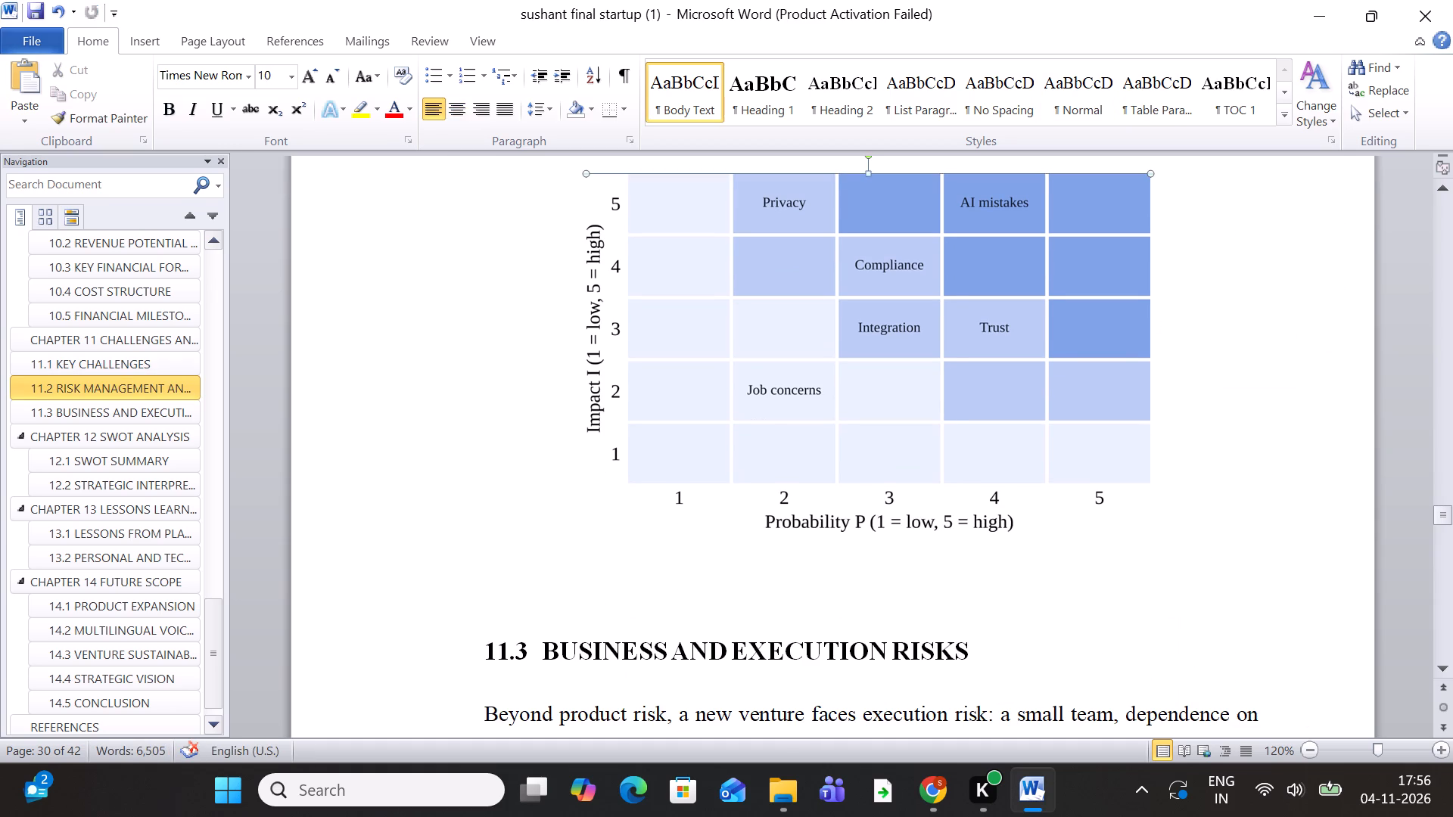
click(1035, 575)
click(881, 614)
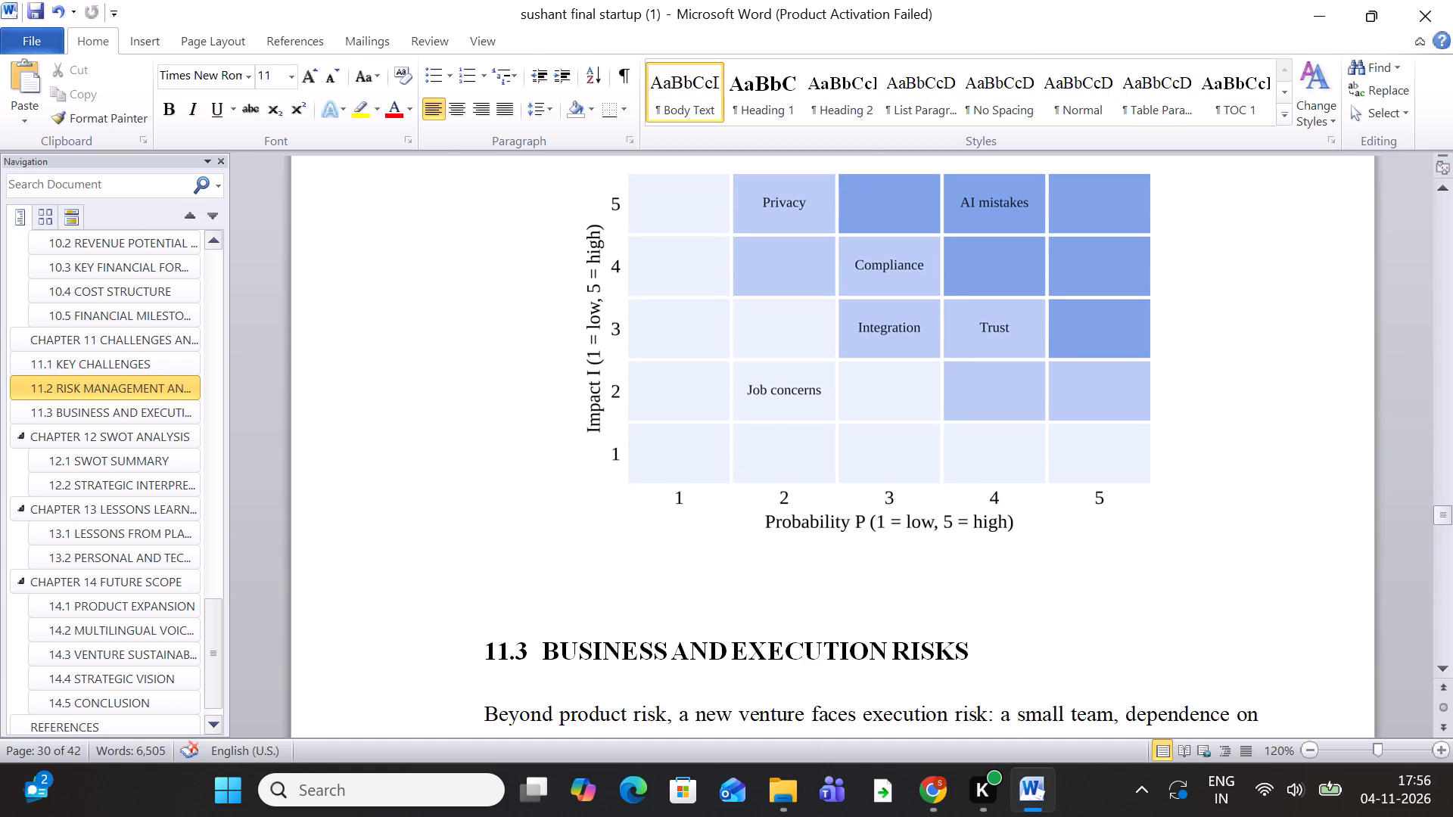
key(ctrl+v)
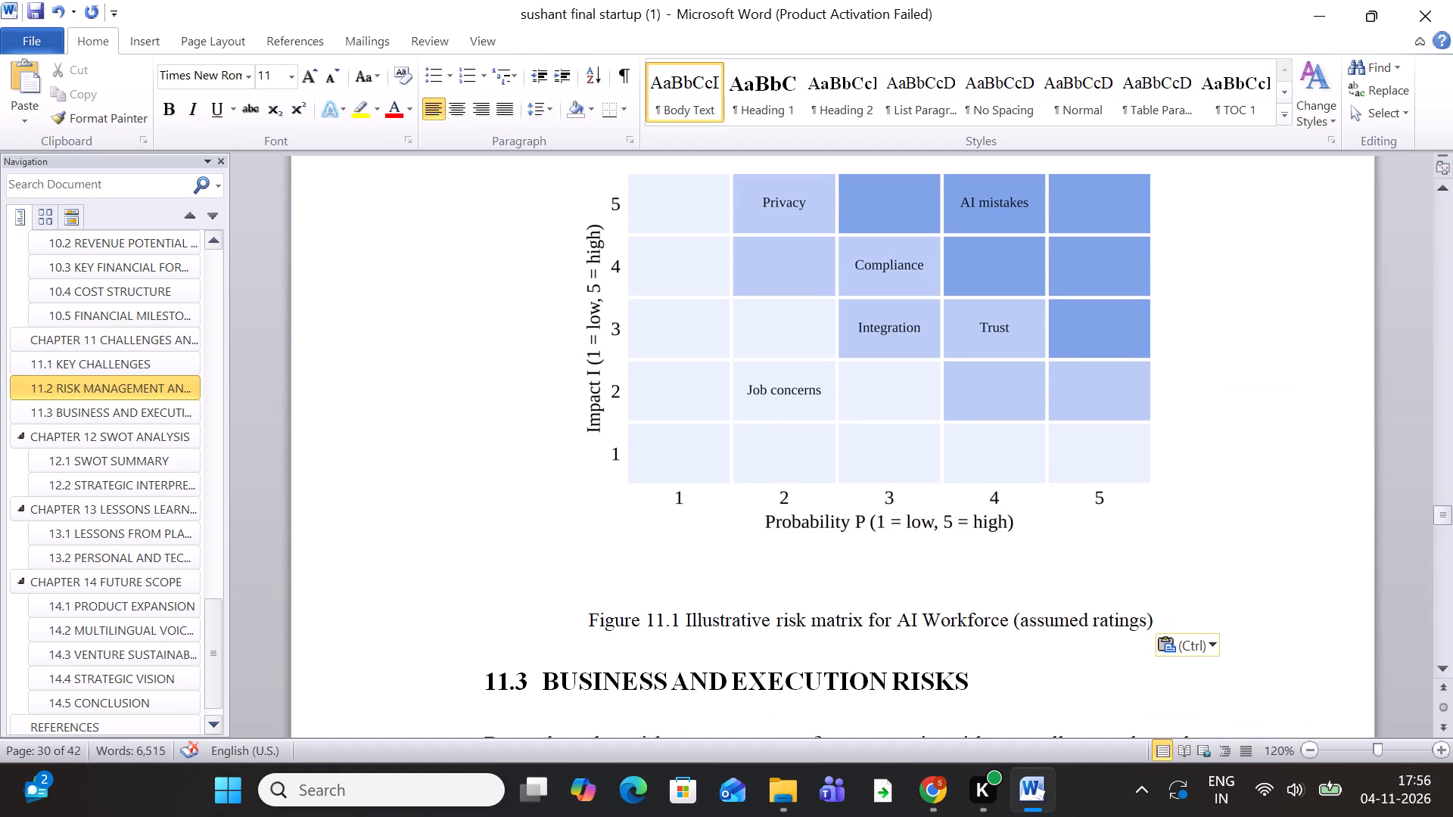
Move the section 12.1 strengths and weaknesses table below its Table 12.1 caption, onto a new line before the opportunities and threats table.
scroll(865, 613, up, 1)
scroll(865, 613, down, 8)
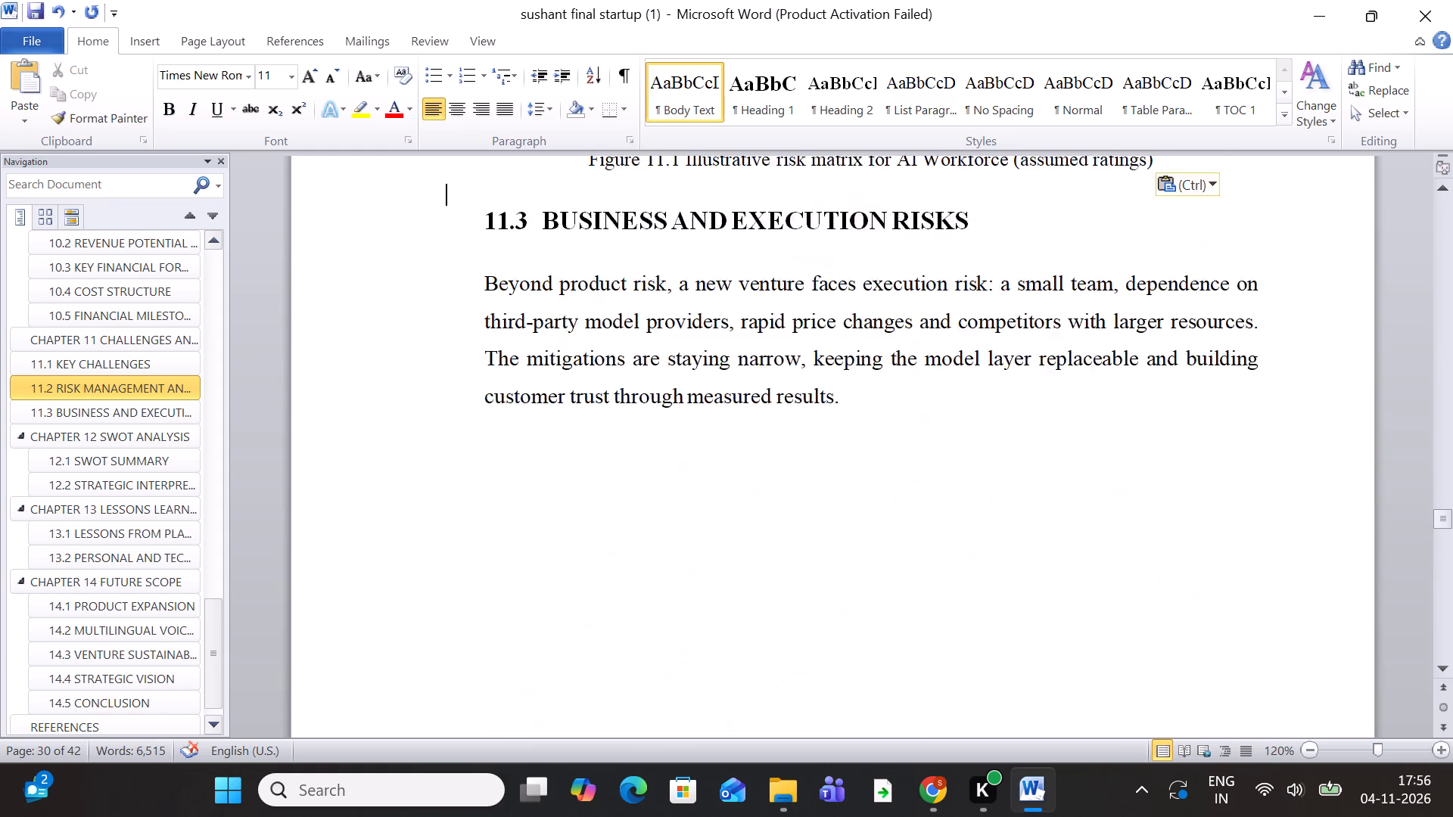
scroll(863, 624, down, 18)
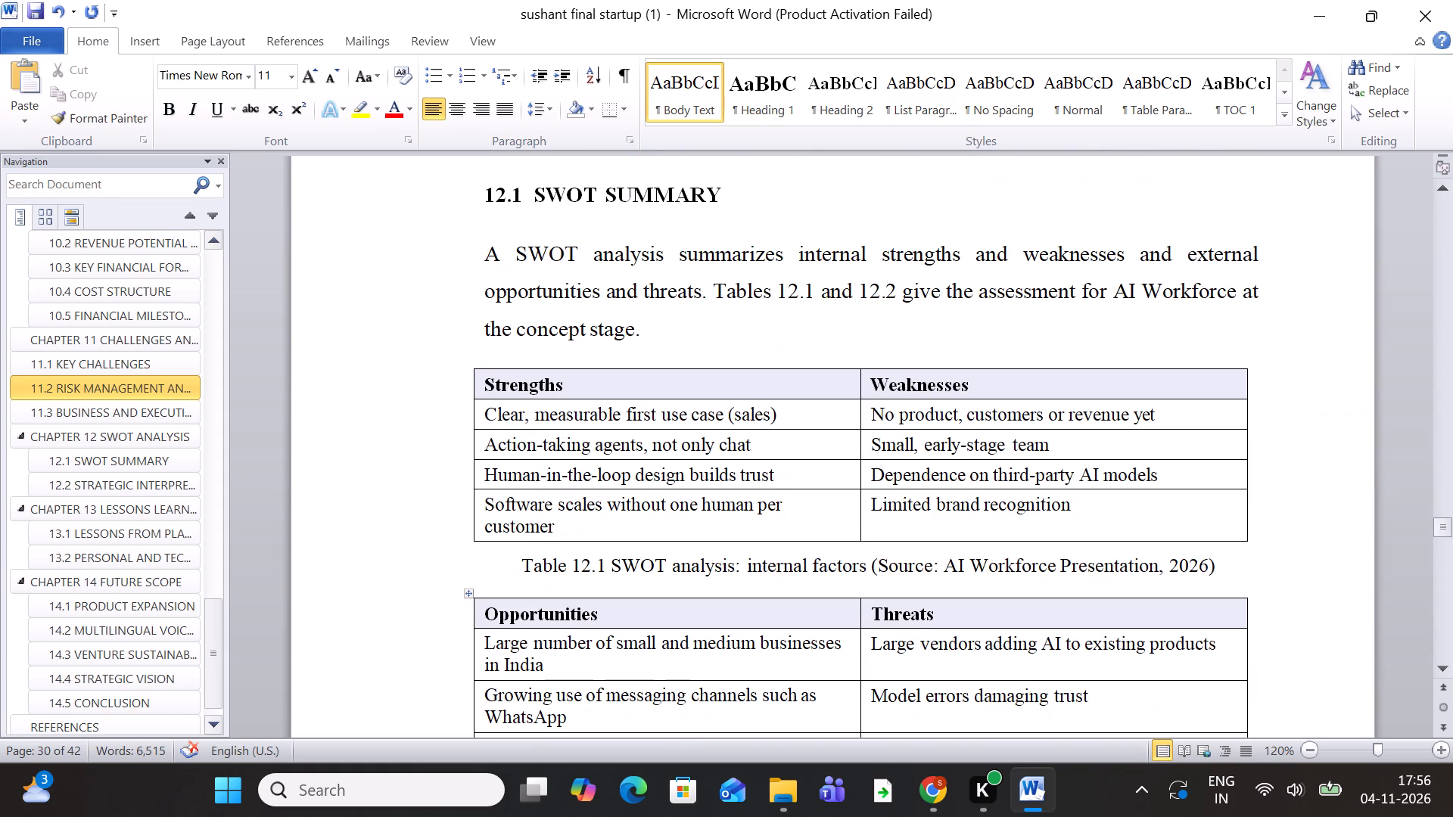
right_click(467, 368)
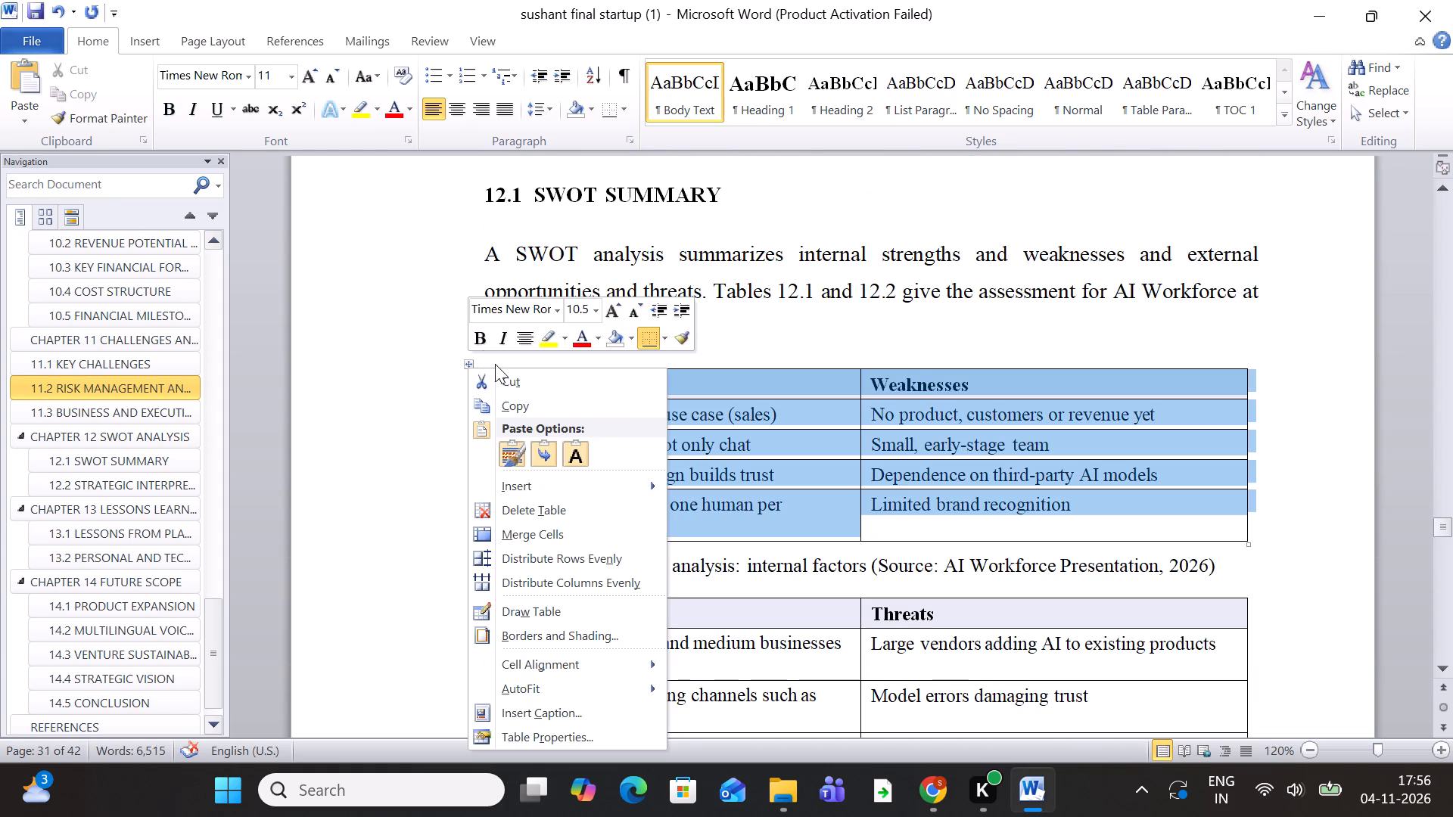
click(495, 373)
click(1231, 387)
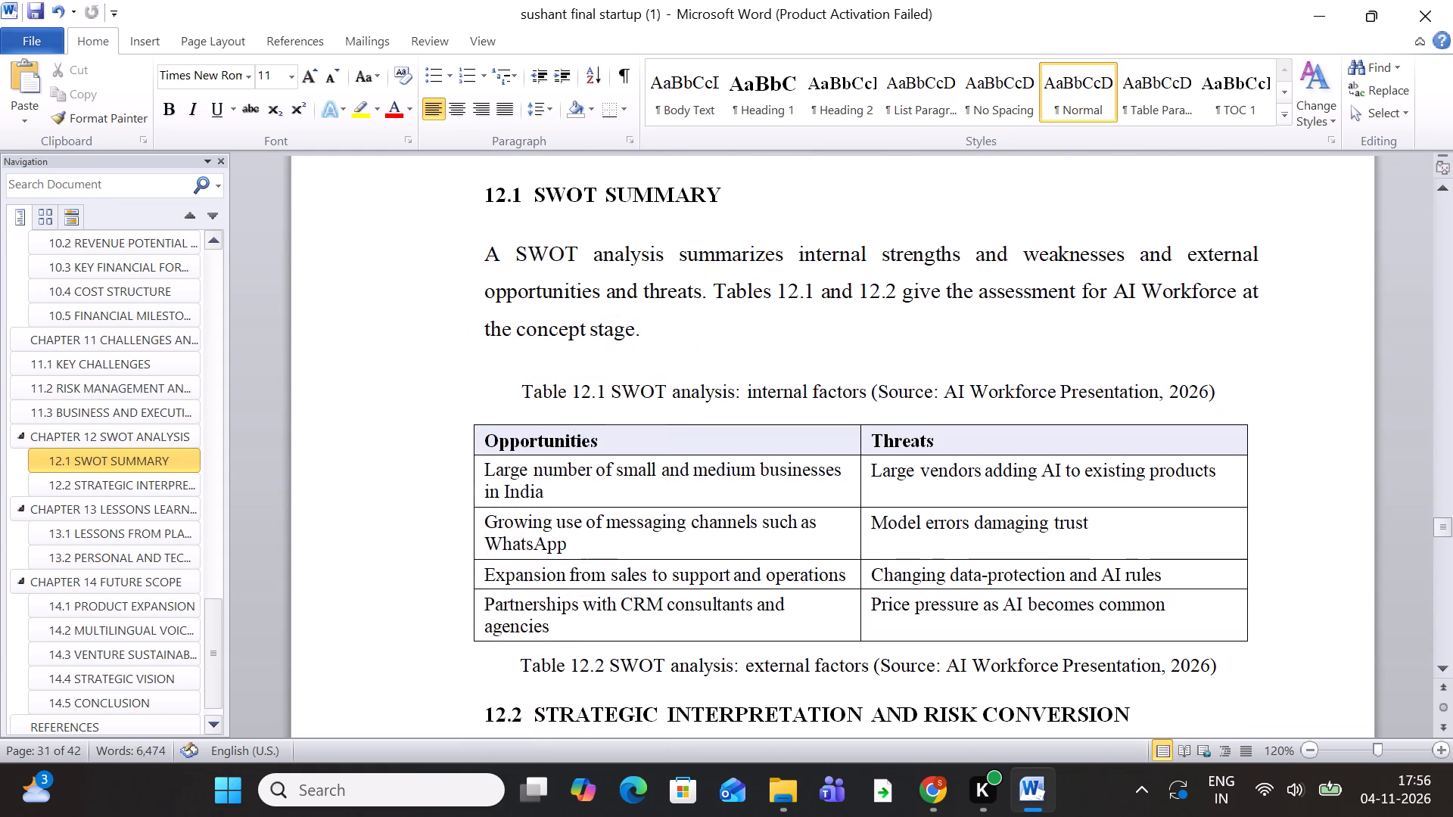
key(Return)
key(ctrl+v)
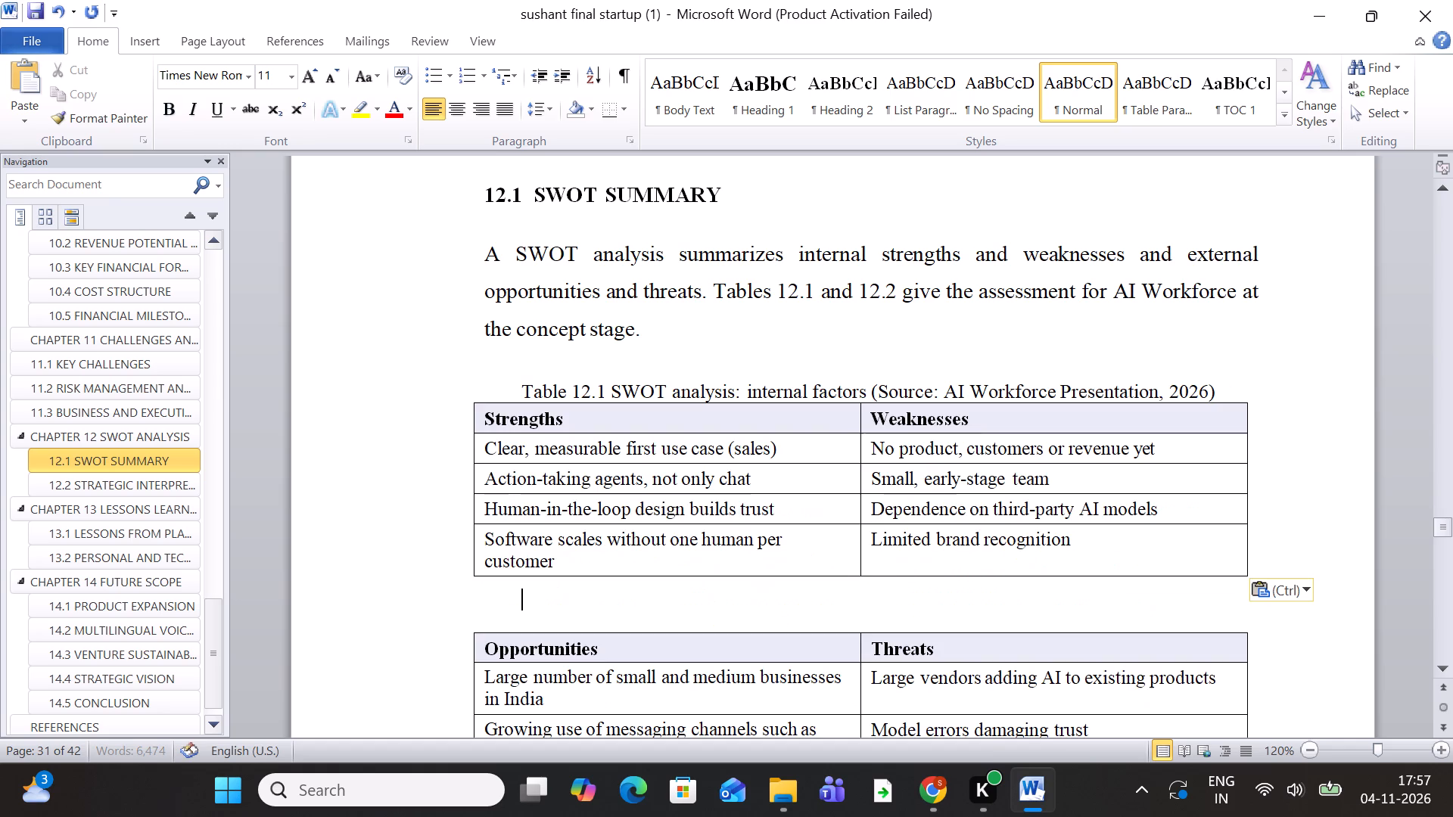
Move the section 12.1 opportunities and threats table below its Table 12.2 caption, onto a new line before heading 12.2.
scroll(1231, 387, down, 4)
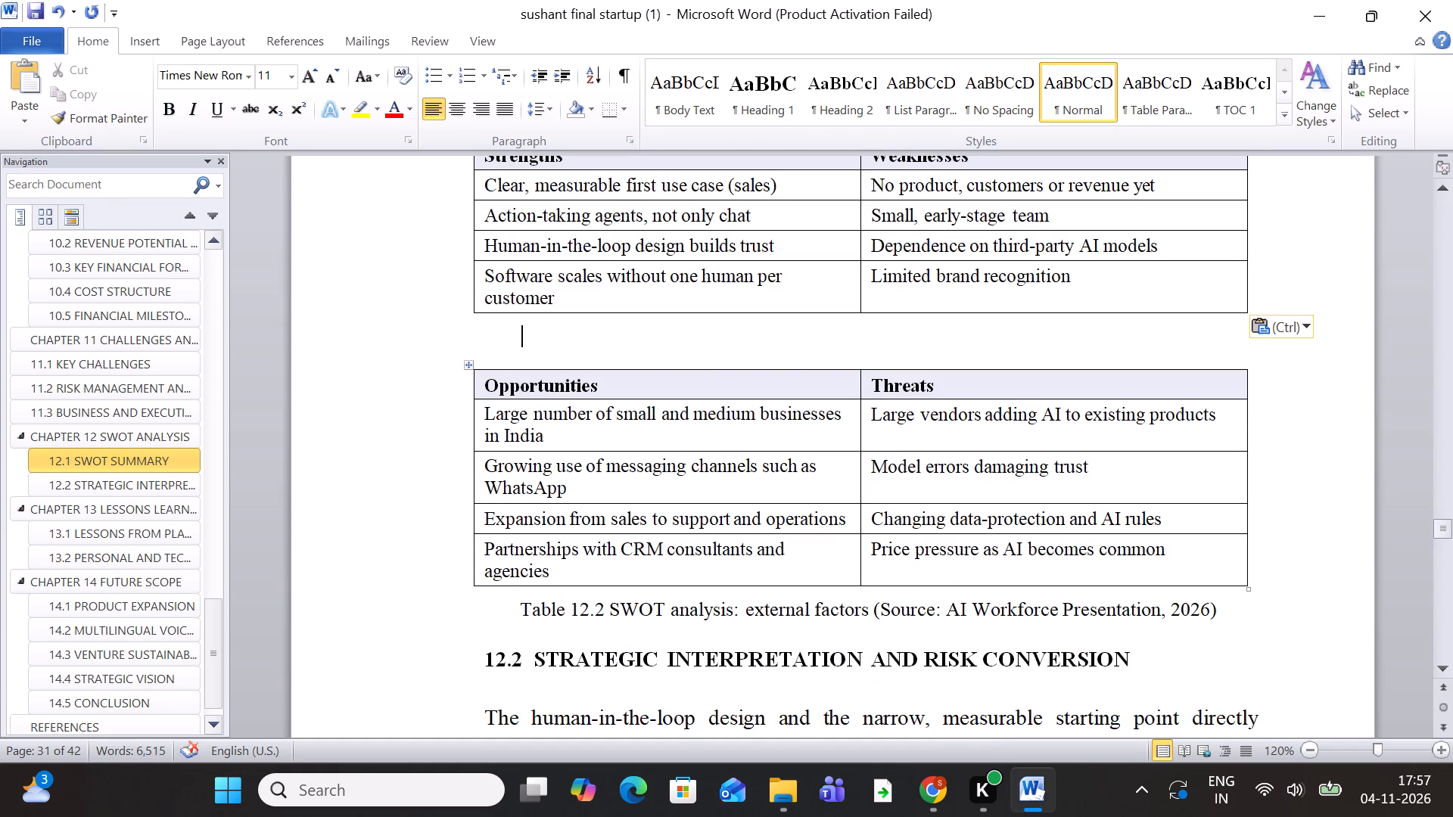
right_click(469, 363)
click(496, 371)
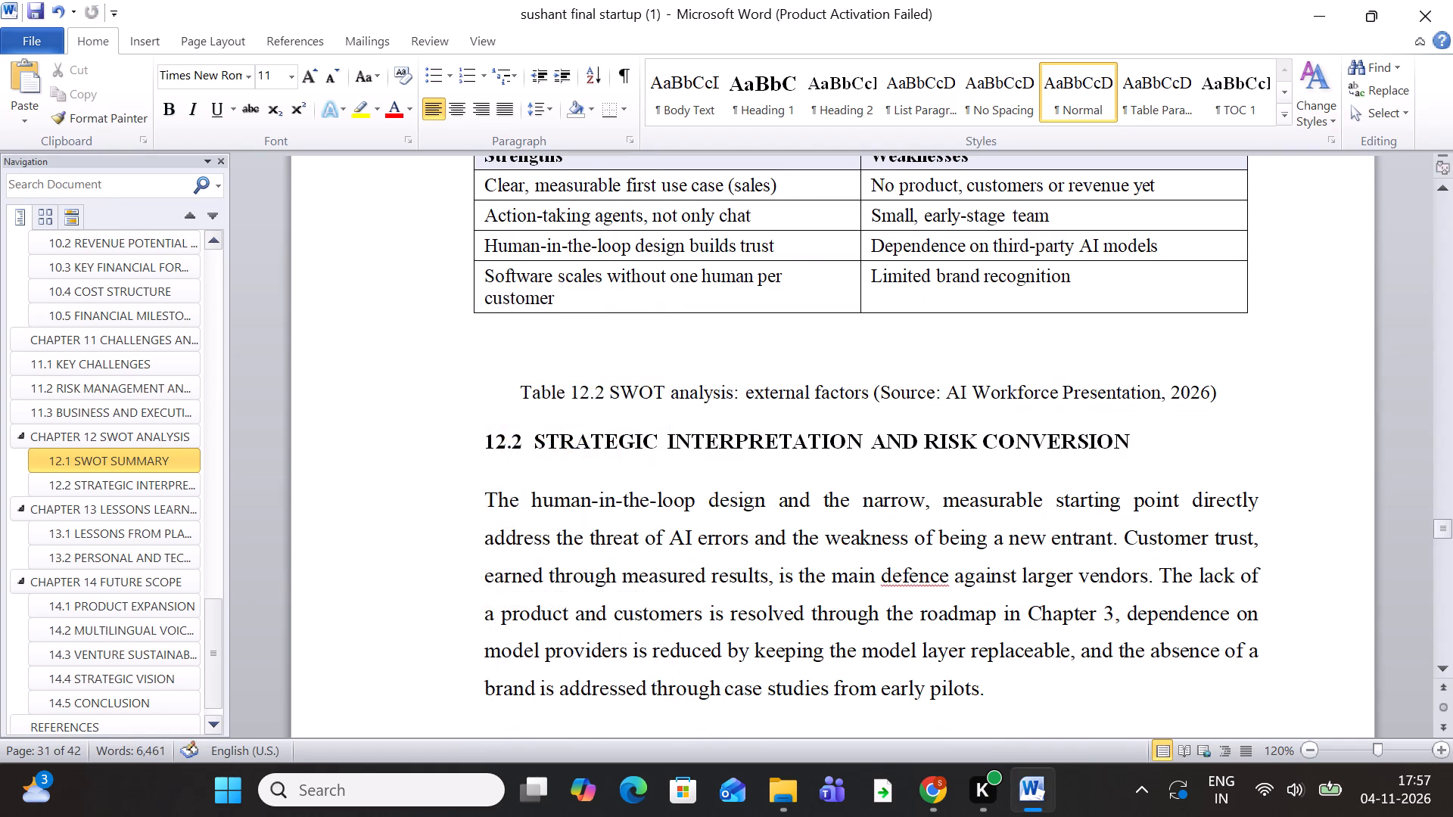
click(1224, 384)
key(Return)
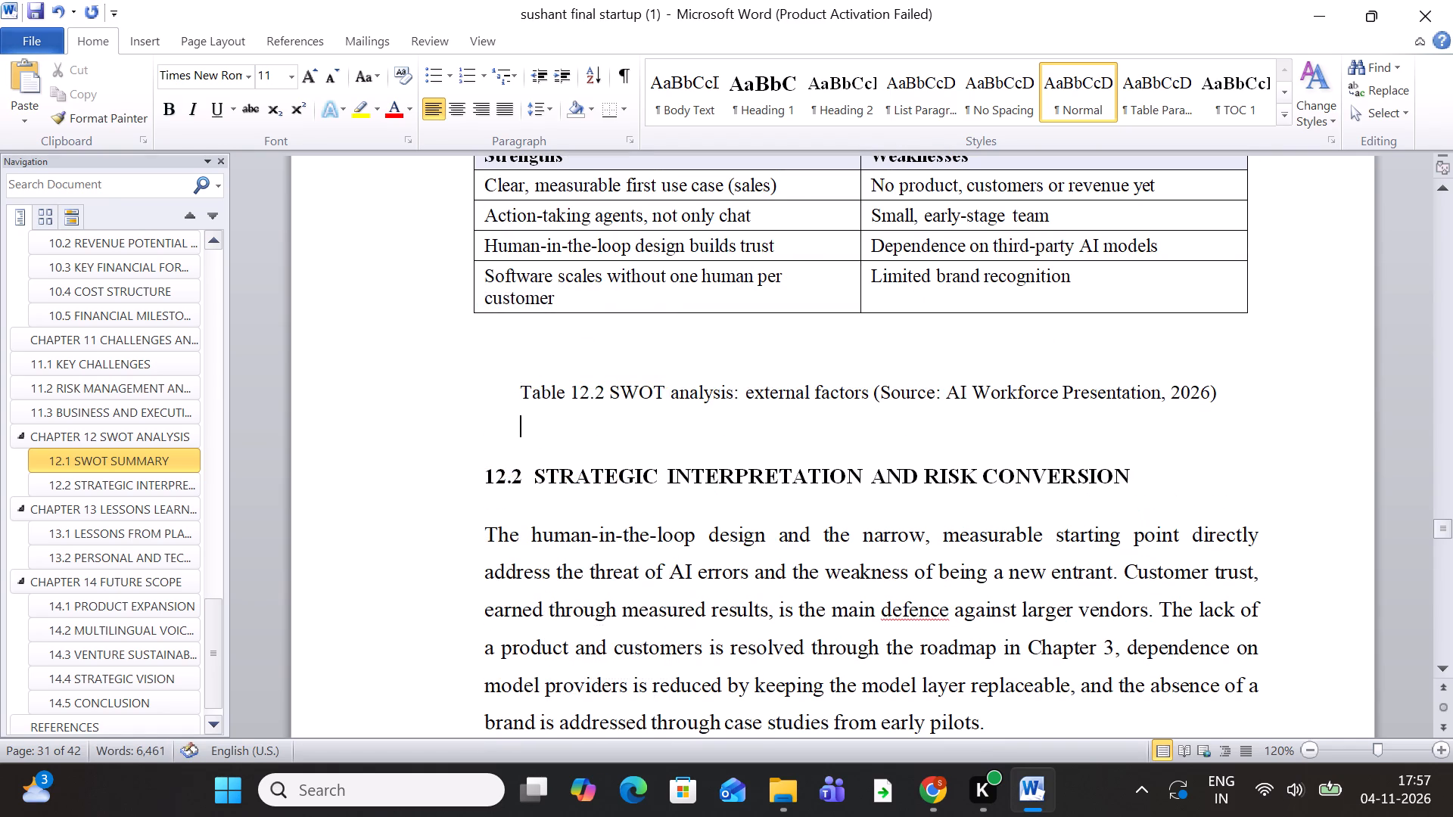
key(ctrl+v)
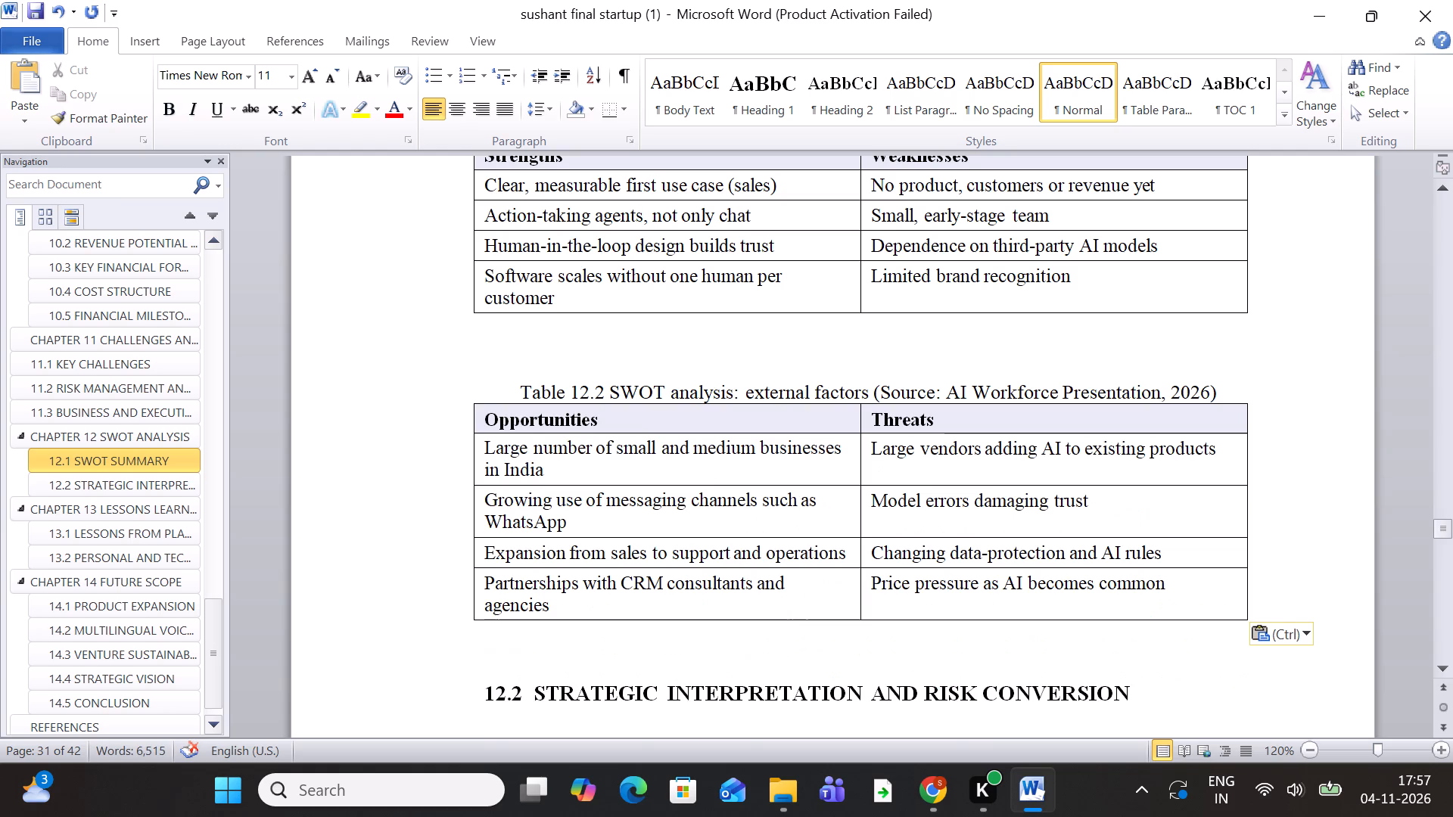
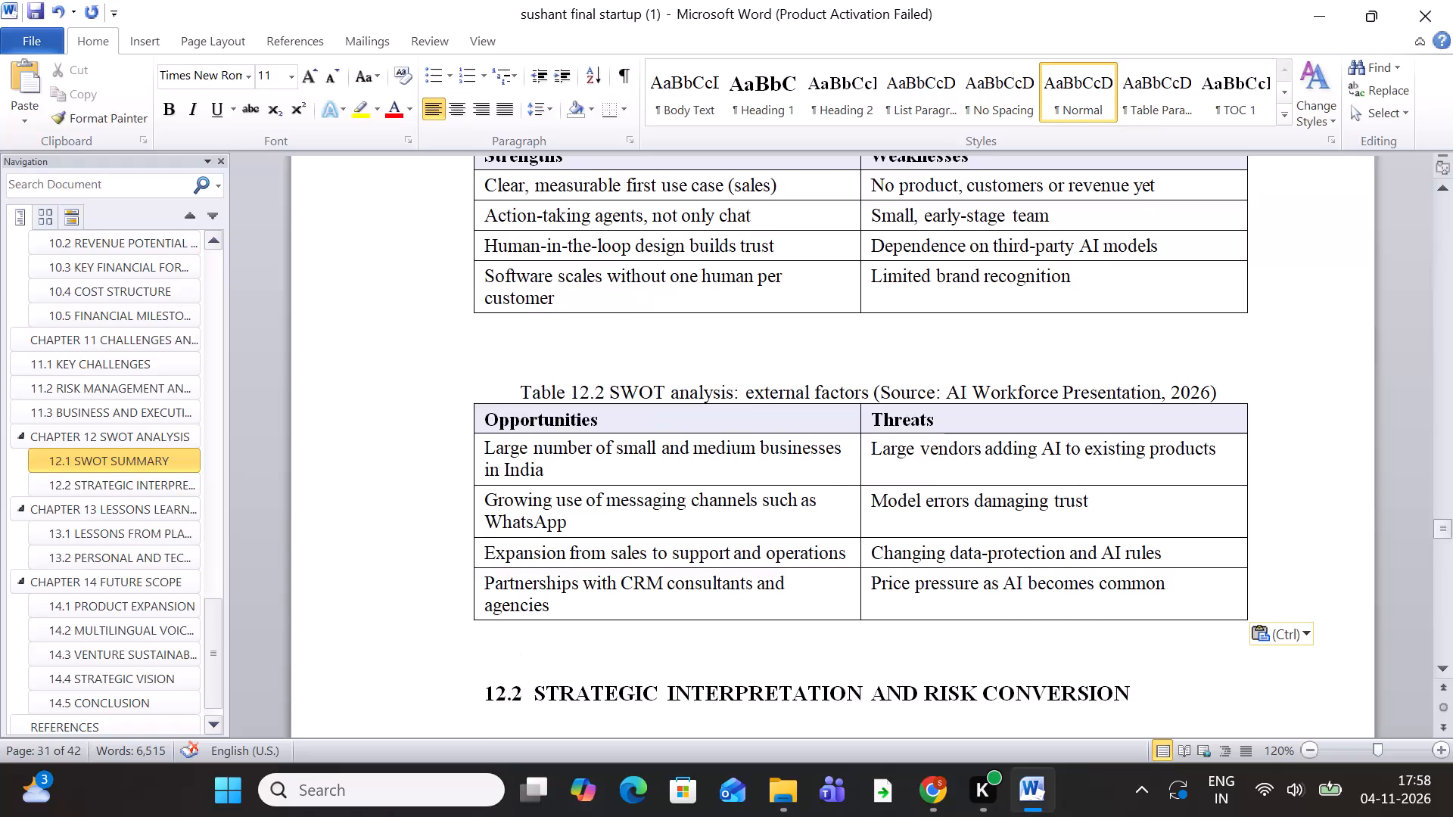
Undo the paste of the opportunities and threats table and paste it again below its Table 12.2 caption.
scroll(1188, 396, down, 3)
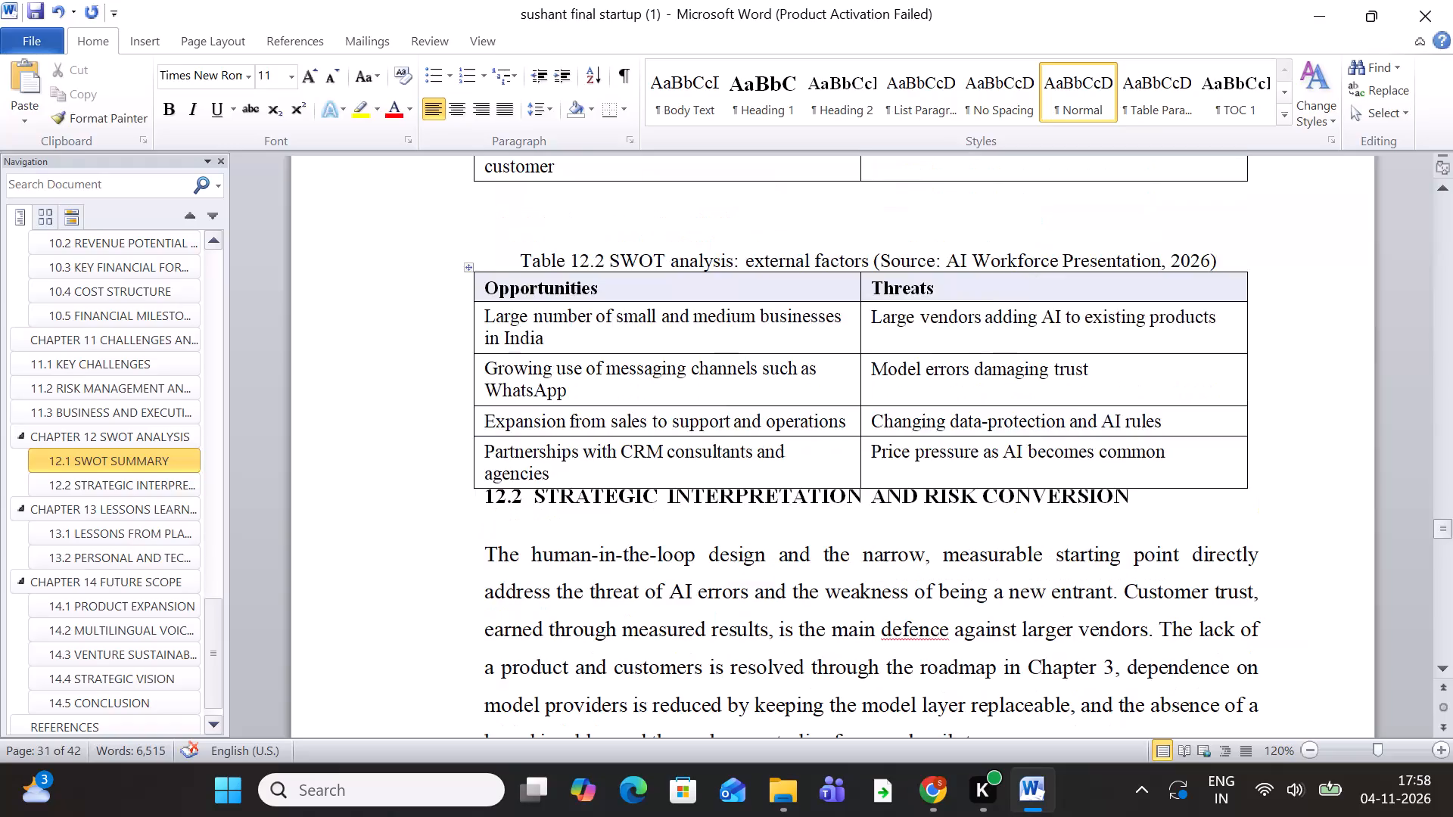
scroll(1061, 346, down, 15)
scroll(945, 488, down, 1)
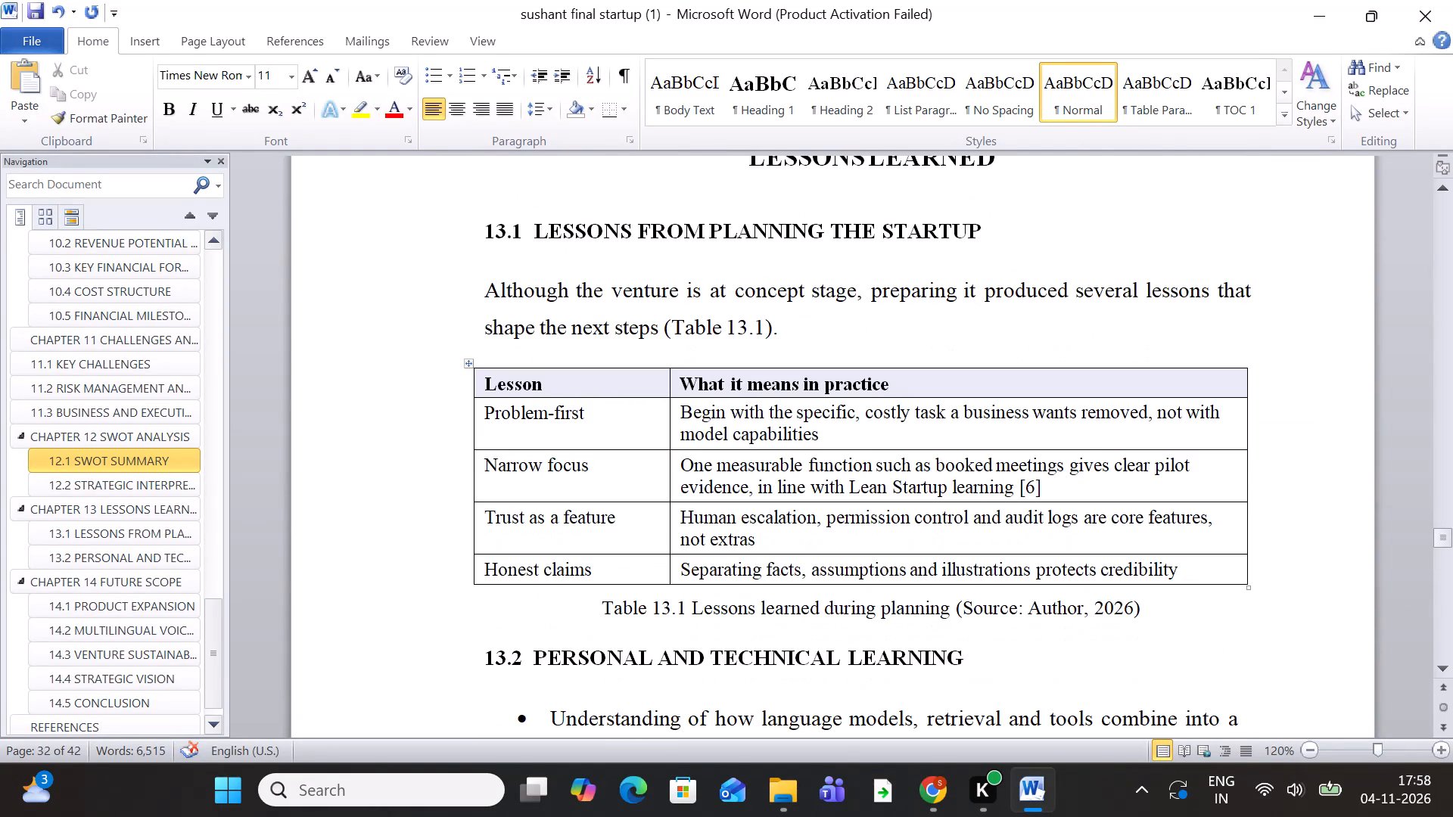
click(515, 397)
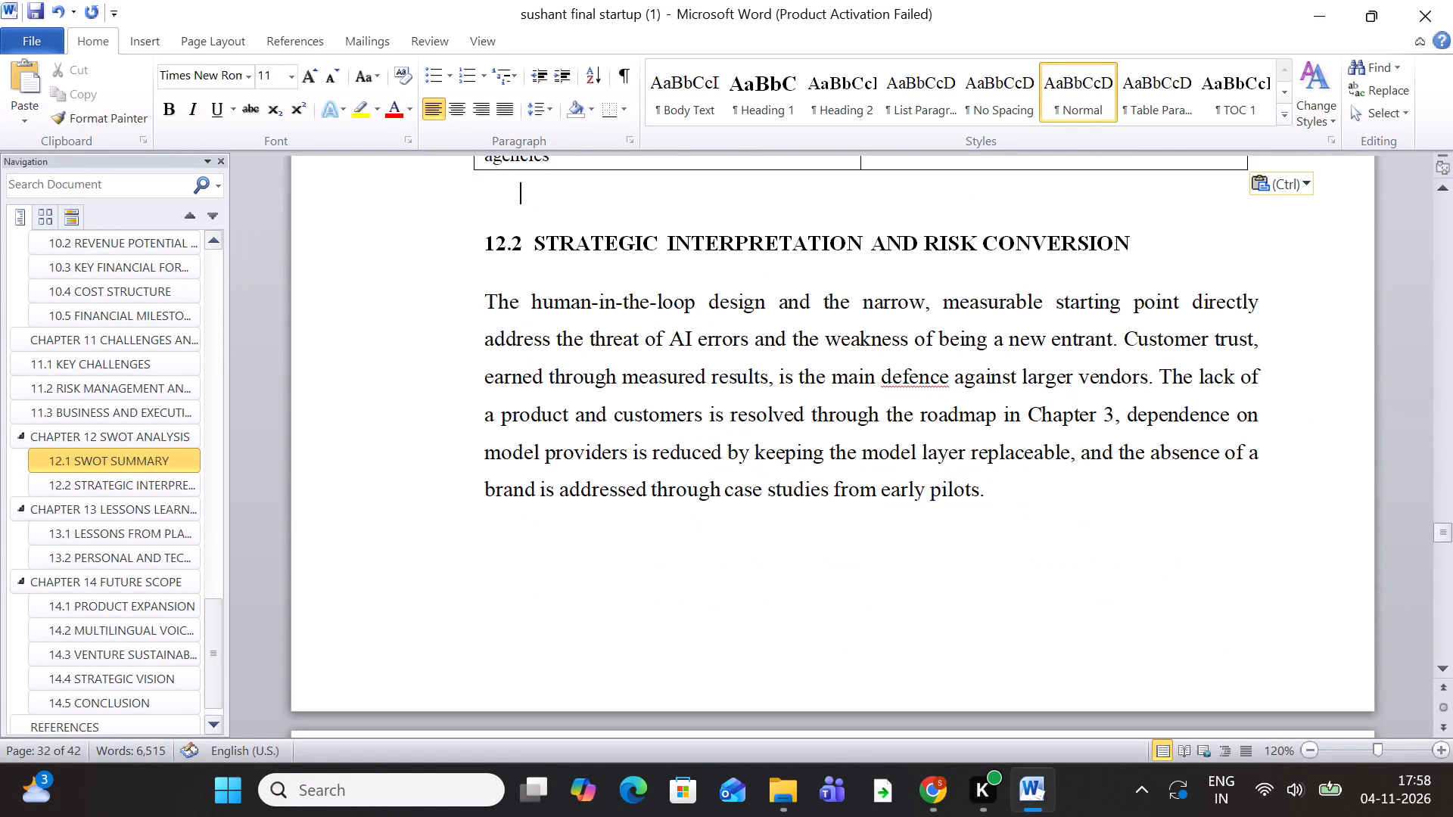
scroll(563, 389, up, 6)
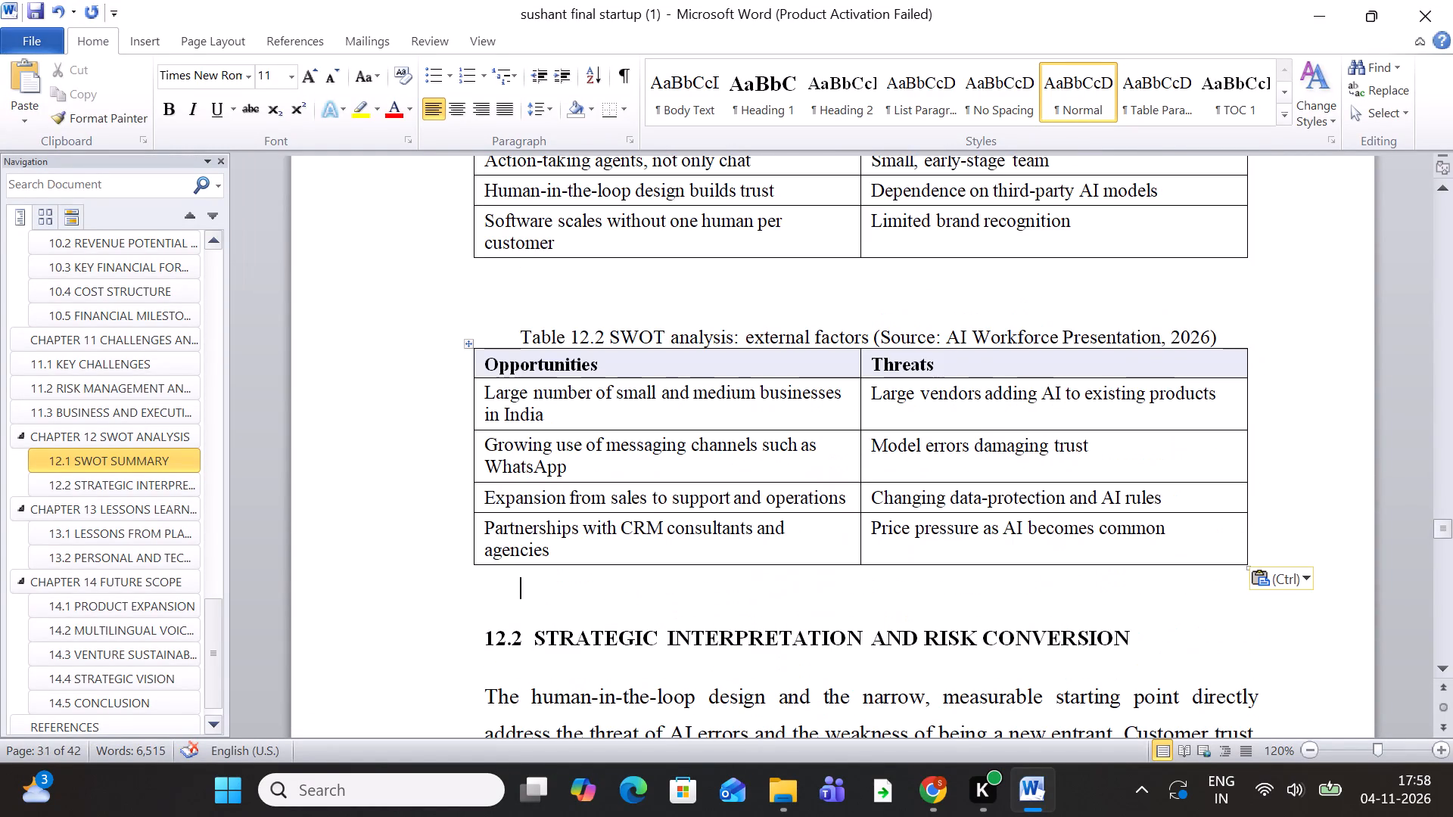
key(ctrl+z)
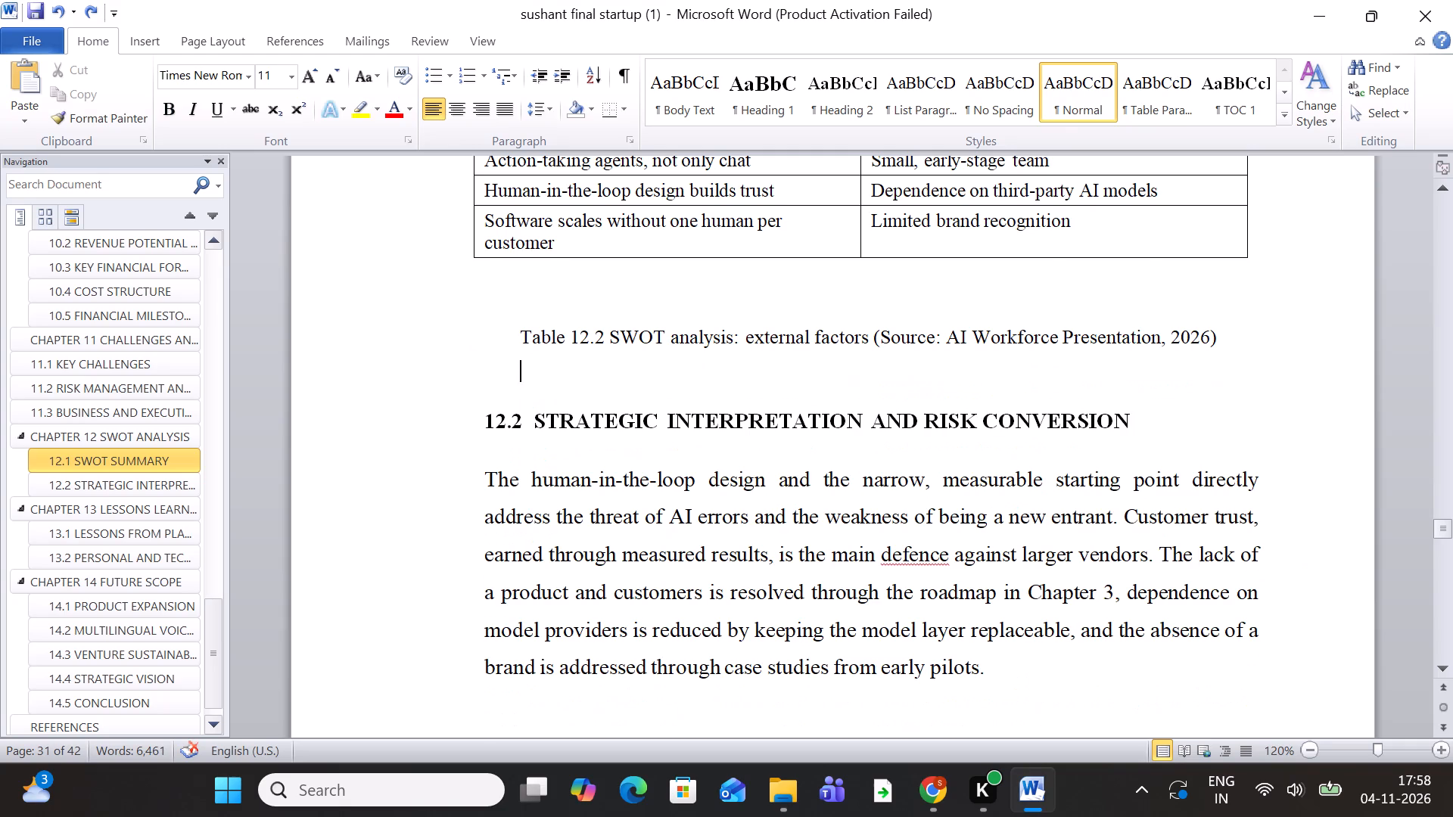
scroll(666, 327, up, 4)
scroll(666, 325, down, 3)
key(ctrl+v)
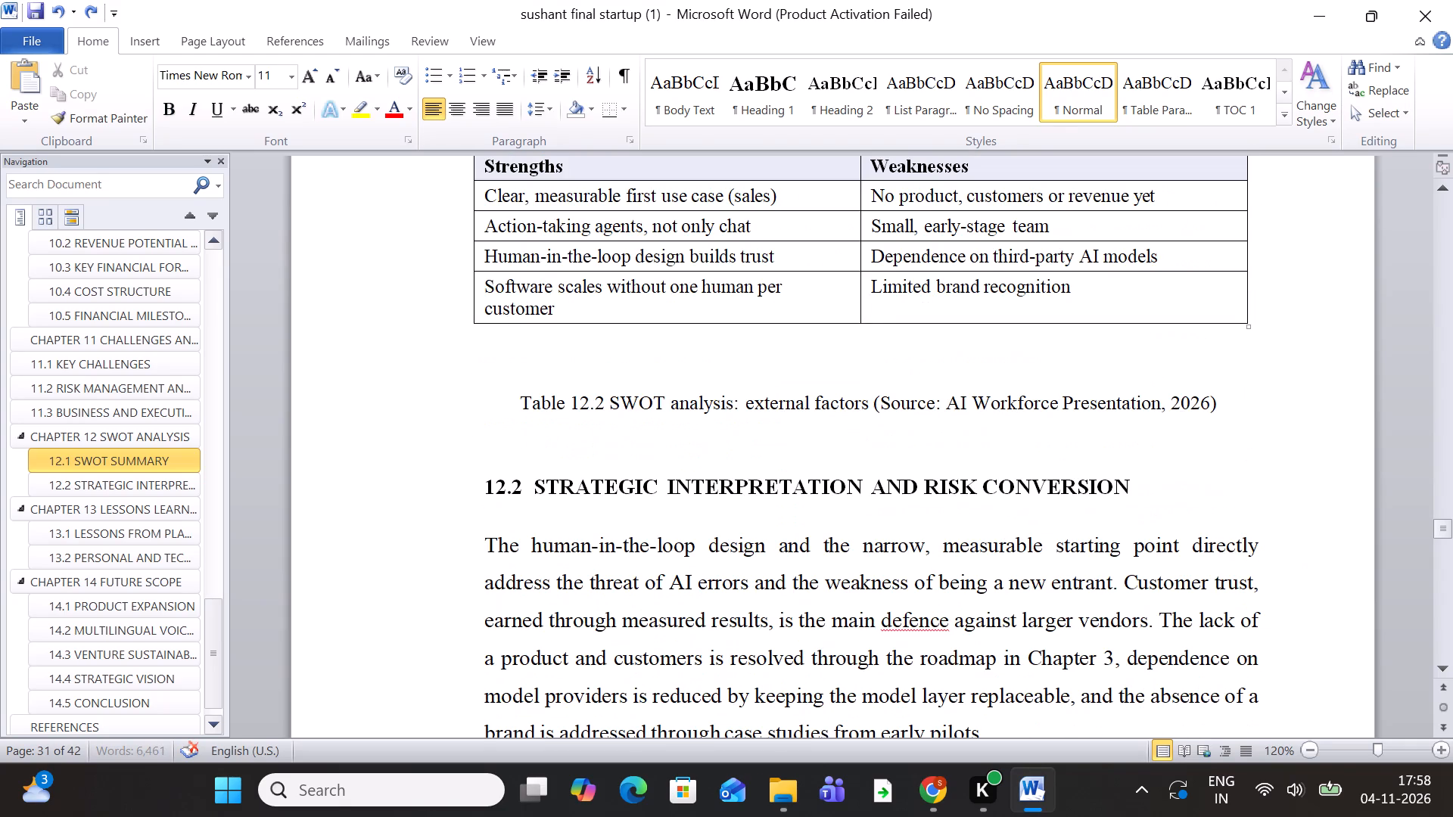
Move the section 13.1 lessons table below its Table 13.1 caption, onto a new line before heading 13.2.
scroll(704, 429, down, 20)
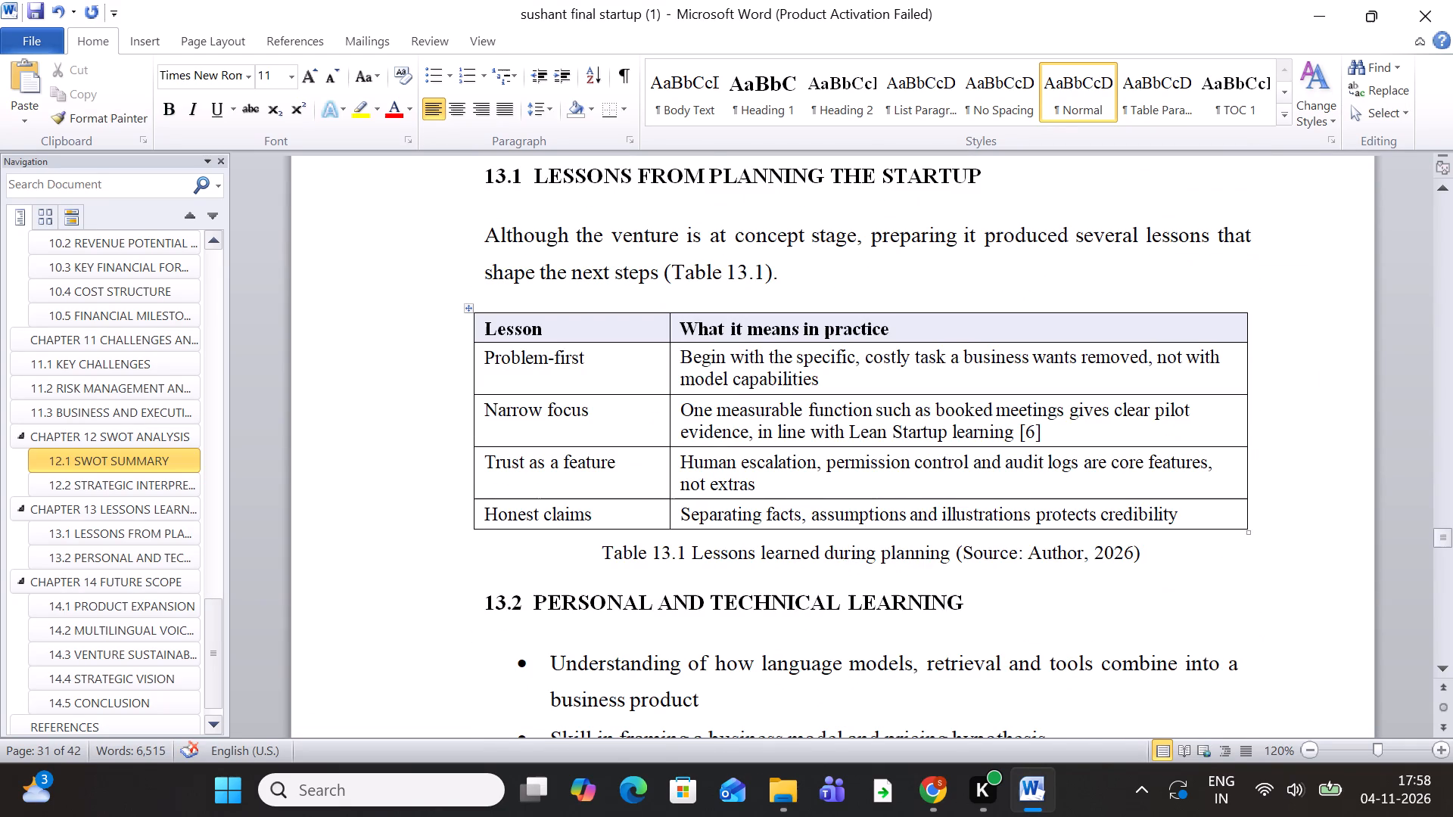
right_click(470, 309)
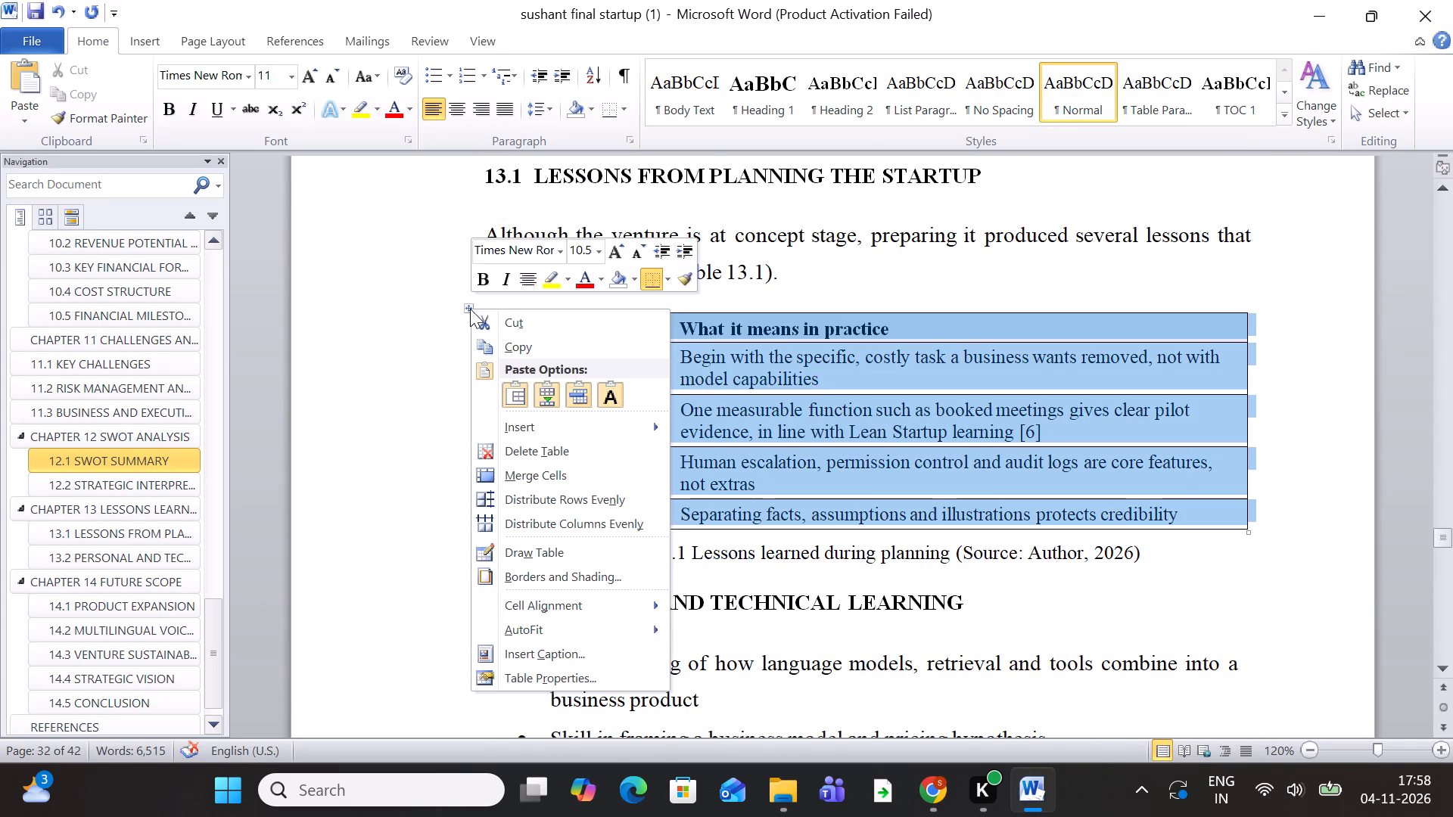
click(496, 316)
click(1157, 346)
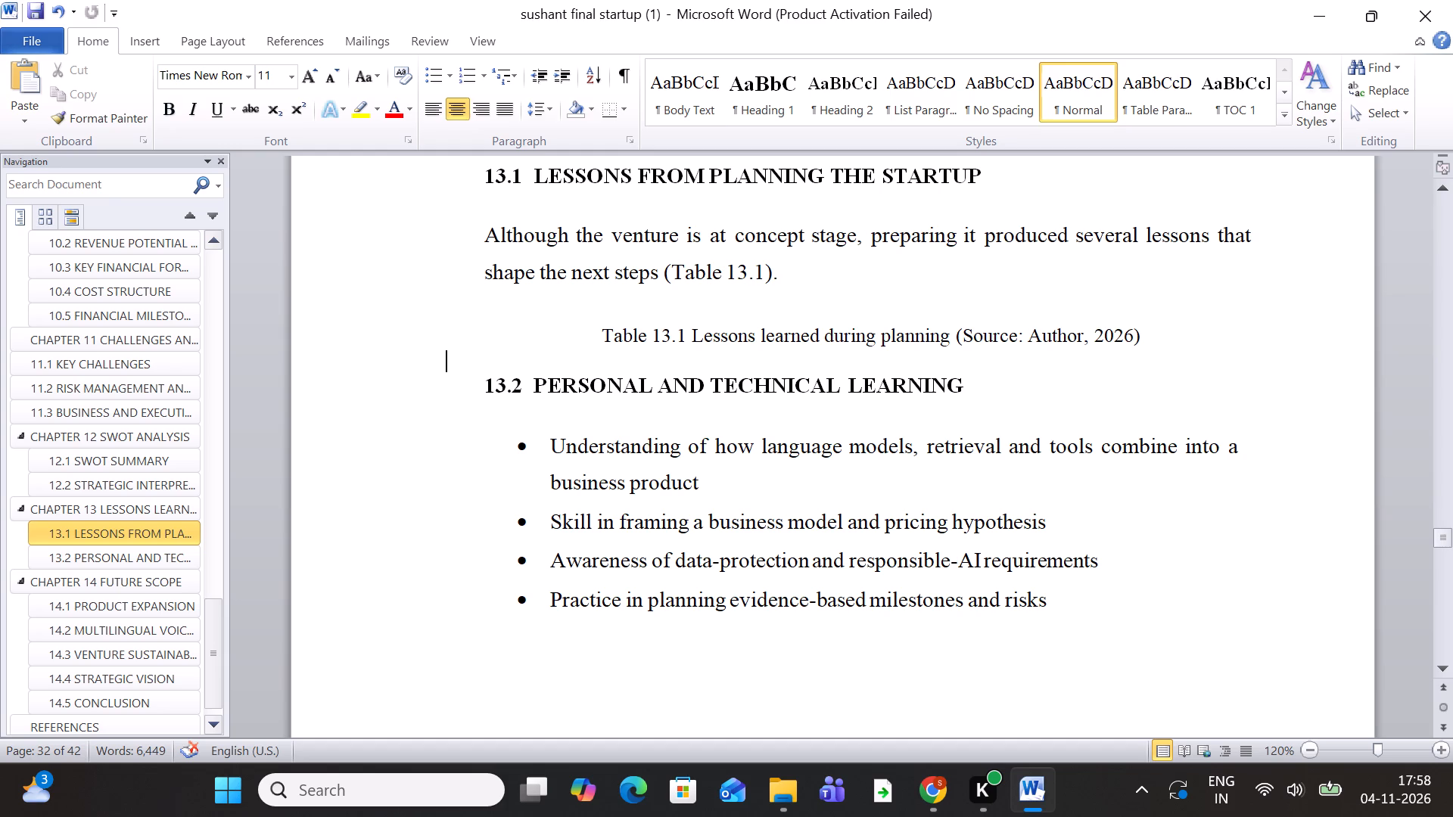
click(1154, 344)
key(Return)
key(ctrl+v)
Cut the Figure 14.1 caption from above the expansion path diagram in section 14.1.
scroll(1154, 344, down, 5)
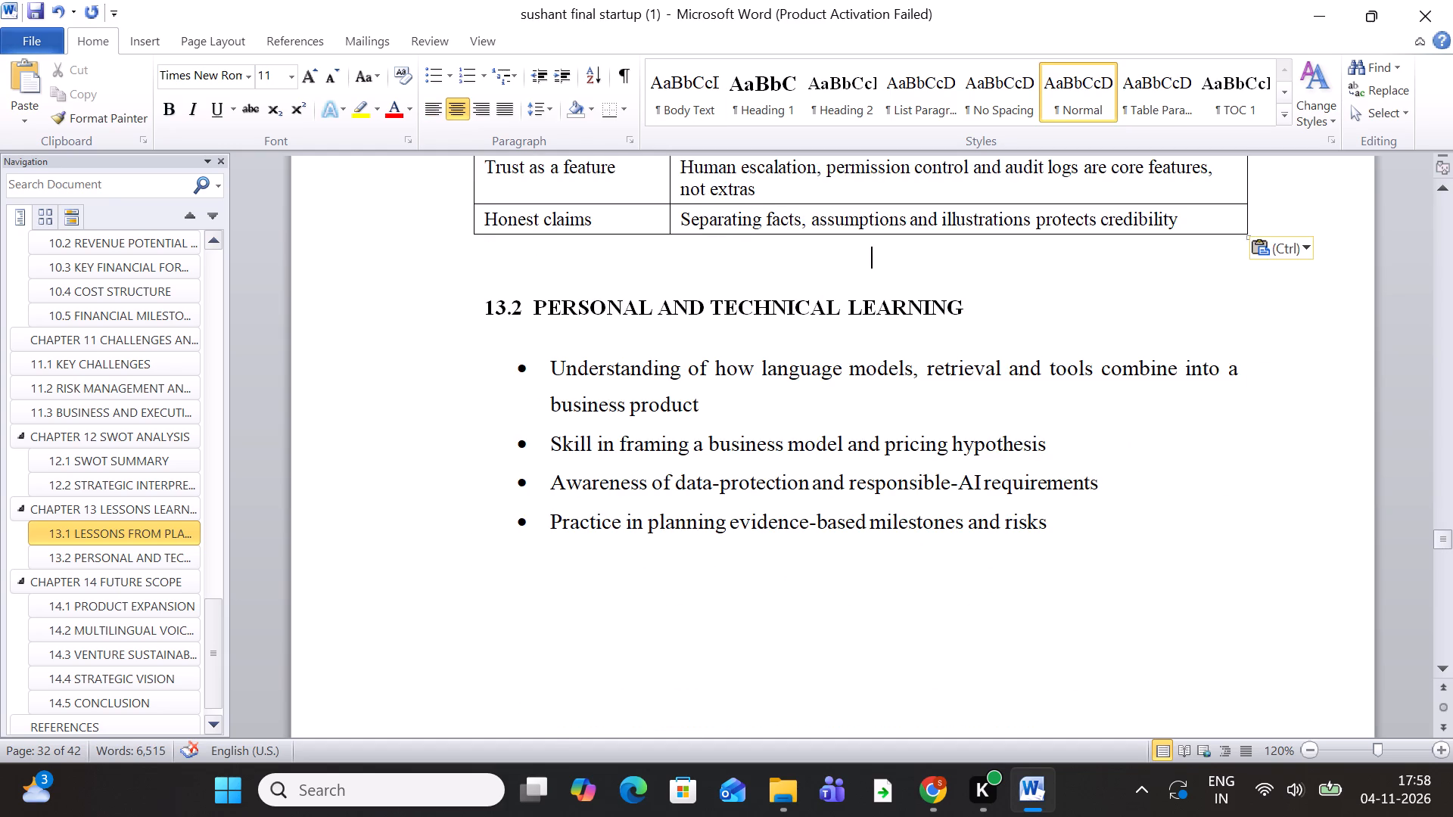
scroll(1154, 343, down, 19)
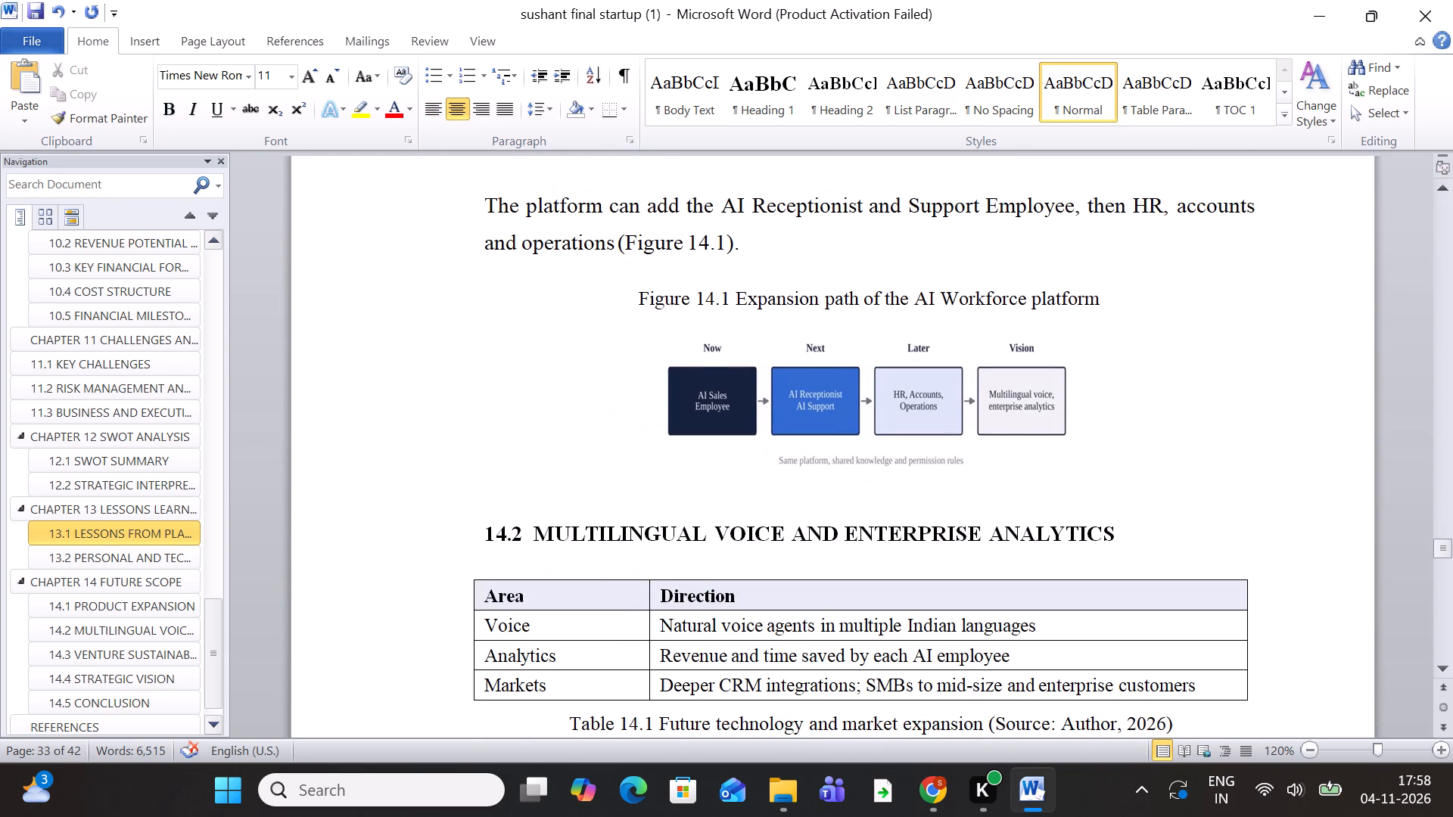
drag(633, 298, 1074, 290)
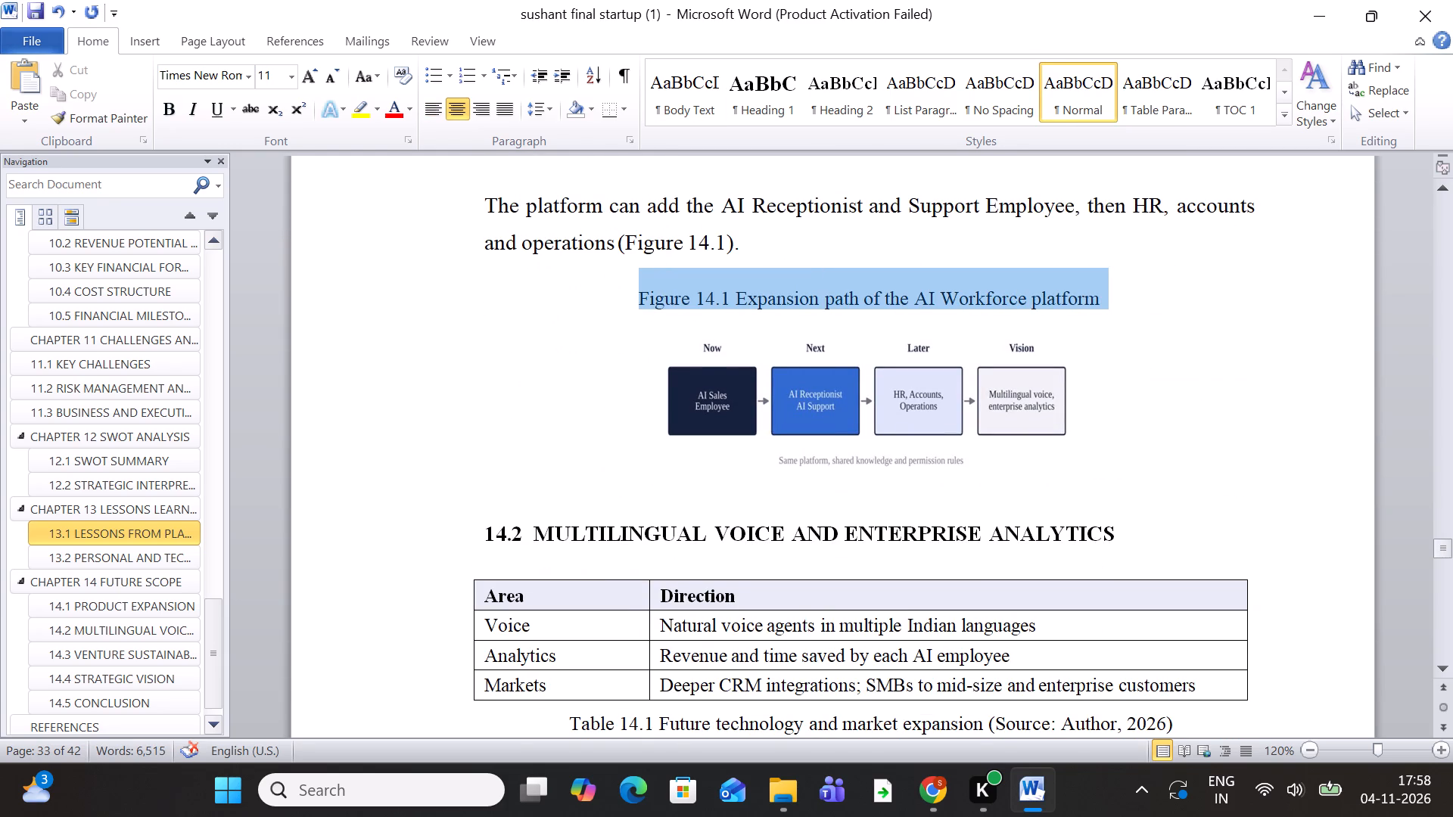
drag(1074, 290, 1075, 290)
key(ctrl+x)
Enlarge the section 14.1 expansion path diagram by stretching its left edge outward and its top edge upward.
click(994, 345)
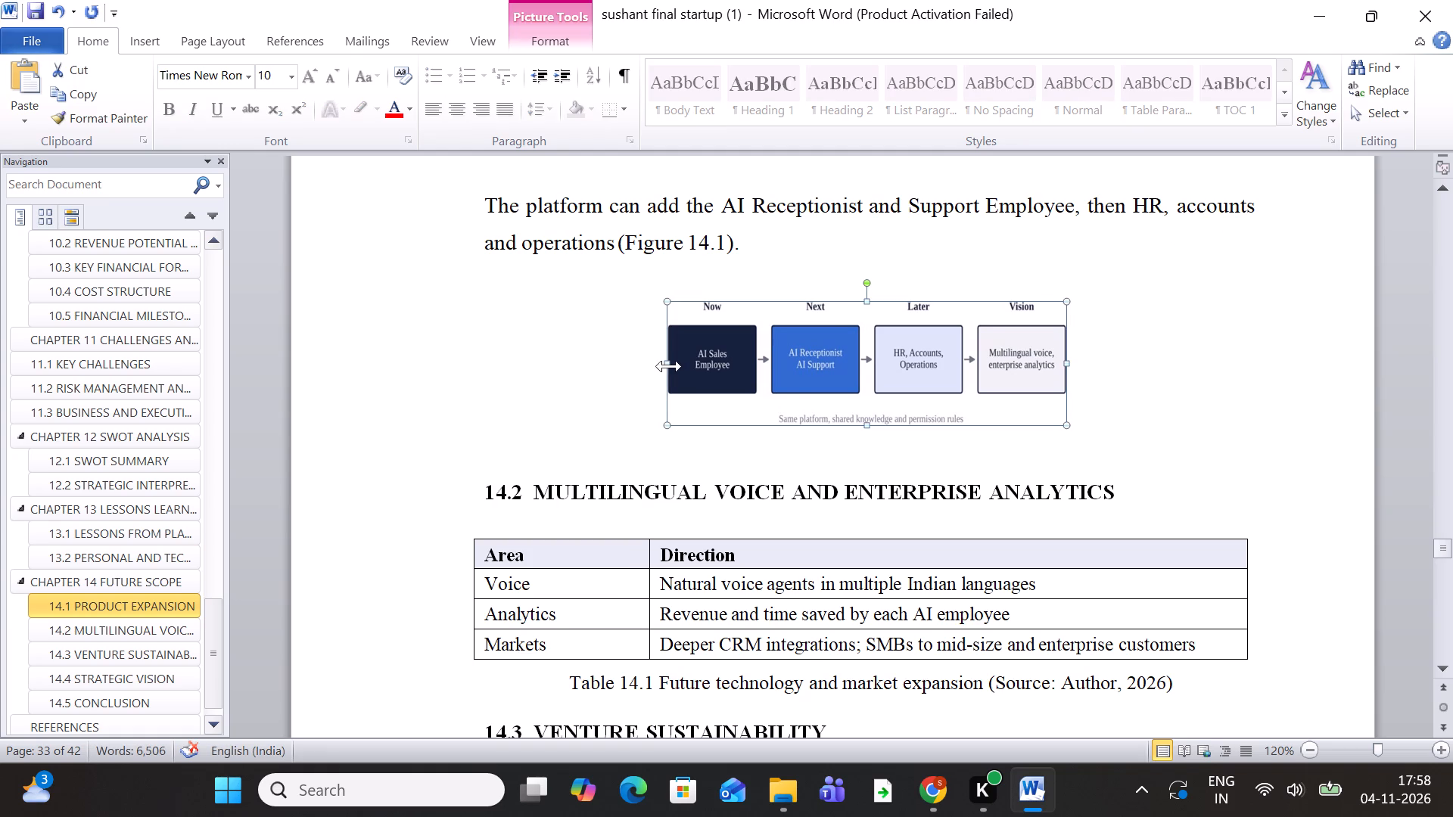
drag(667, 366, 567, 376)
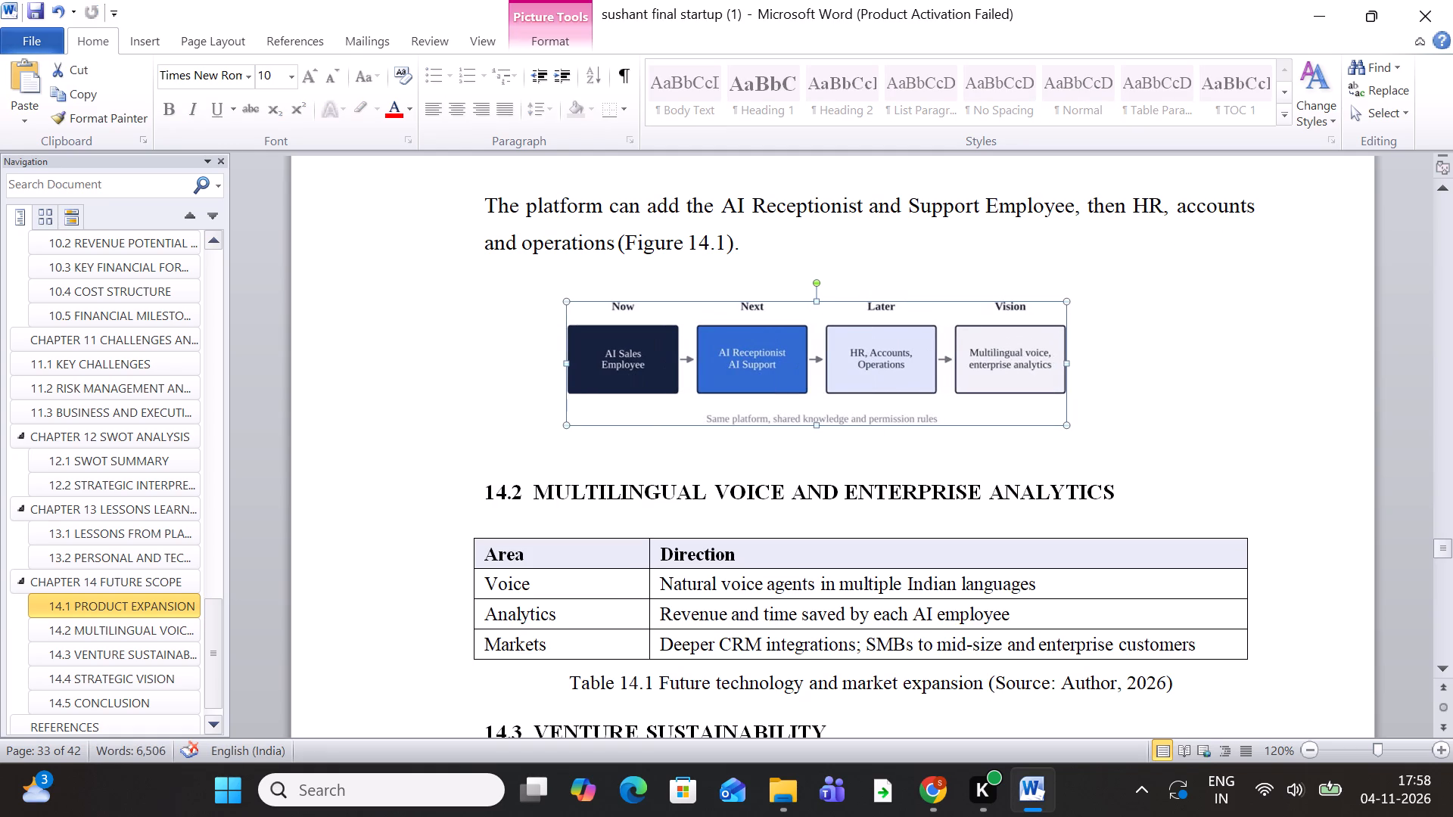
click(820, 306)
drag(817, 303, 832, 276)
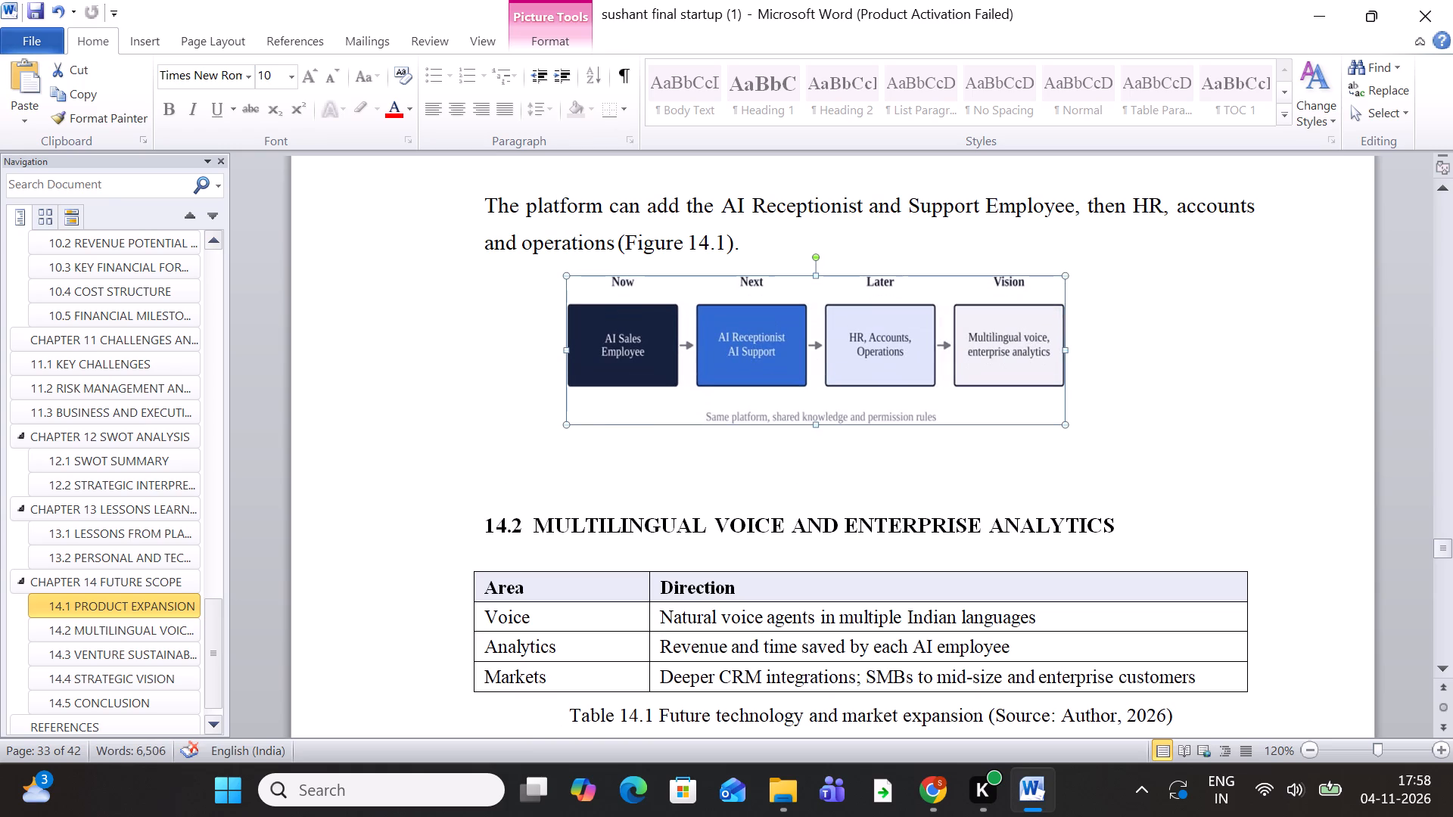
Paste the Figure 14.1 caption below the expansion path diagram and remove the empty lines between them.
click(779, 486)
click(779, 483)
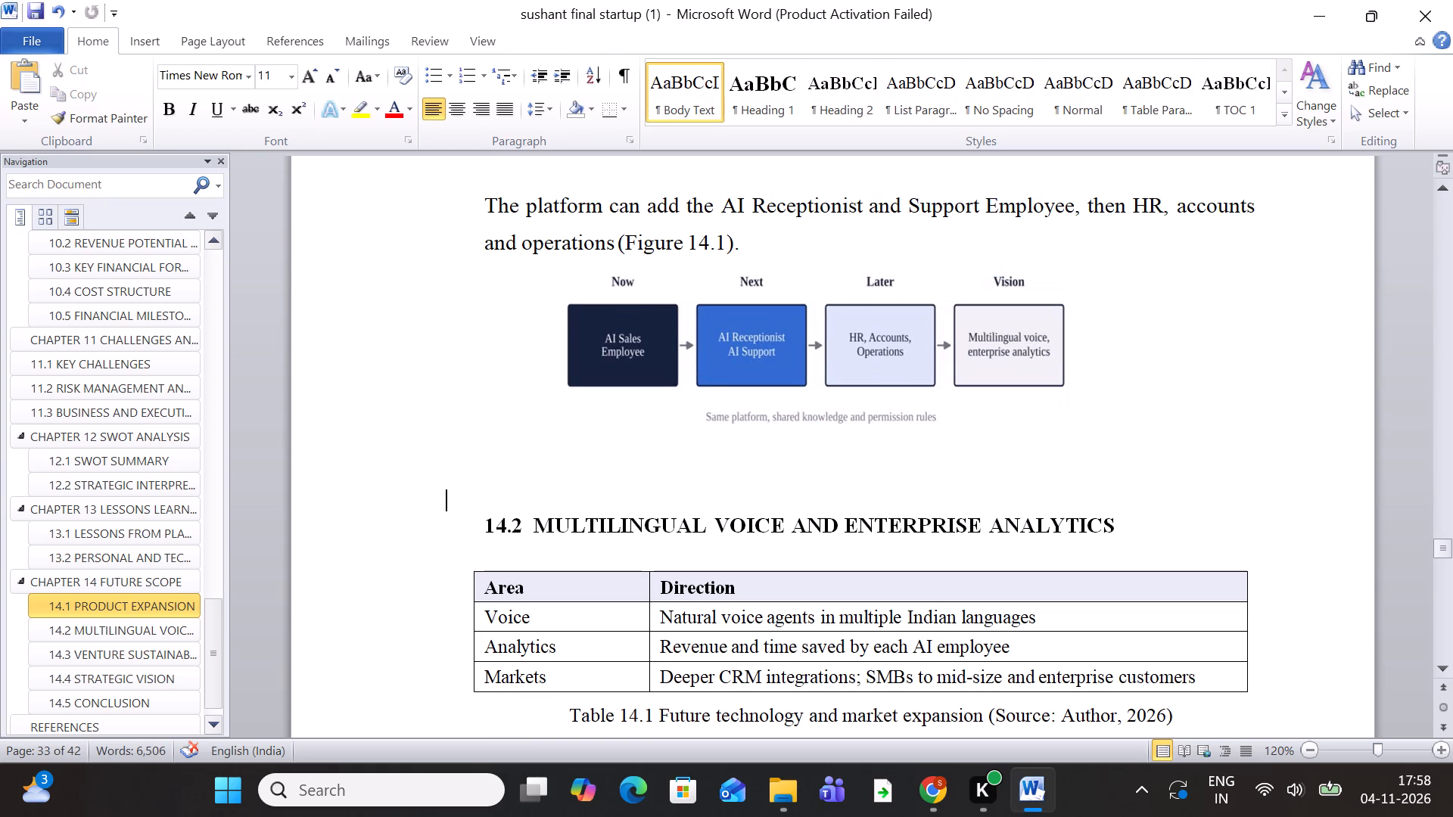
key(ctrl+v)
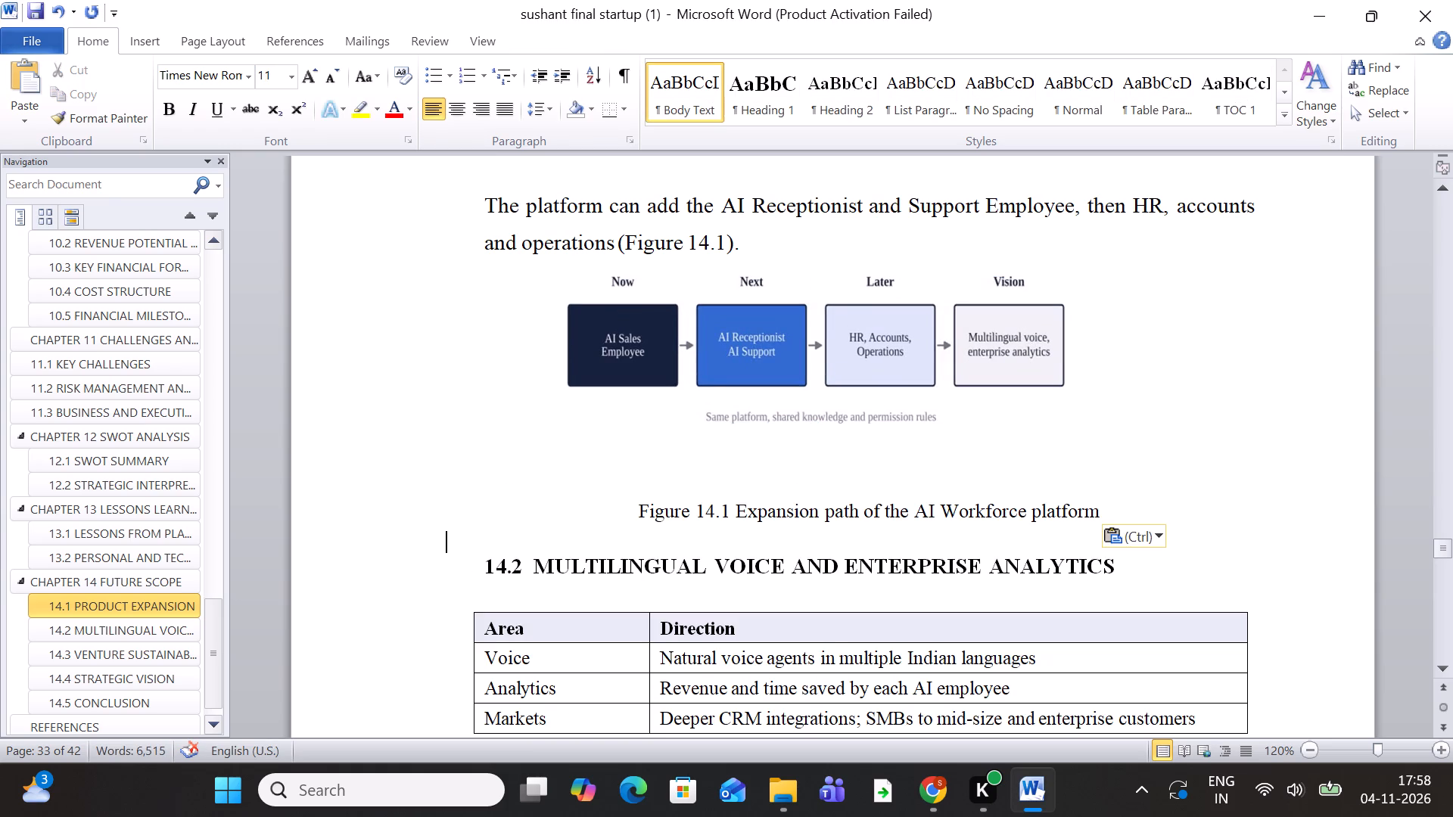
click(641, 515)
key(BackSpace)
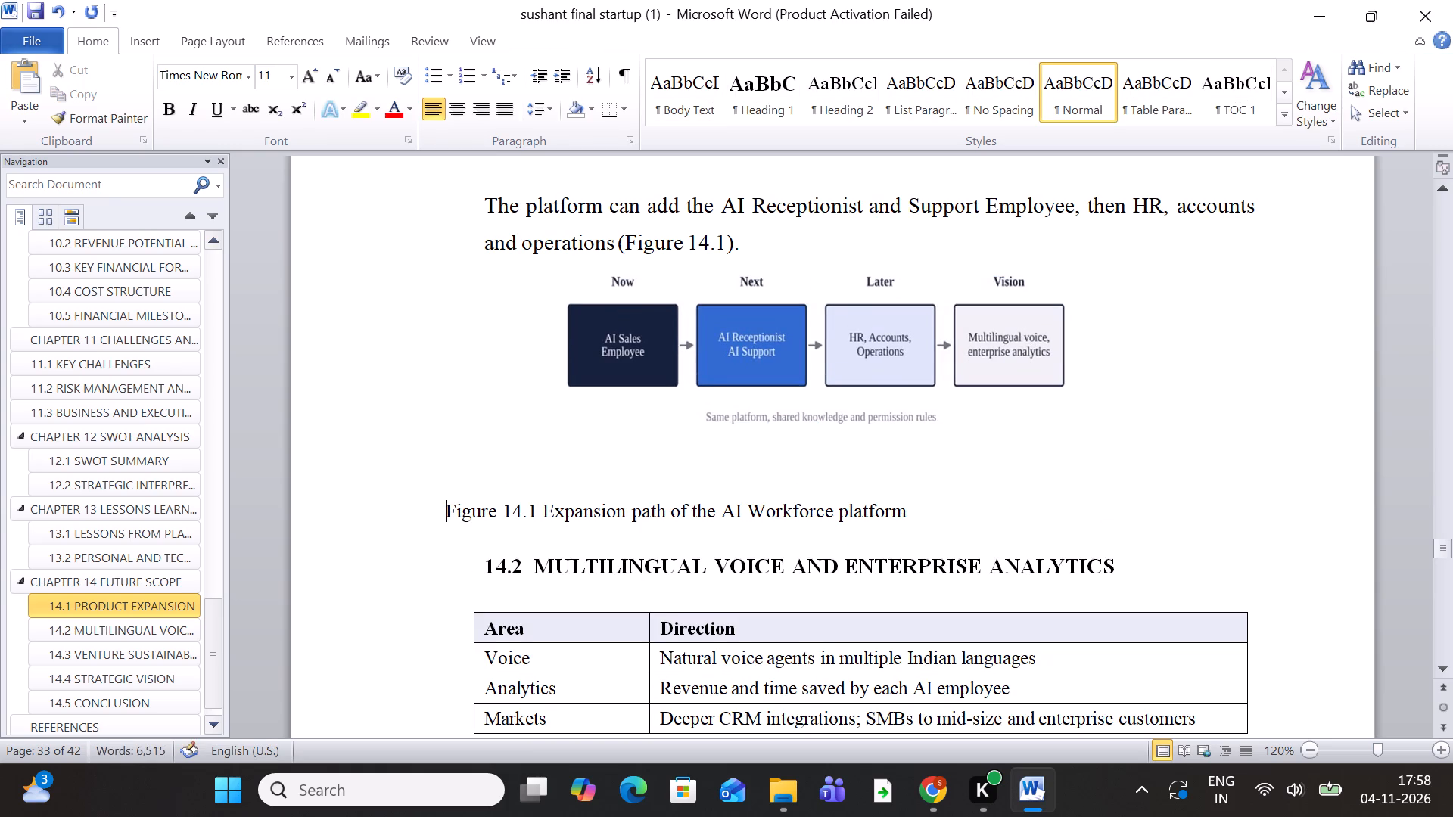
key(BackSpace)
key(BackSpace)
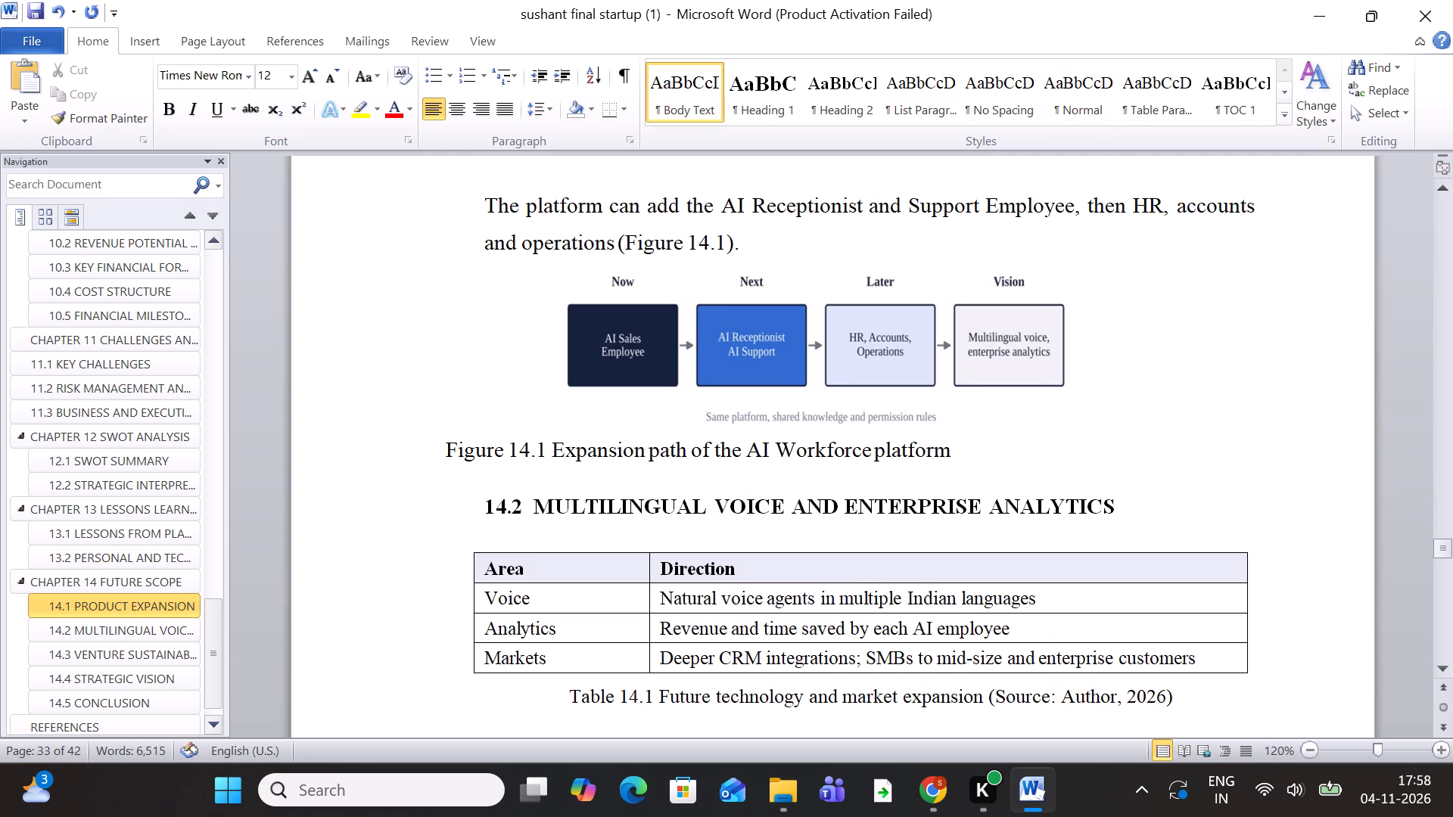
Indent the Figure 14.1 caption and centre it beneath the expansion path diagram.
key(space)
key(space)
key(space)
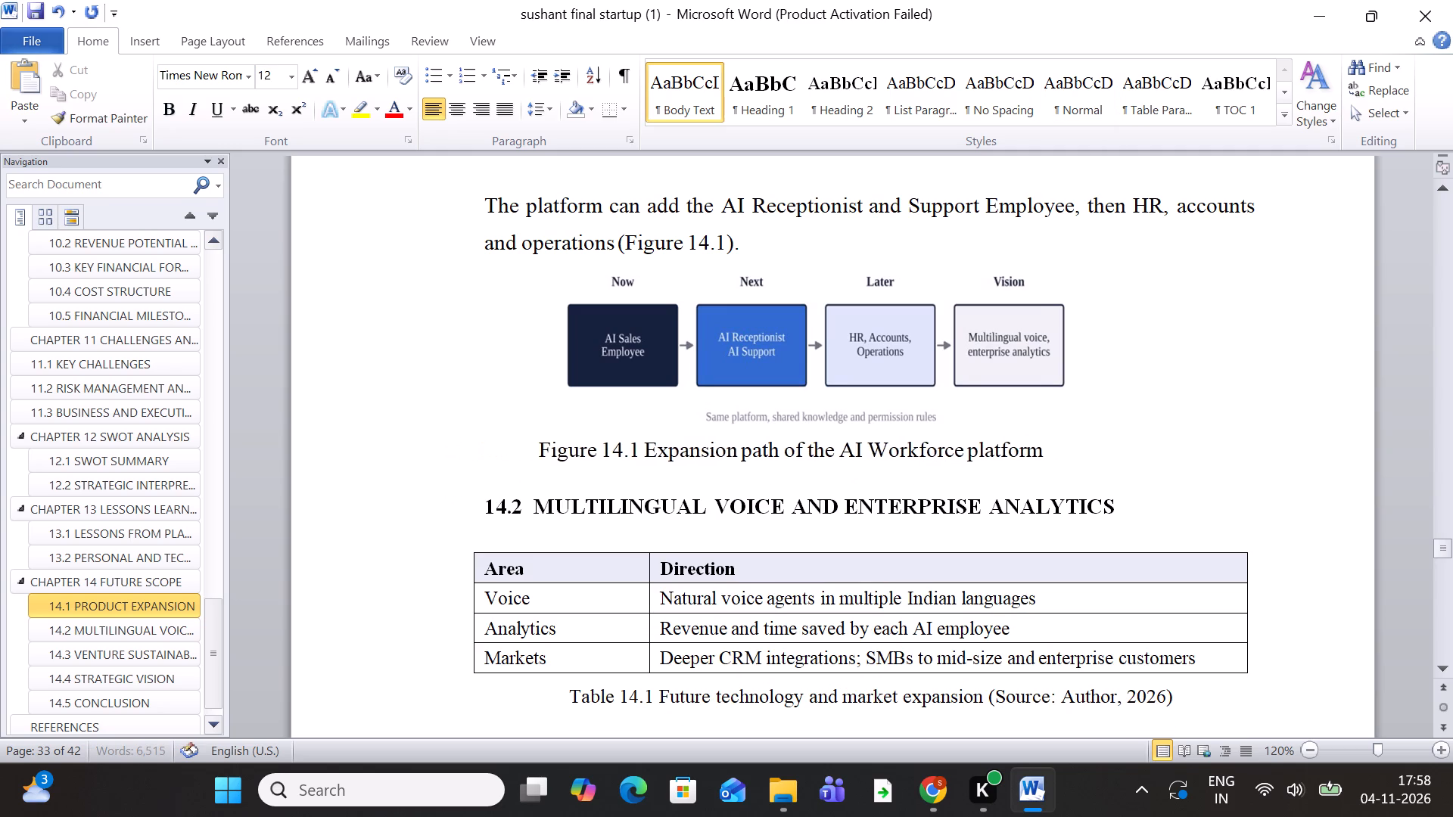
click(456, 105)
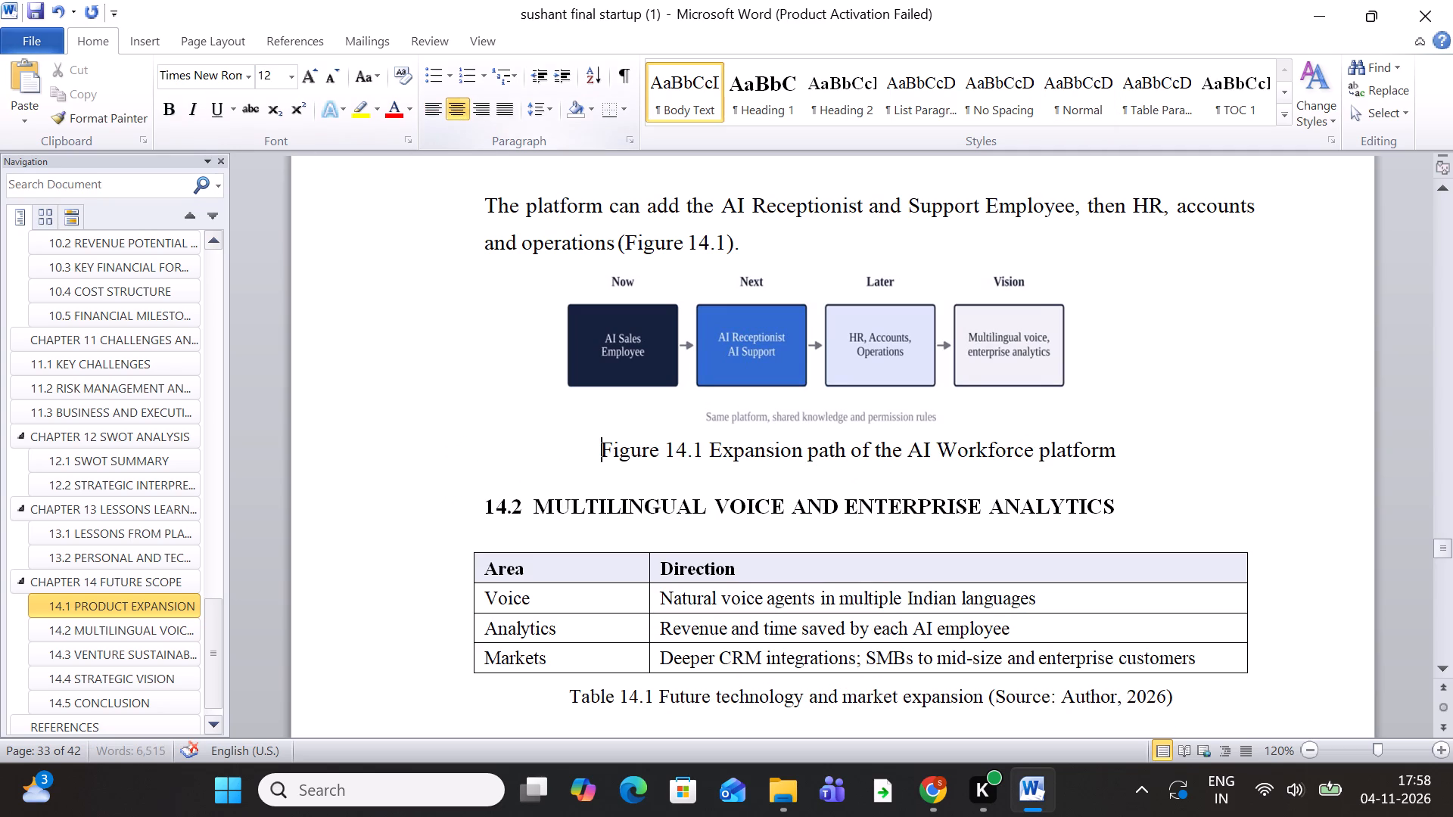
Move the section 14.2 area and direction table below its Table 14.1 caption, onto a new line before heading 14.3.
scroll(773, 429, down, 4)
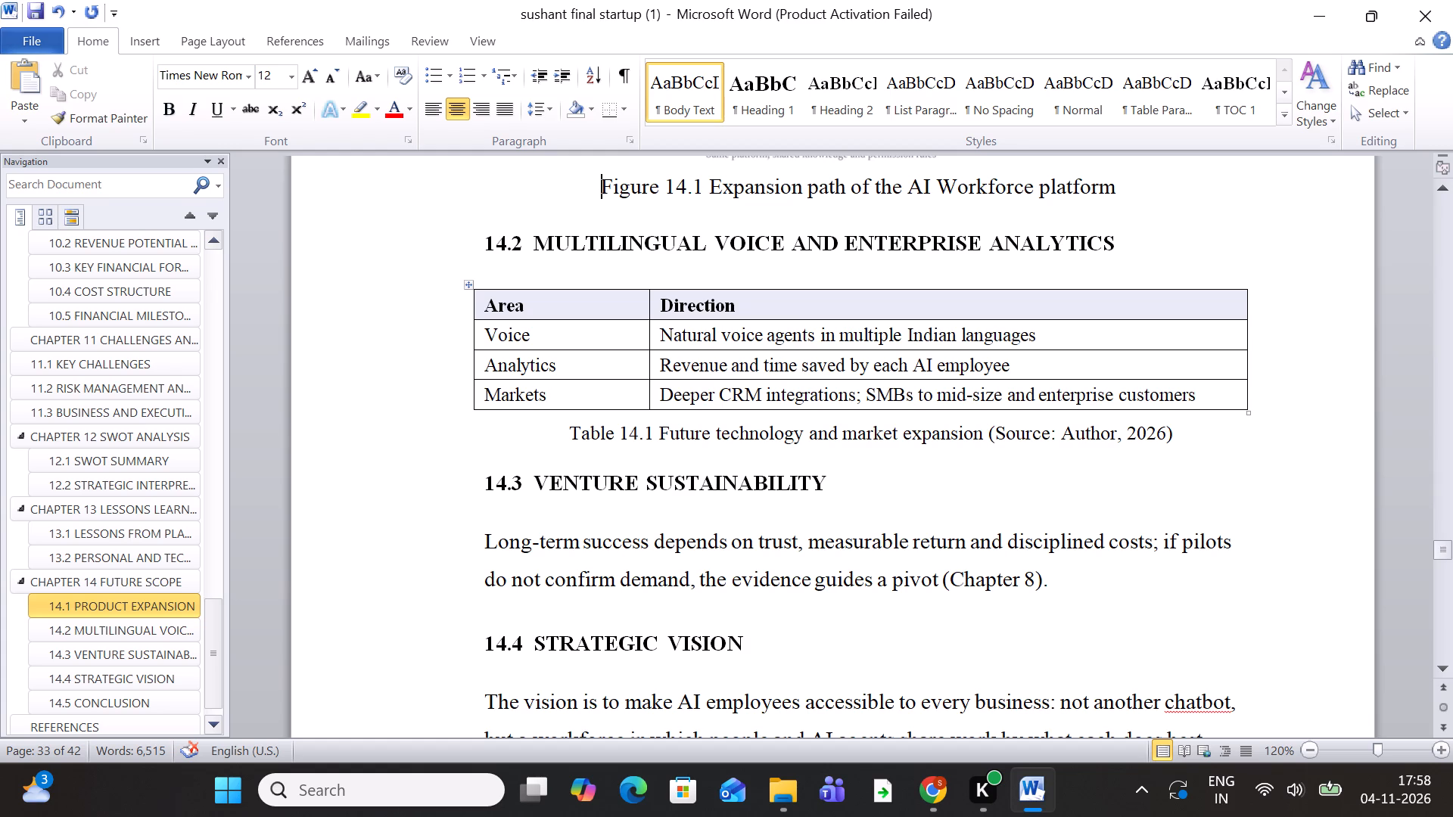
right_click(469, 284)
click(530, 299)
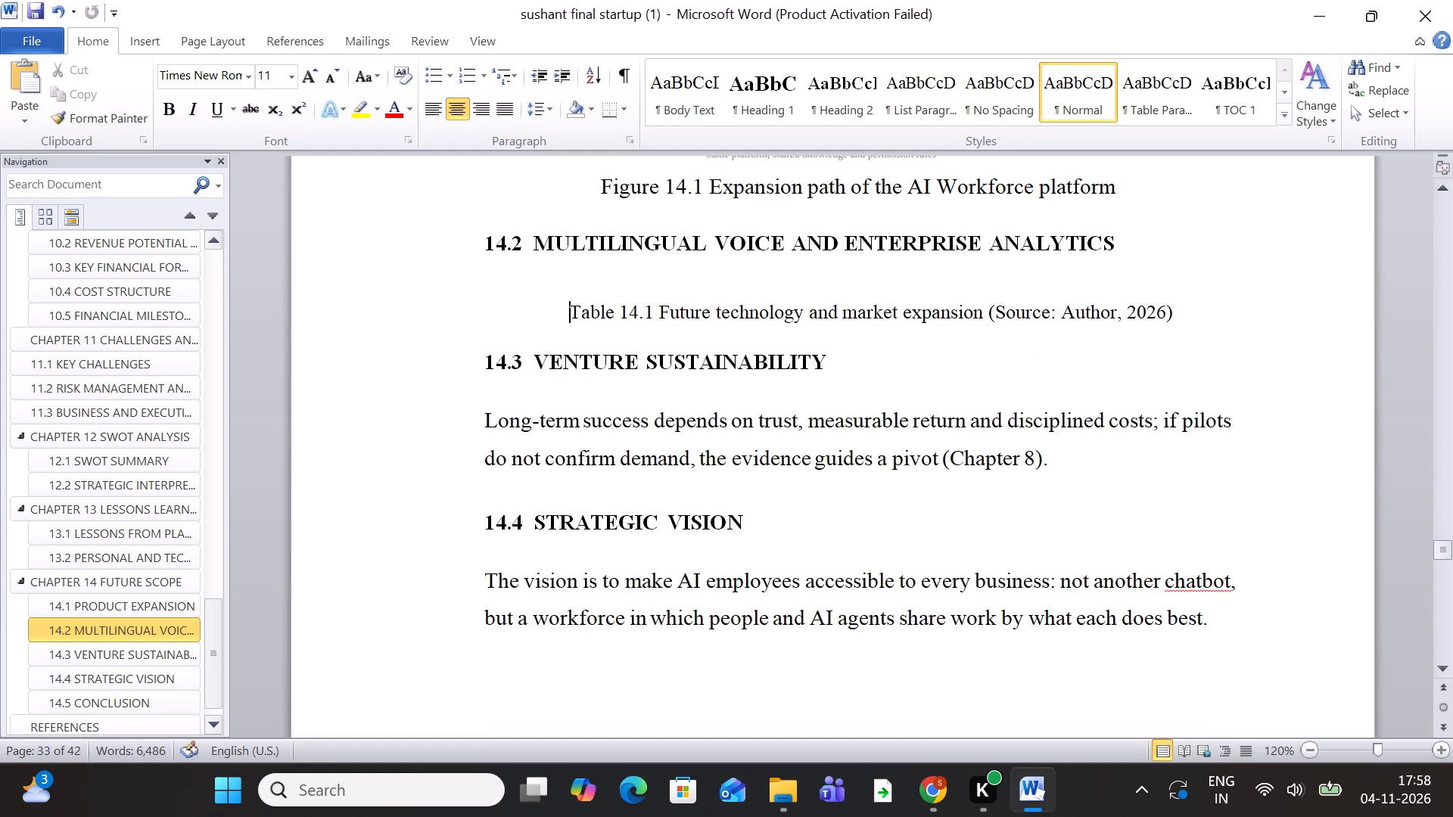
click(1179, 322)
key(Return)
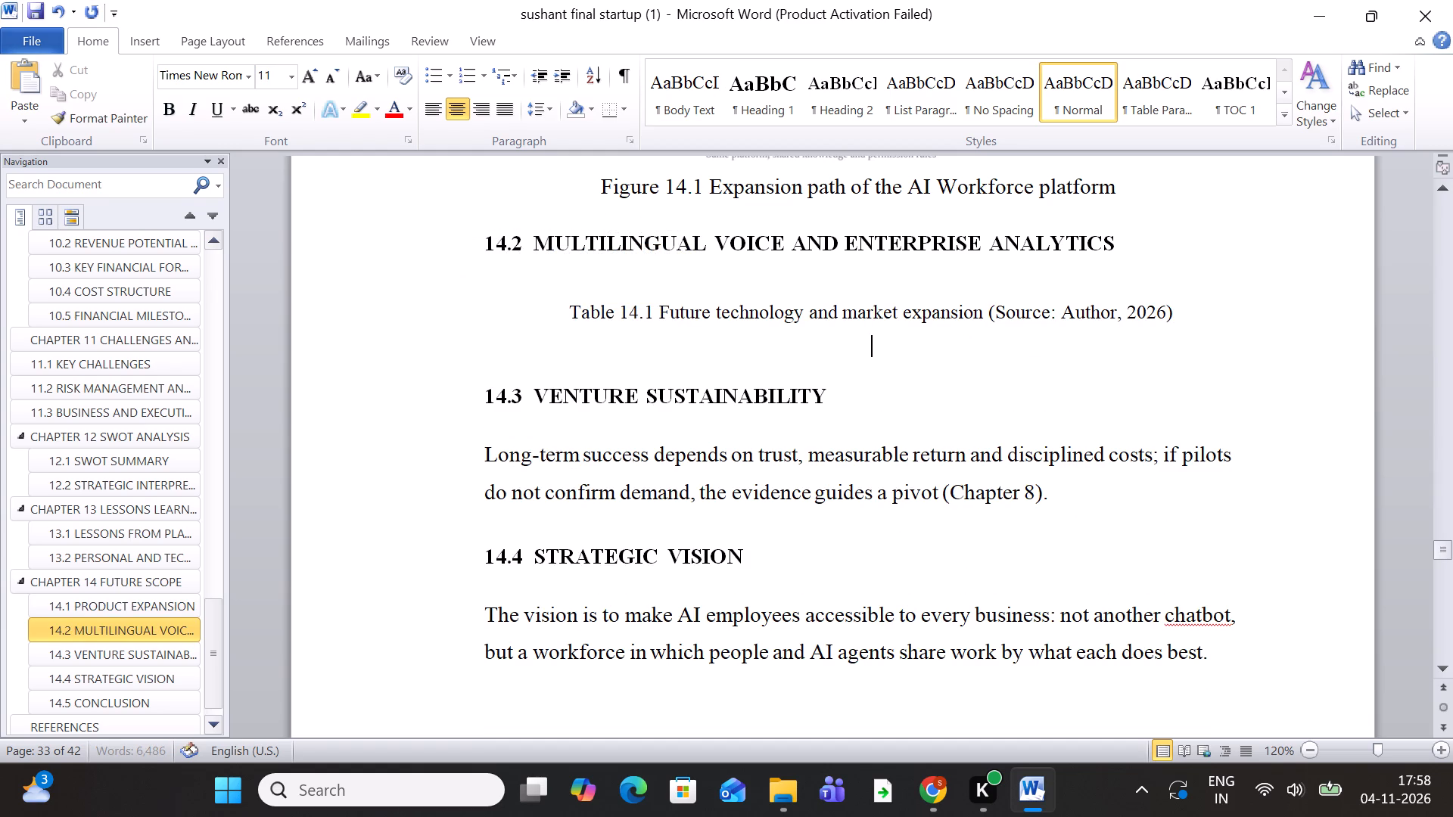
key(ctrl+v)
Look through the conclusion, references and presentation slides up to the report's end, and the outline of headings.
scroll(1179, 322, down, 11)
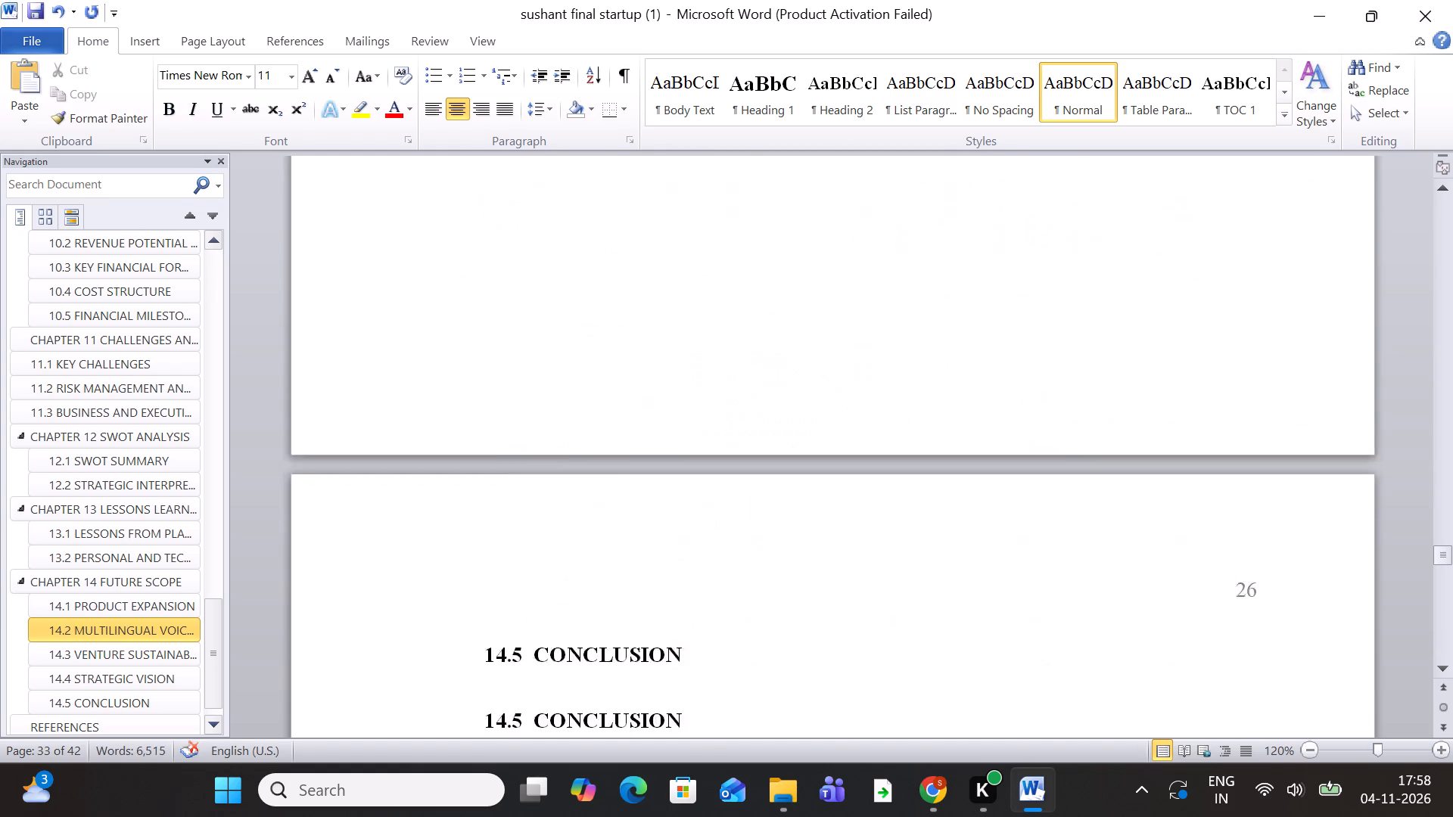
scroll(1179, 322, down, 20)
scroll(1179, 322, down, 15)
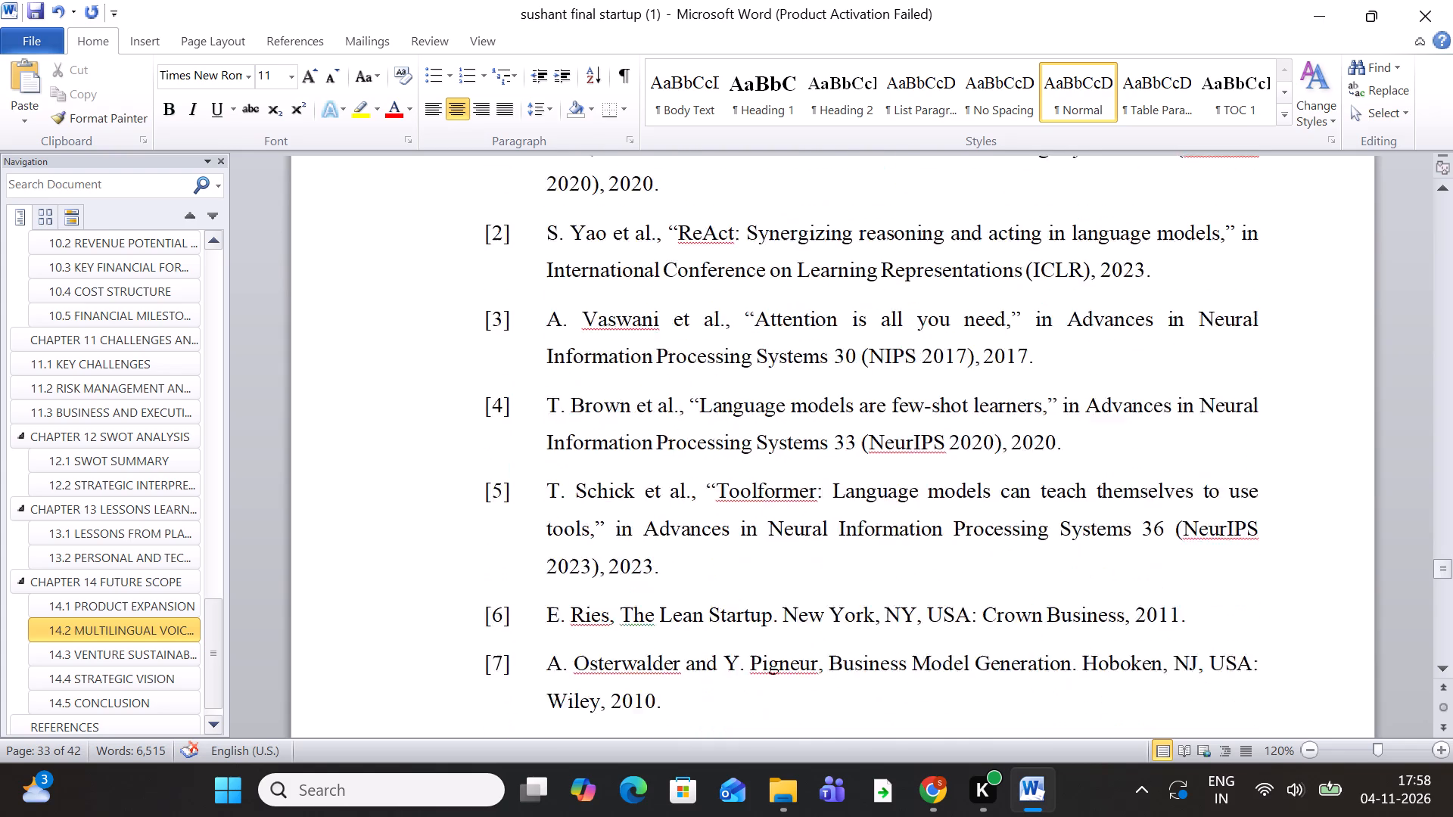
scroll(1176, 334, down, 19)
scroll(1187, 312, up, 5)
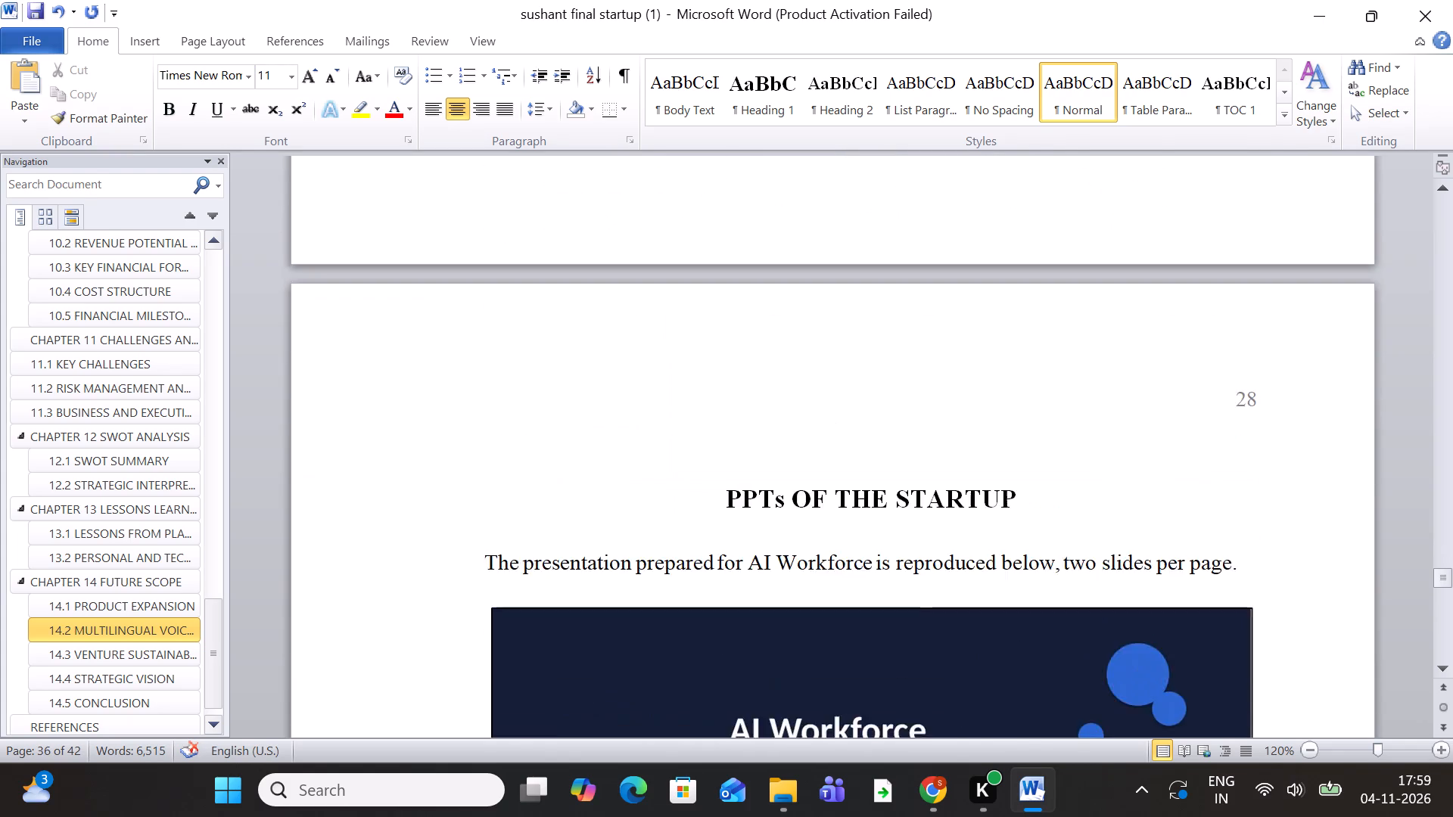
scroll(1187, 312, up, 19)
scroll(1190, 312, down, 20)
scroll(1190, 312, down, 4)
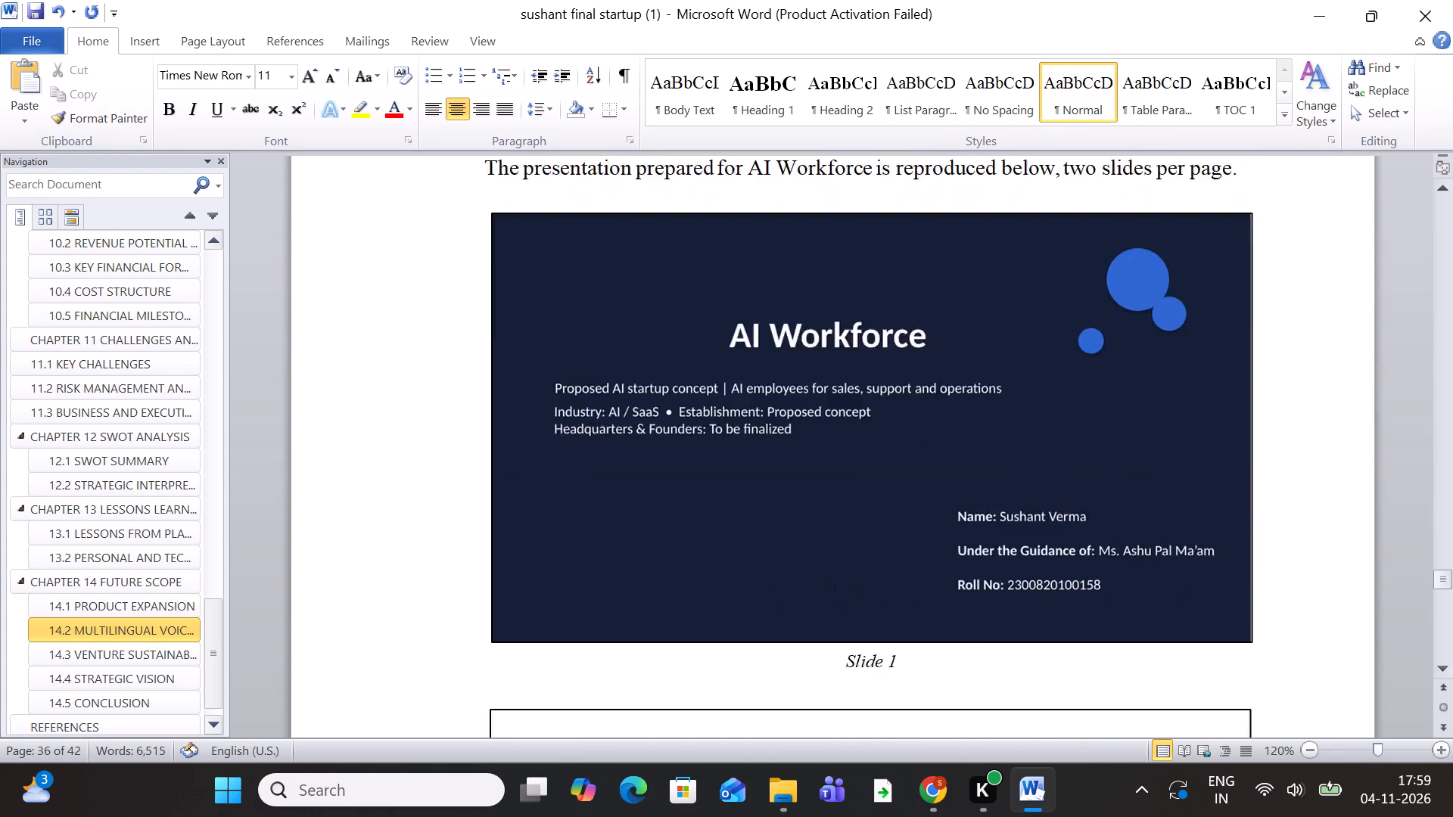
scroll(1190, 312, down, 20)
scroll(1190, 312, down, 20)
scroll(1190, 312, down, 6)
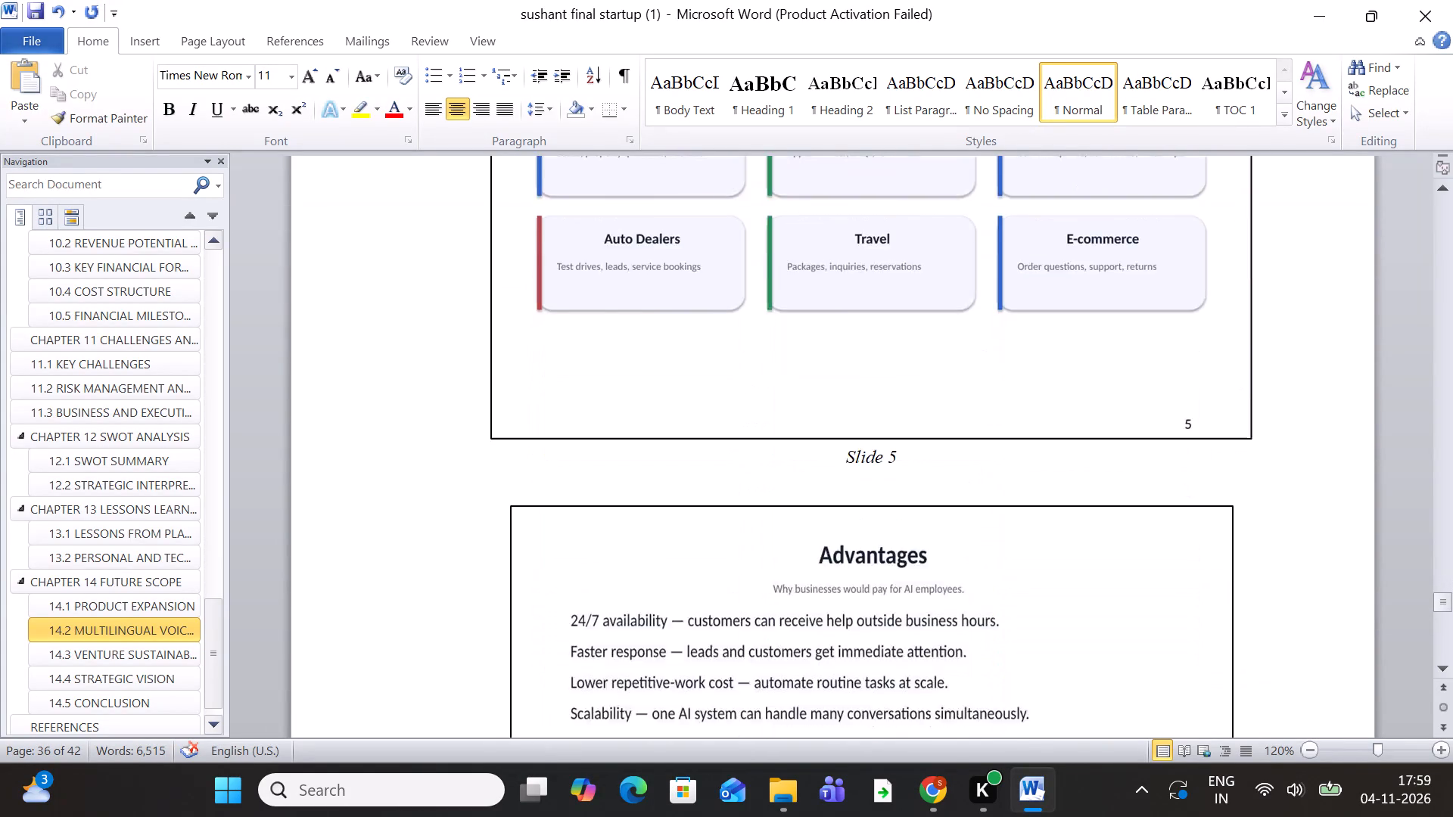
scroll(1193, 313, down, 20)
scroll(1193, 313, down, 20)
scroll(1193, 313, down, 8)
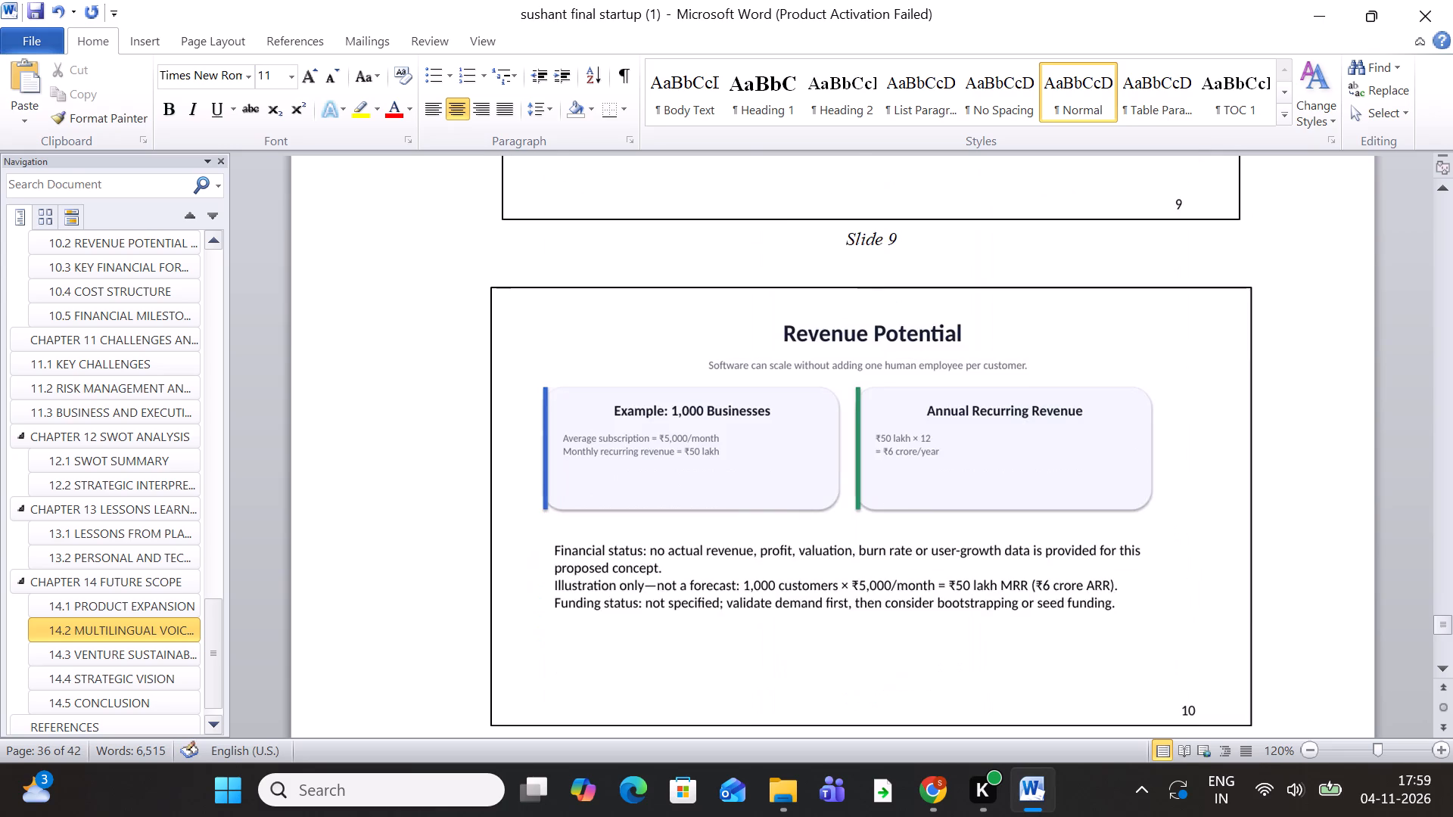
scroll(1212, 311, down, 20)
scroll(1212, 311, down, 20)
scroll(1212, 311, down, 8)
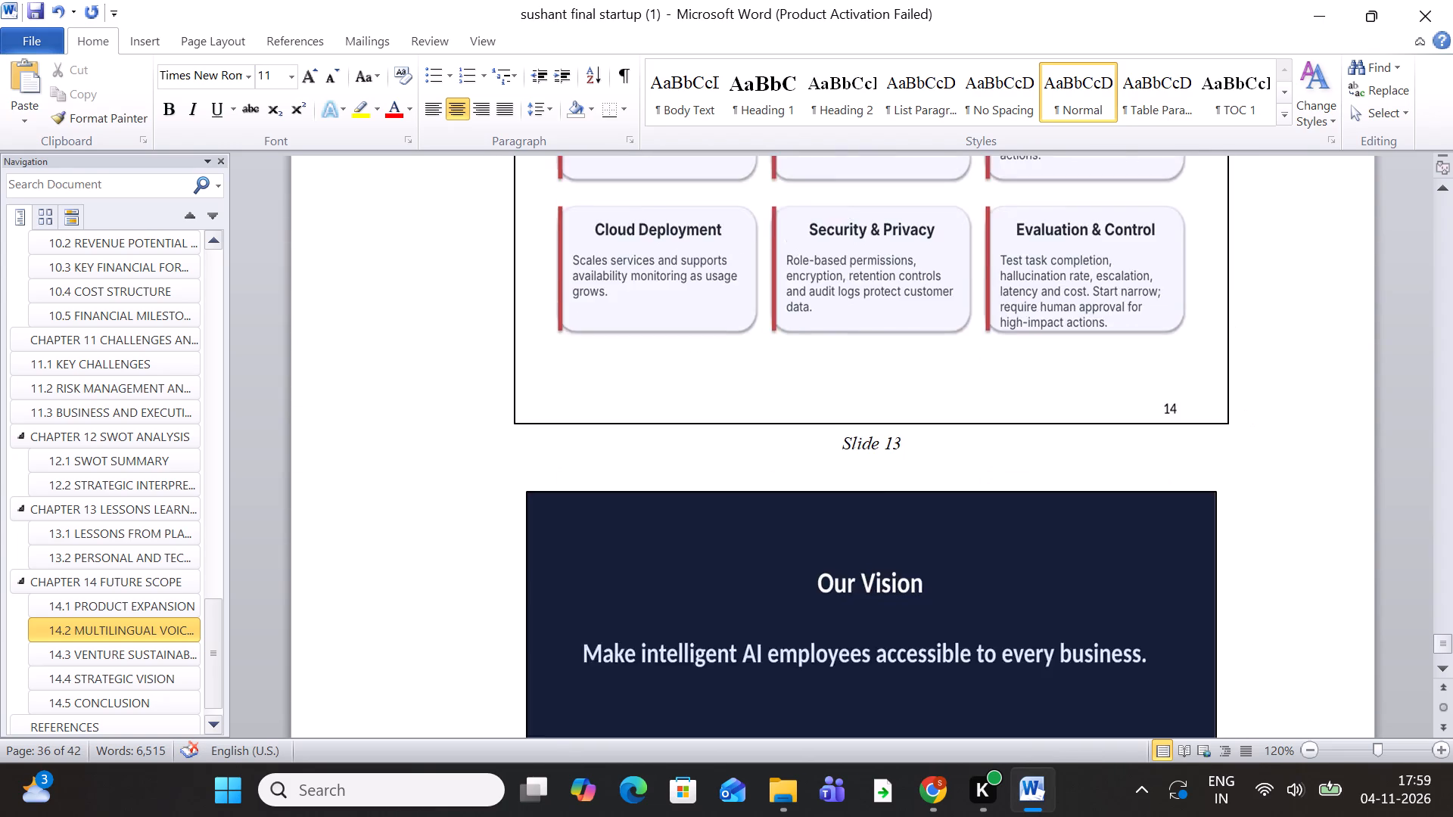
scroll(1227, 307, down, 20)
scroll(212, 609, down, 2)
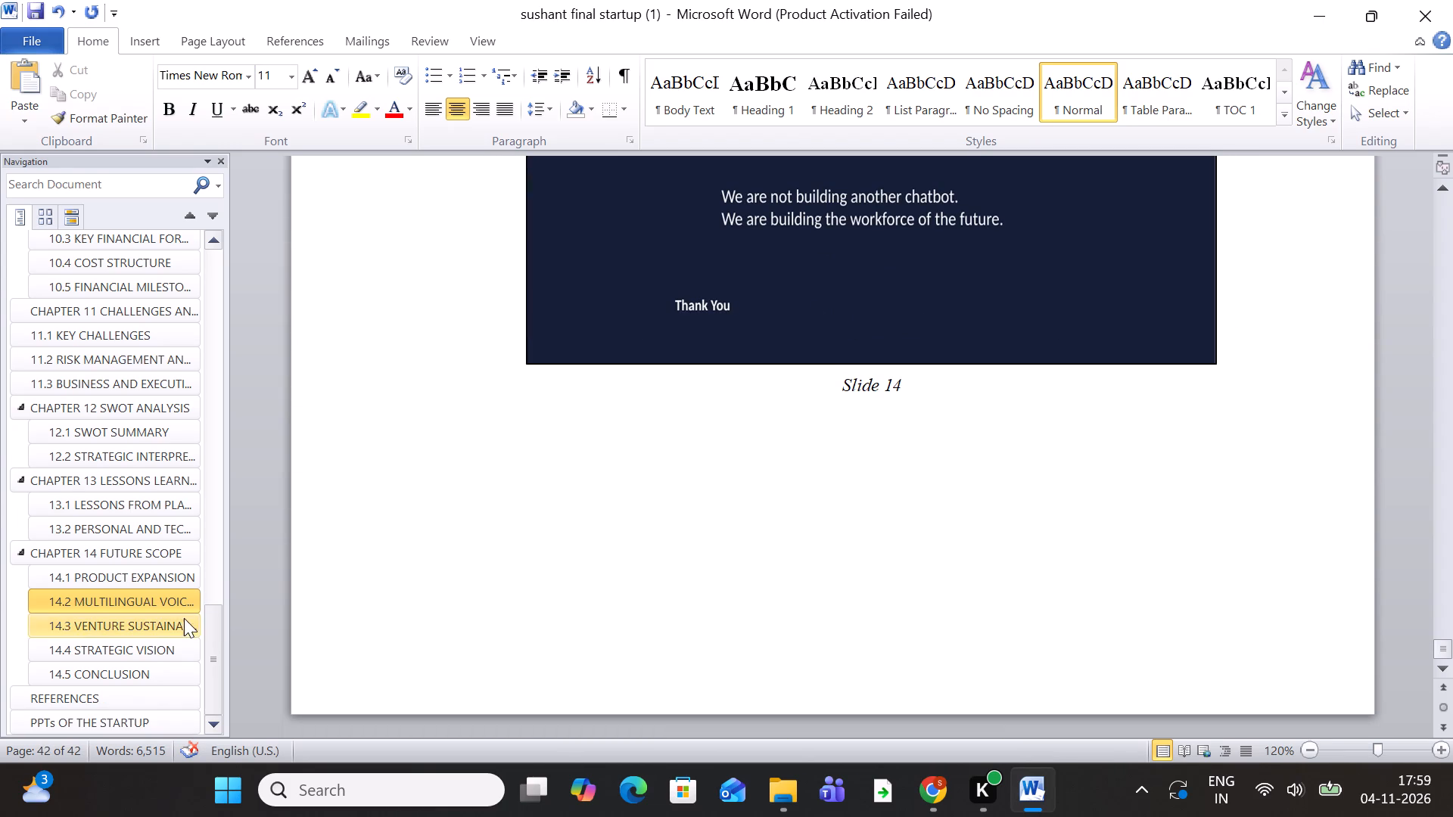
scroll(140, 655, down, 8)
drag(214, 635, 275, 179)
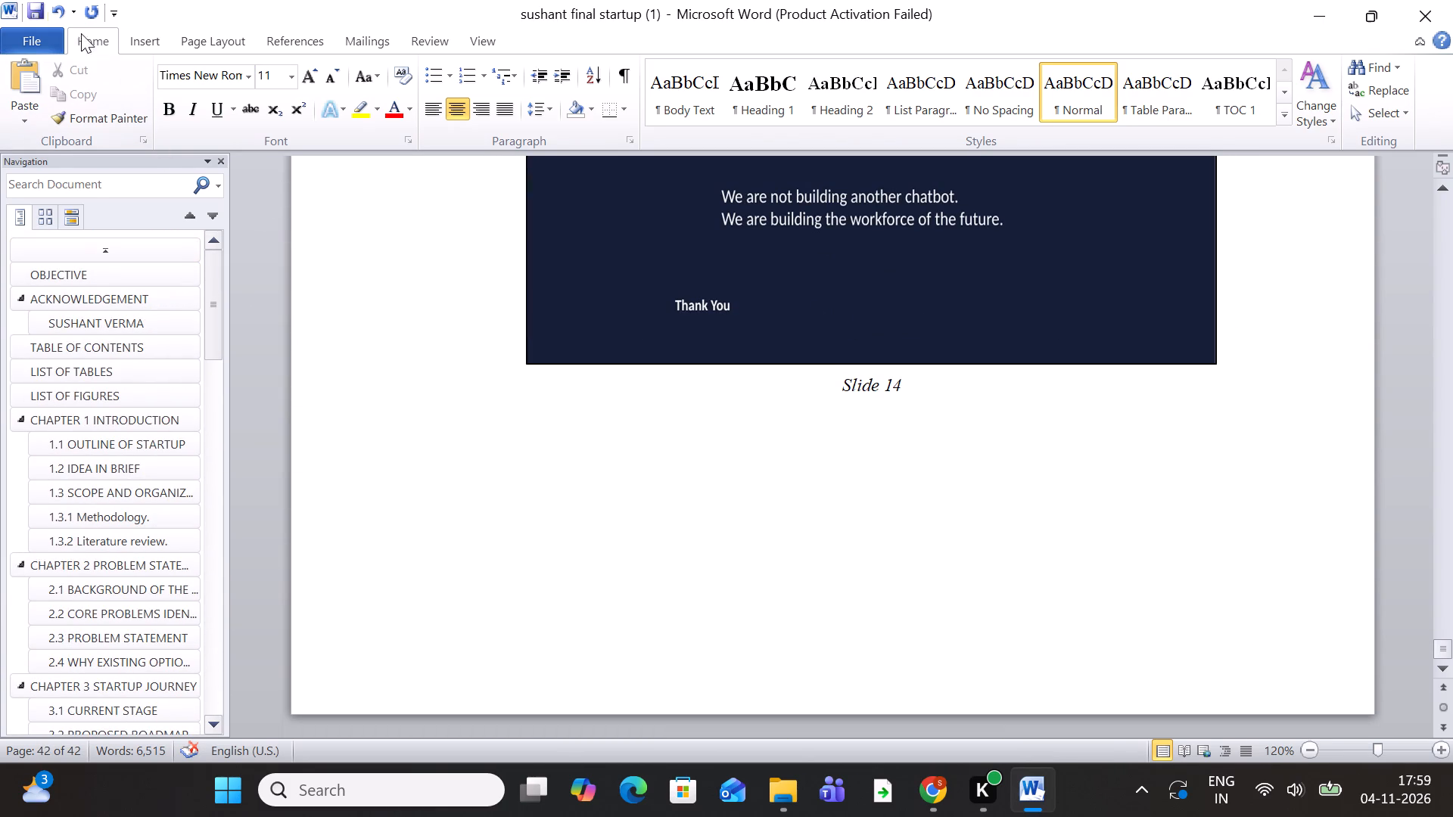
Save the corrected report.
click(34, 11)
Start saving the report as a separate file with Save As.
click(0, 42)
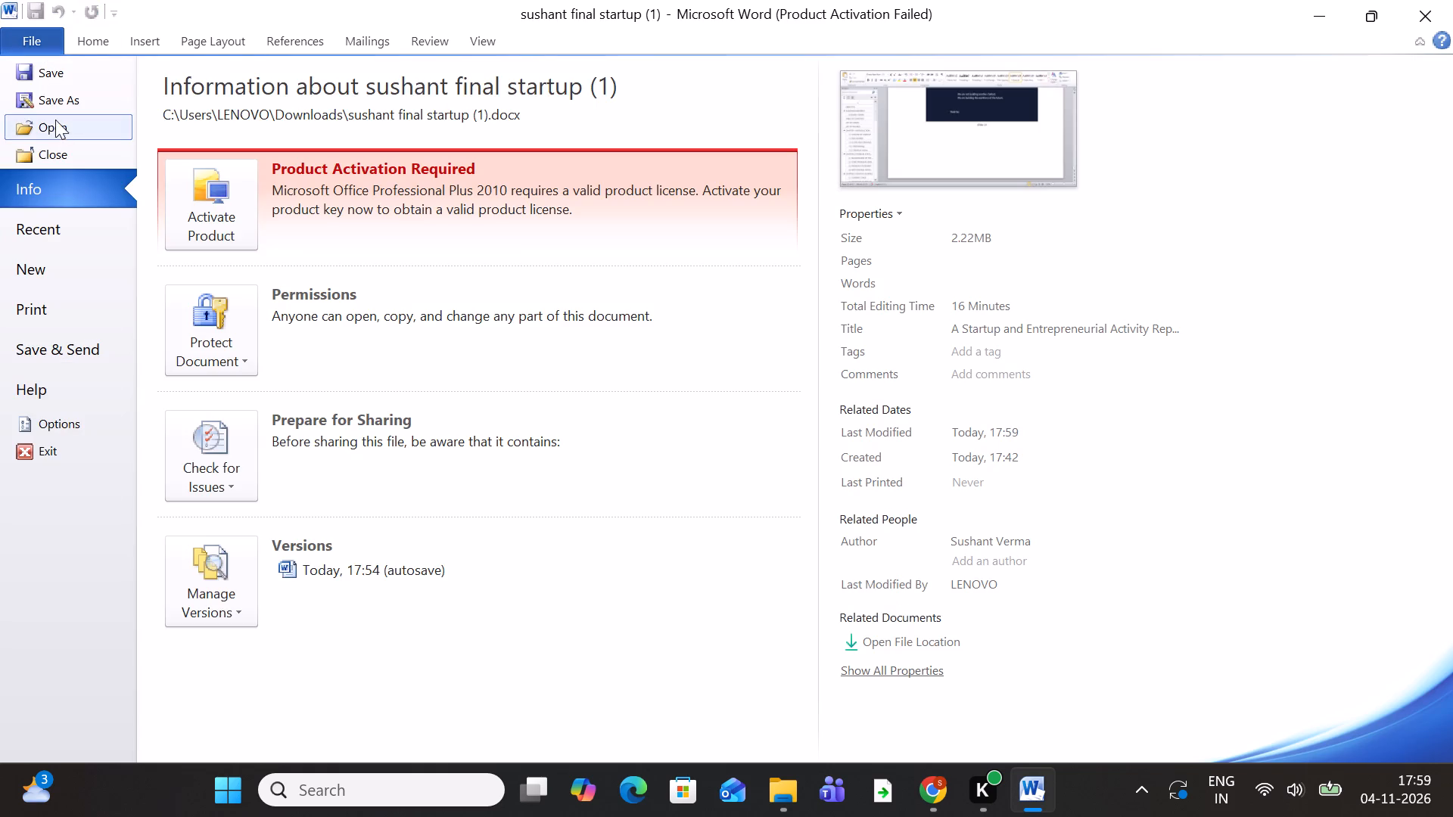
click(70, 104)
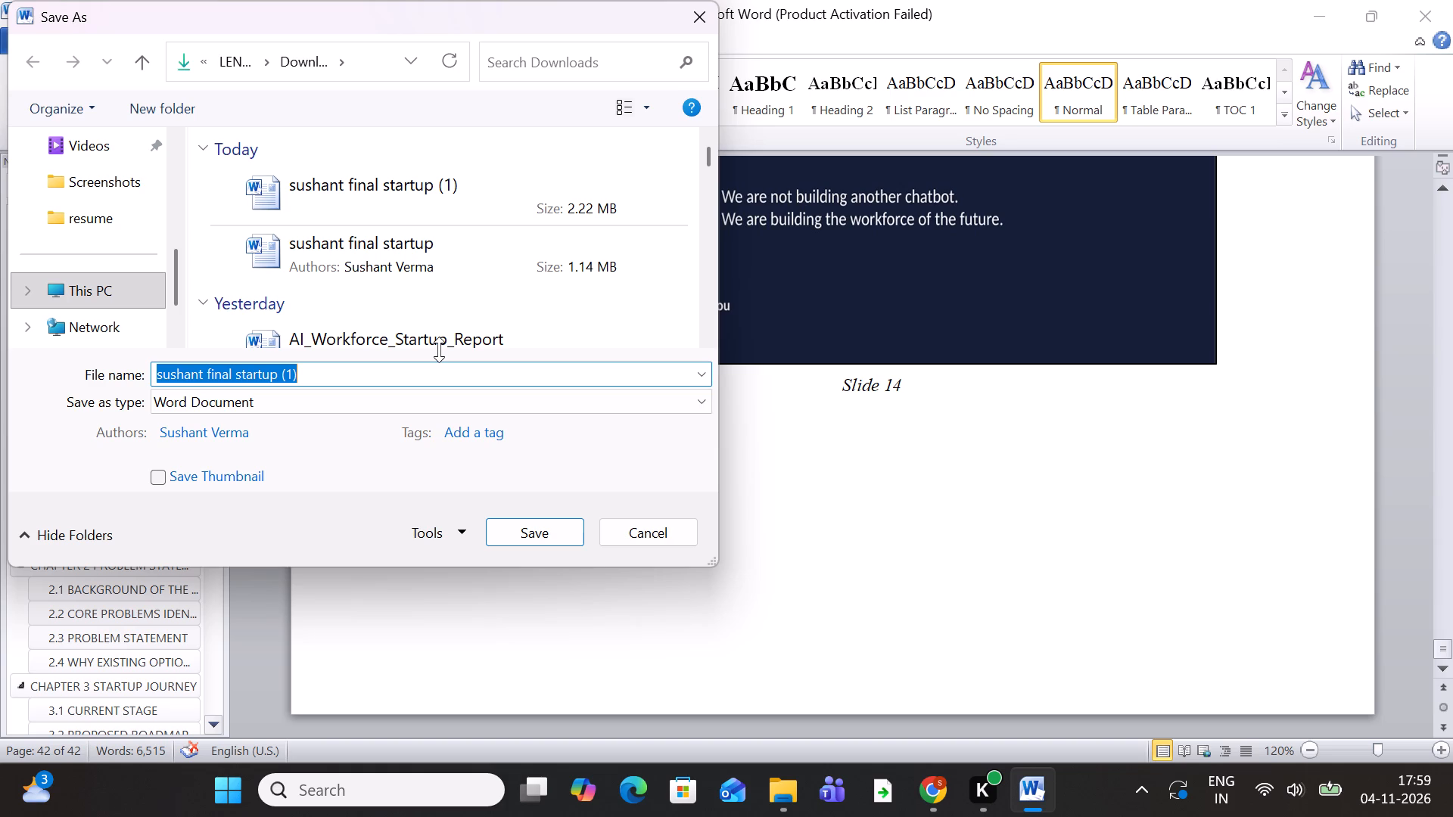
Save the report as a PDF in the Downloads folder under the name "sushant startup last report file".
scroll(439, 349, up, 5)
click(303, 398)
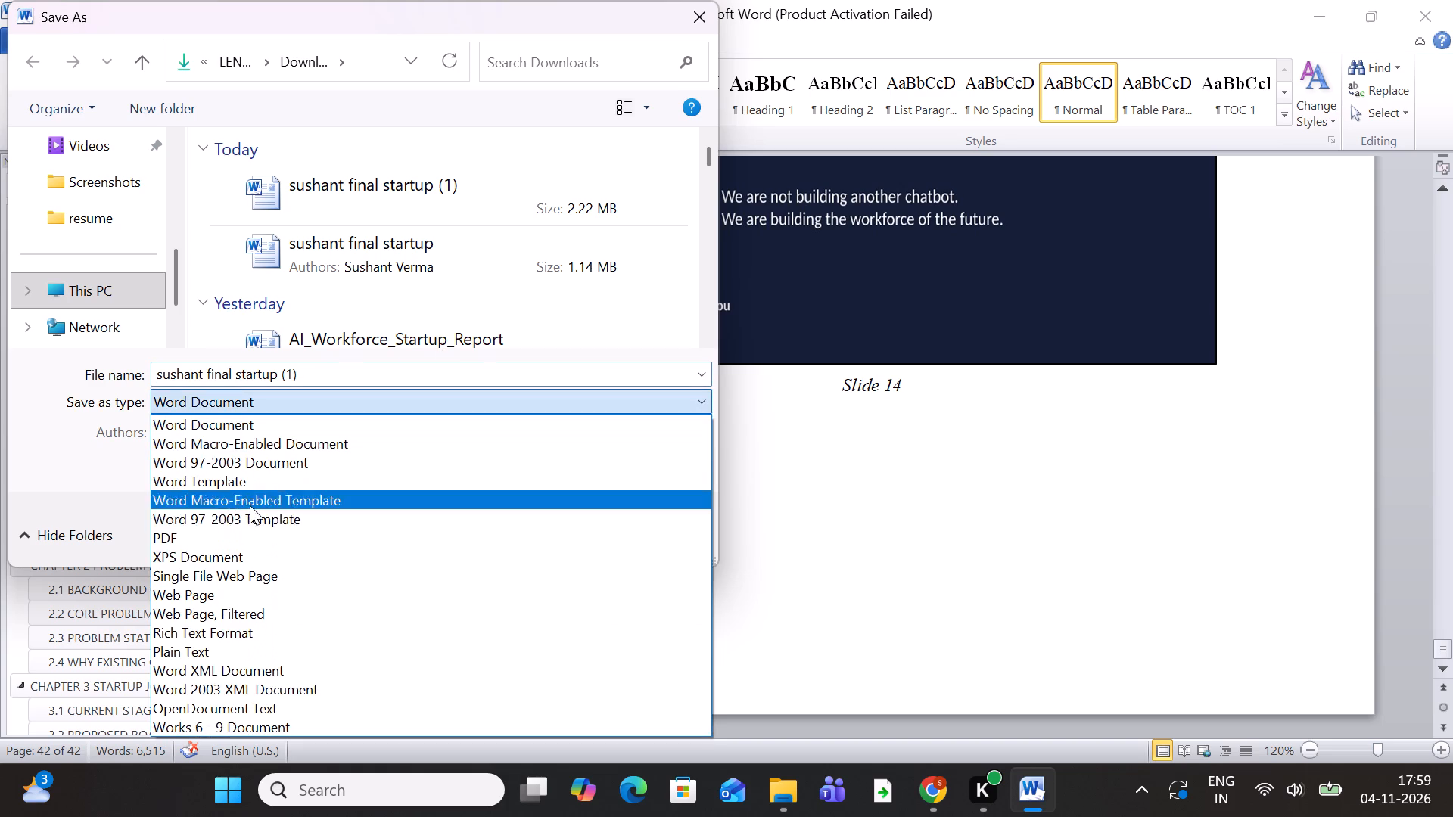
click(244, 542)
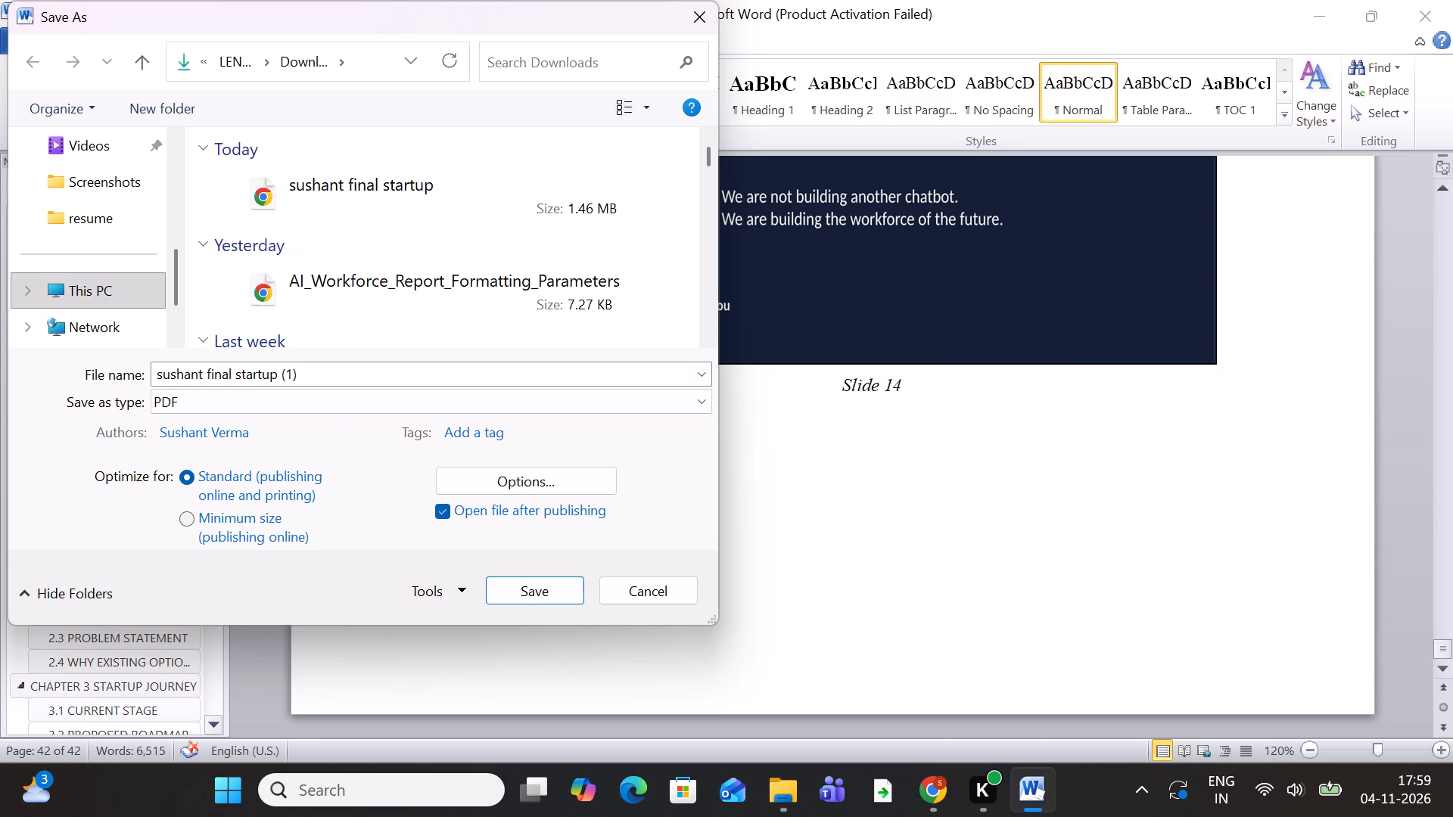
drag(328, 378, 187, 344)
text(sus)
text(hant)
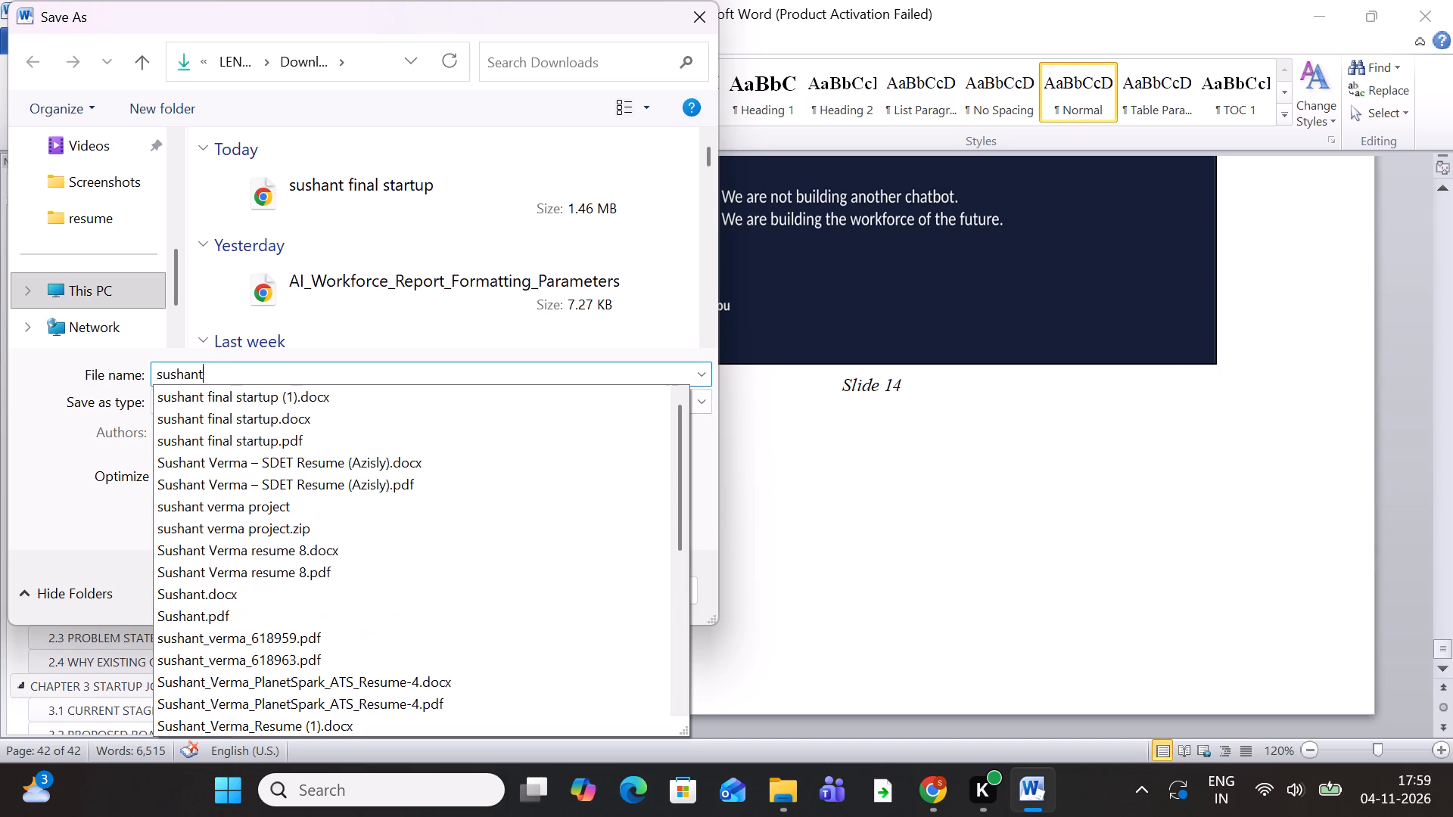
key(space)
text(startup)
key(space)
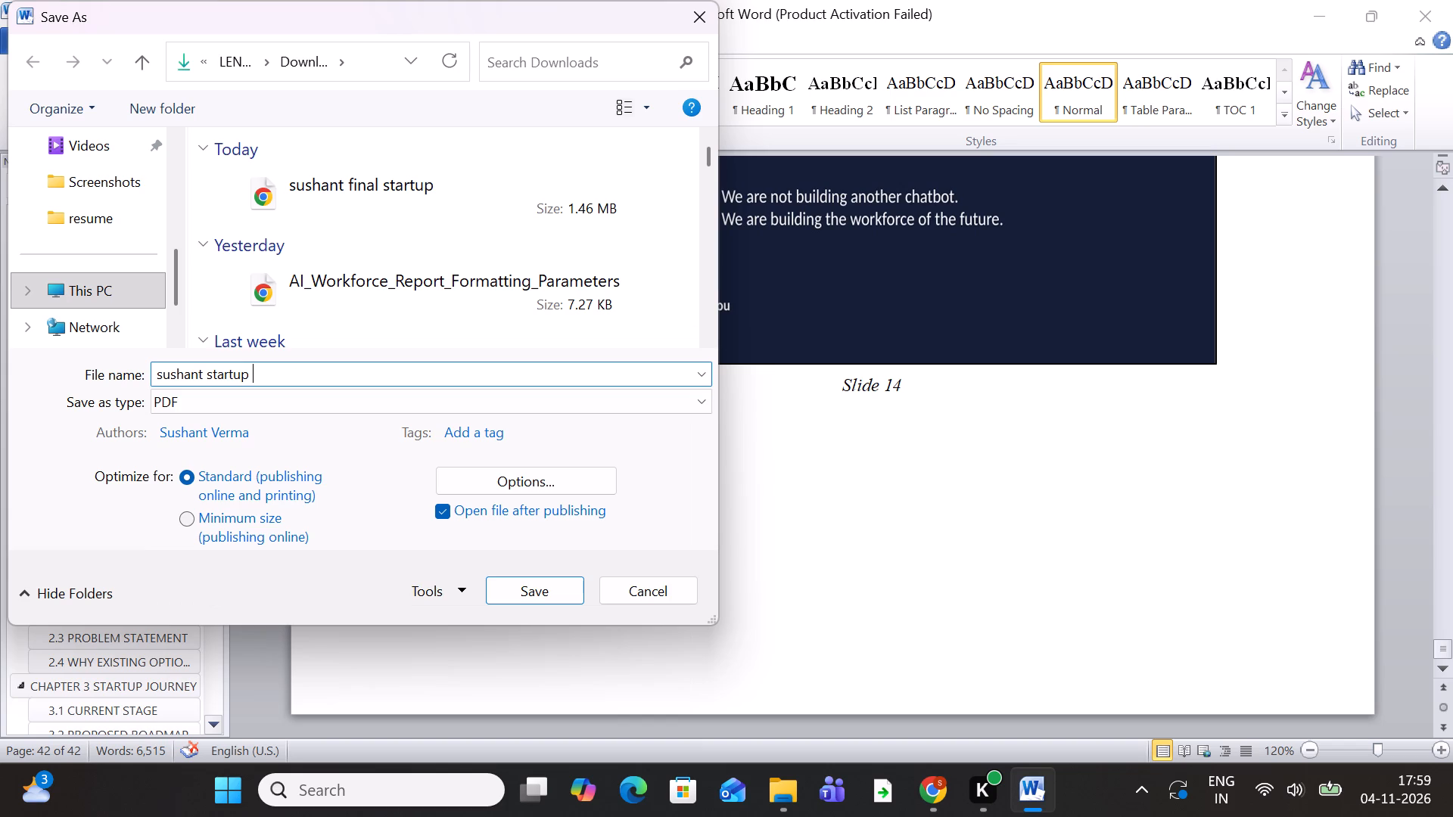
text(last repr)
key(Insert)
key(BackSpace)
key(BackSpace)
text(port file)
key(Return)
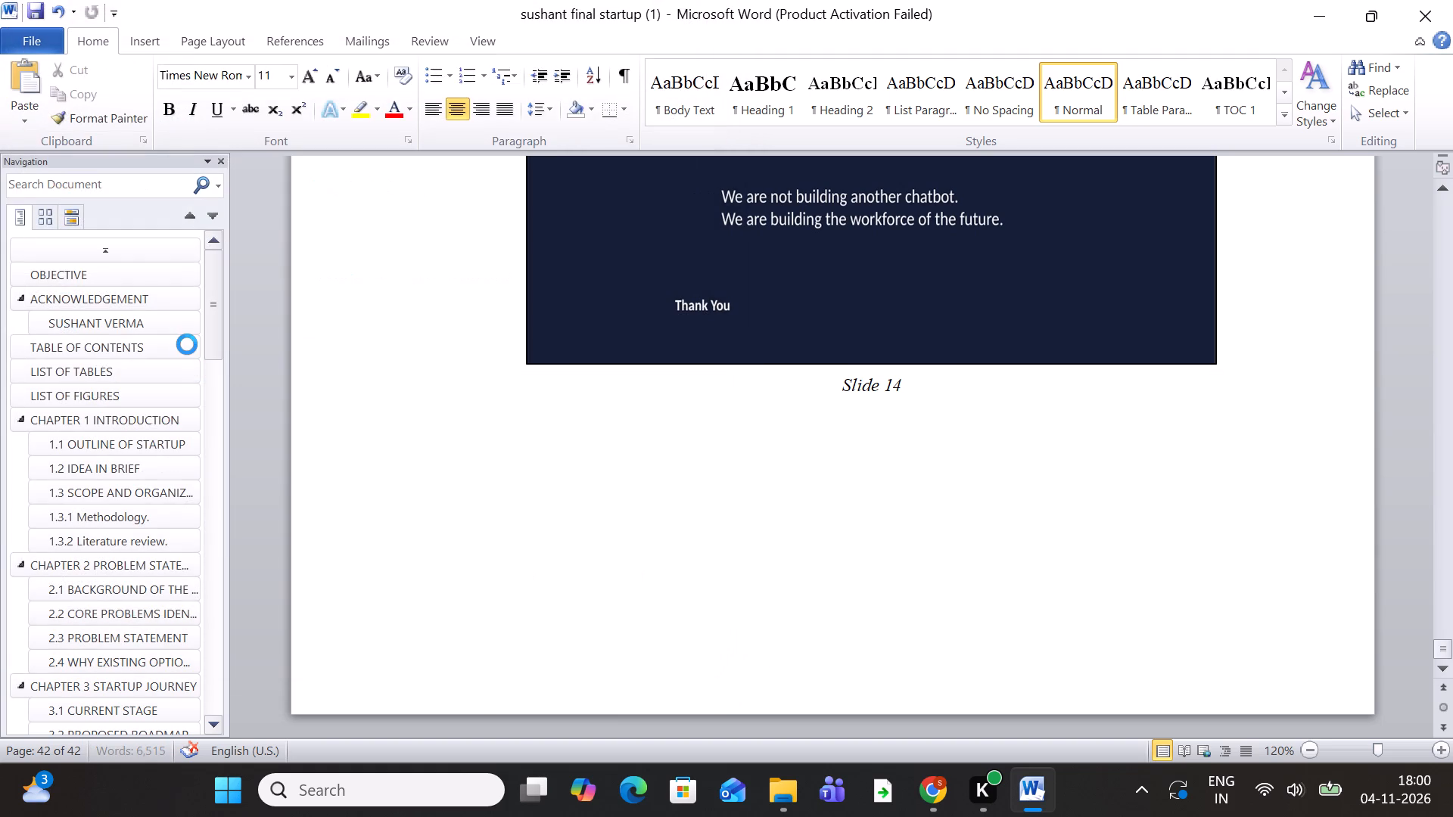